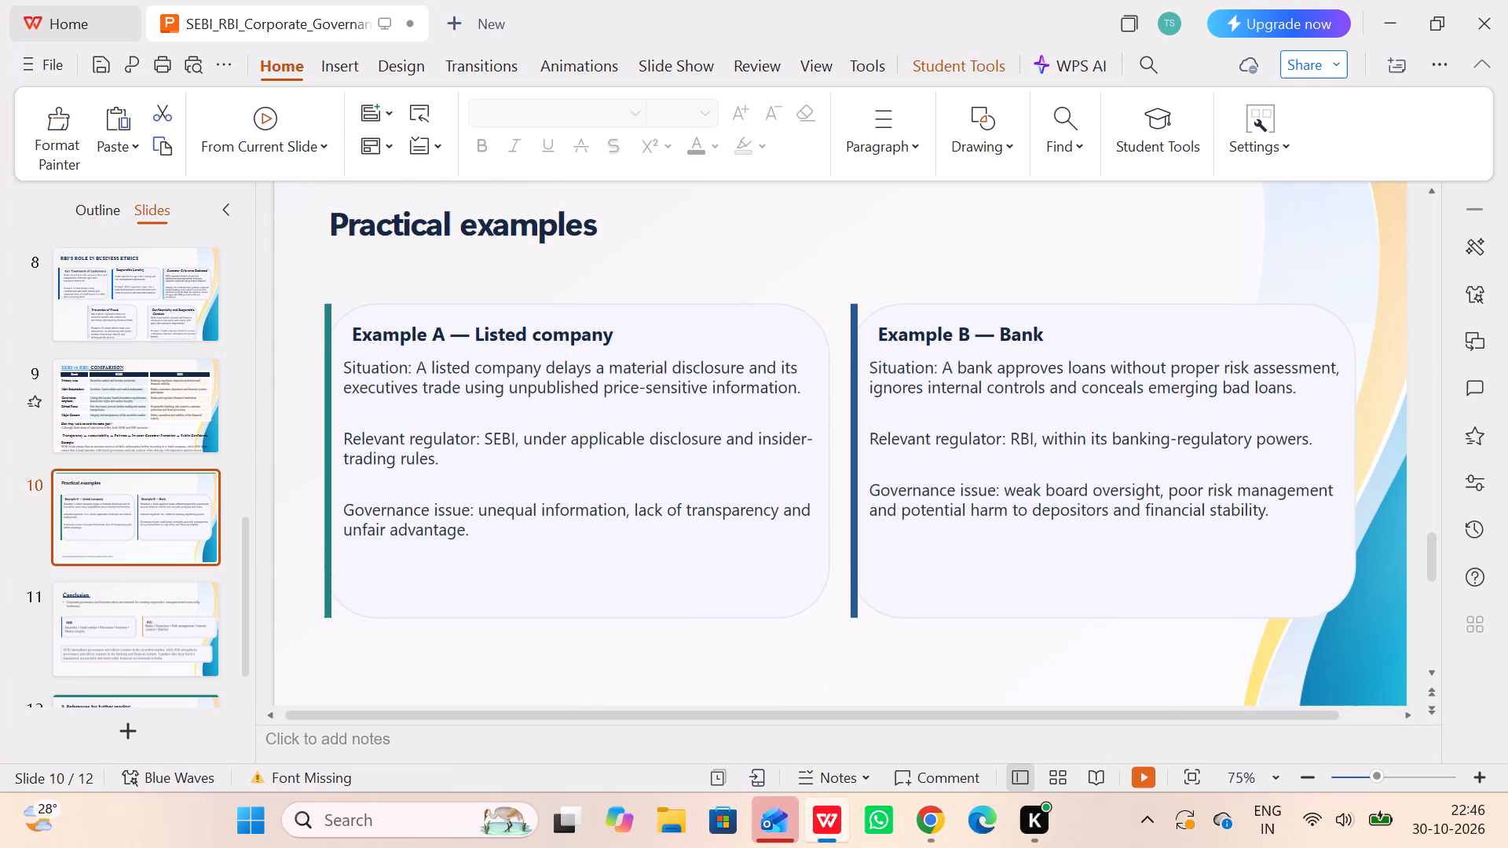
pyautogui.hscroll(1, 769, 370)
pyautogui.hscroll(-1, 769, 370)
pyautogui.scroll(-1, 96, 385)
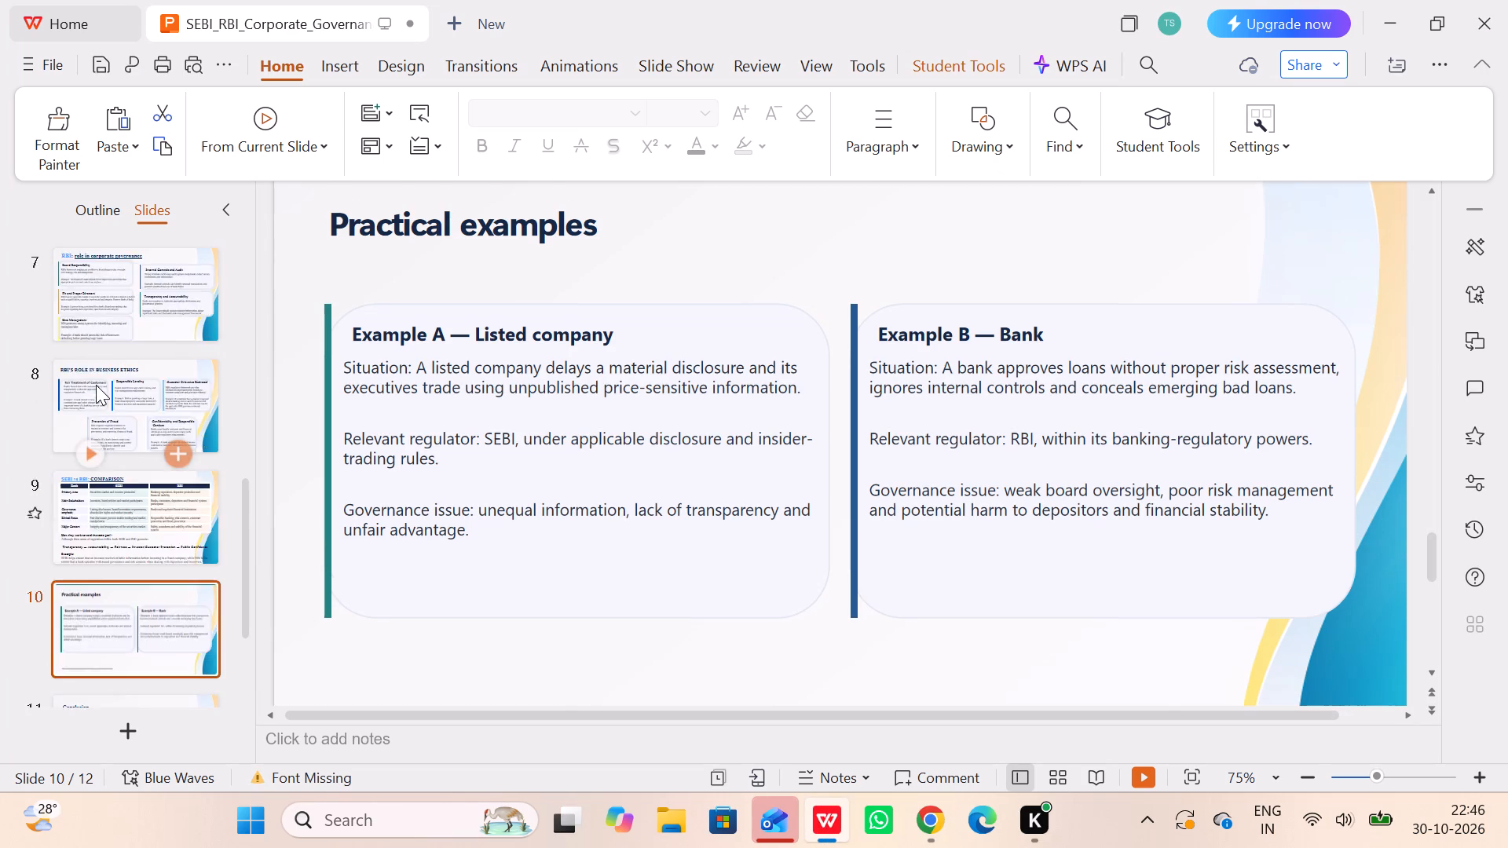
pyautogui.scroll(-1, 96, 385)
pyautogui.click(67, 542)
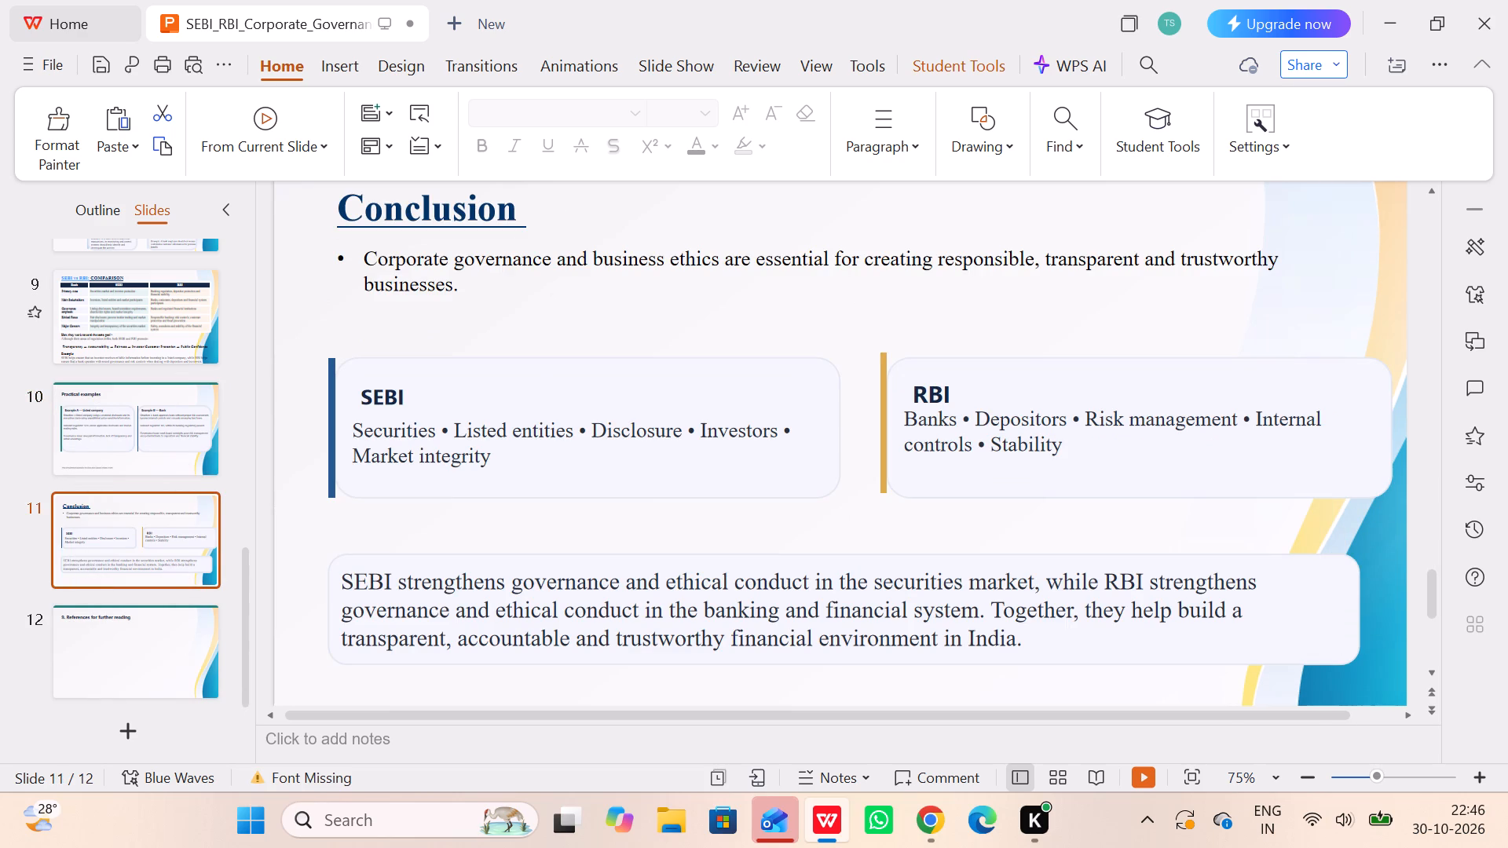
pyautogui.keyDown('ctrl'); pyautogui.scroll(-3, 445, 265); pyautogui.keyUp('ctrl')
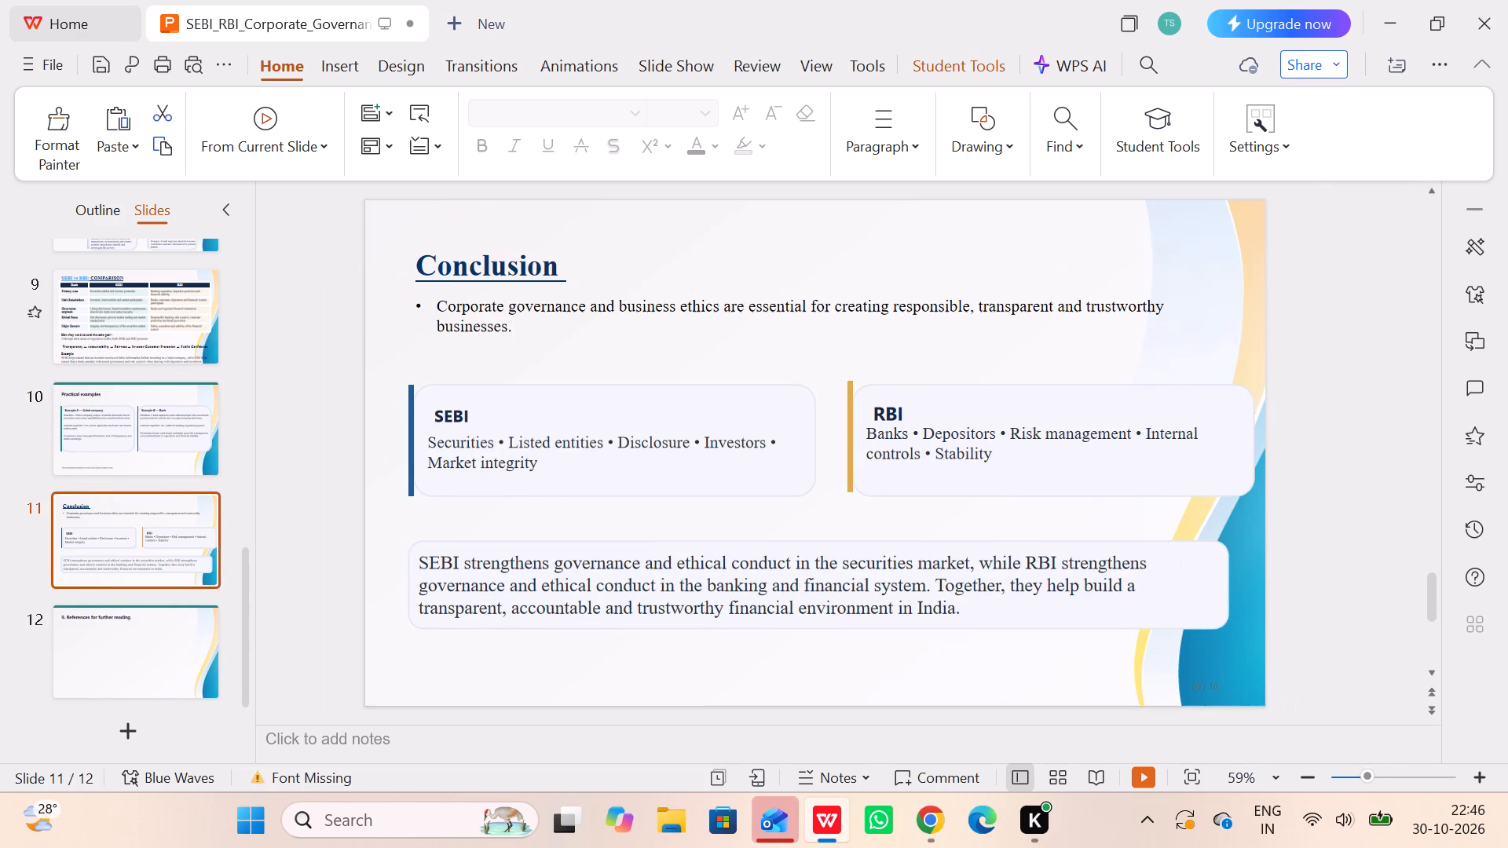
# Play the slide show from the title slide through the Introduction slide to check how they look full screen.
pyautogui.scroll(14, 136, 260)
pyautogui.doubleClick(136, 260)
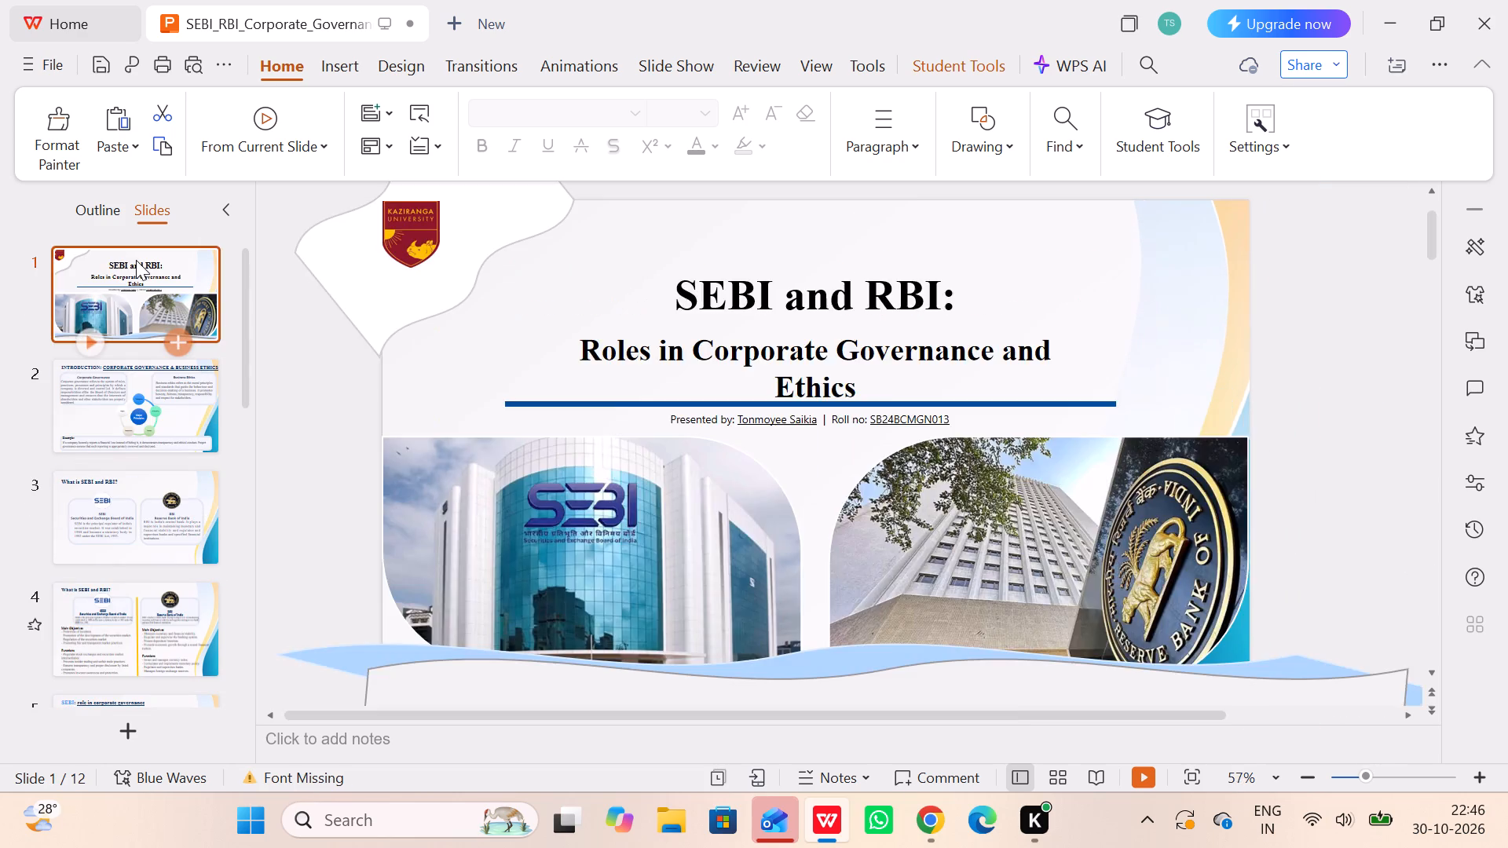
pyautogui.press('Right')
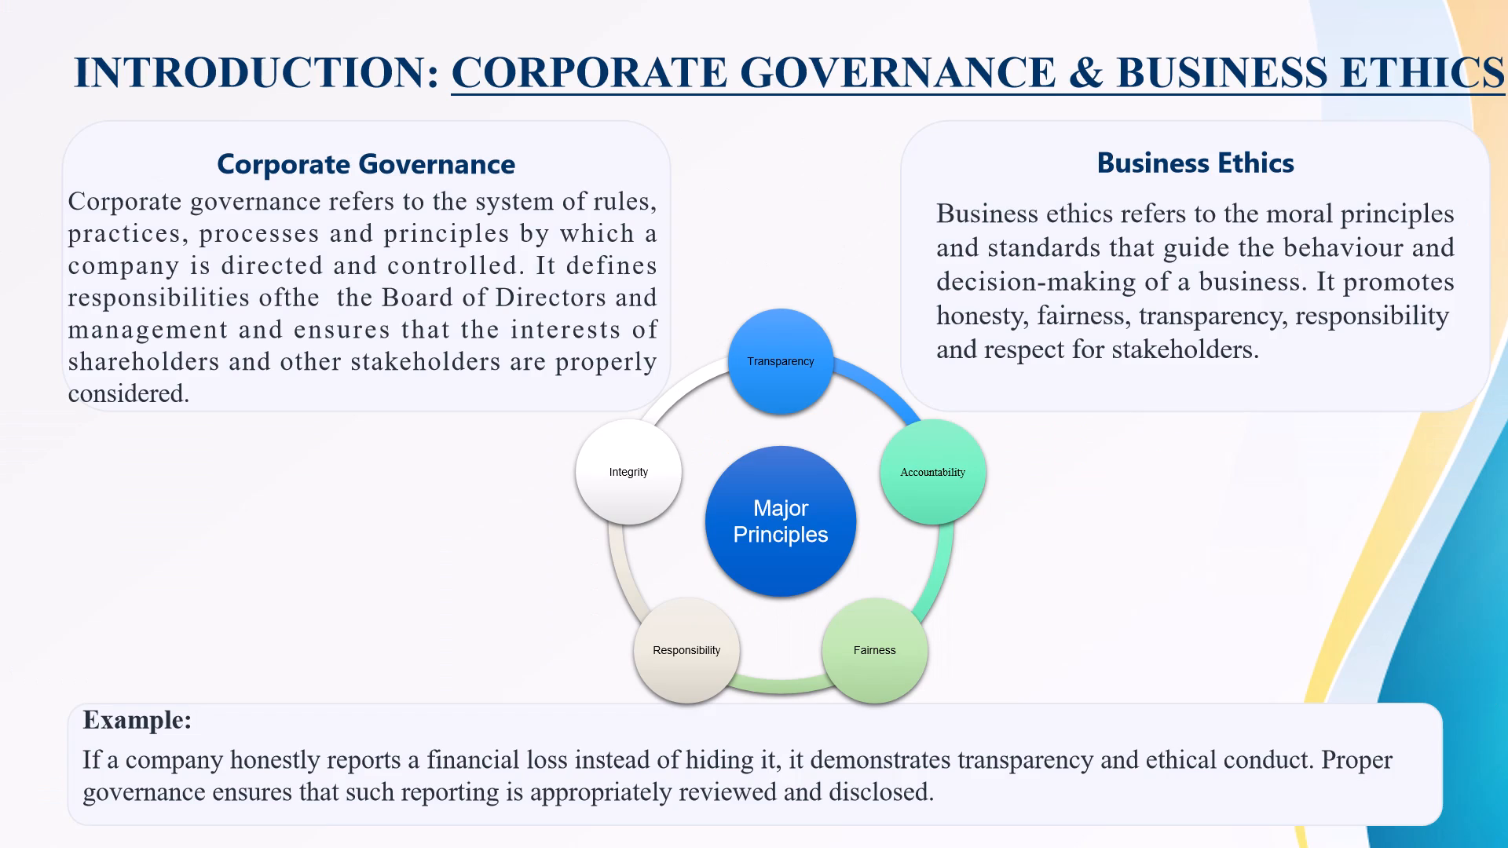
pyautogui.press('Escape')
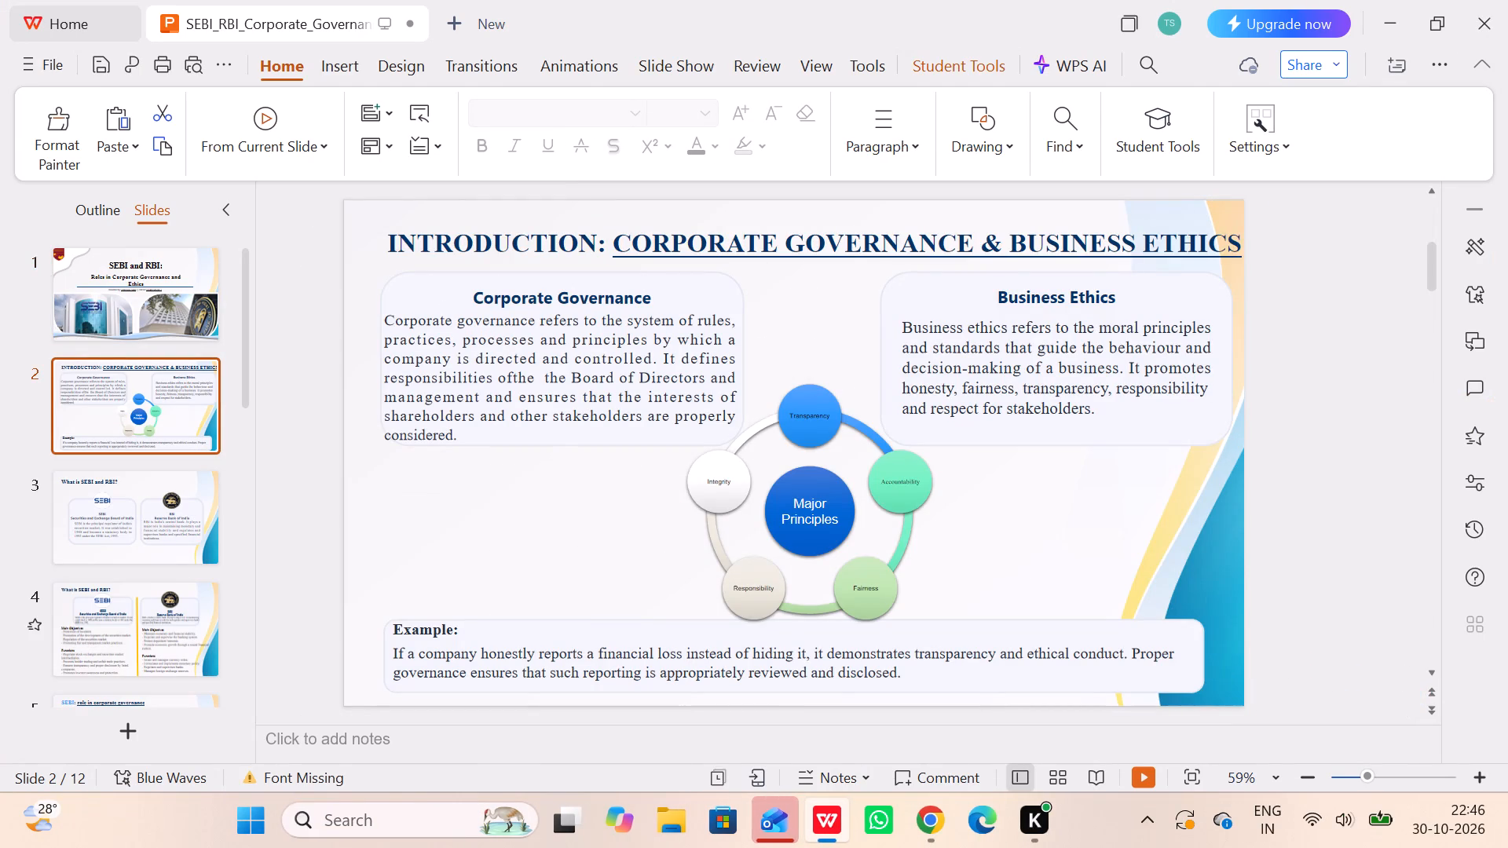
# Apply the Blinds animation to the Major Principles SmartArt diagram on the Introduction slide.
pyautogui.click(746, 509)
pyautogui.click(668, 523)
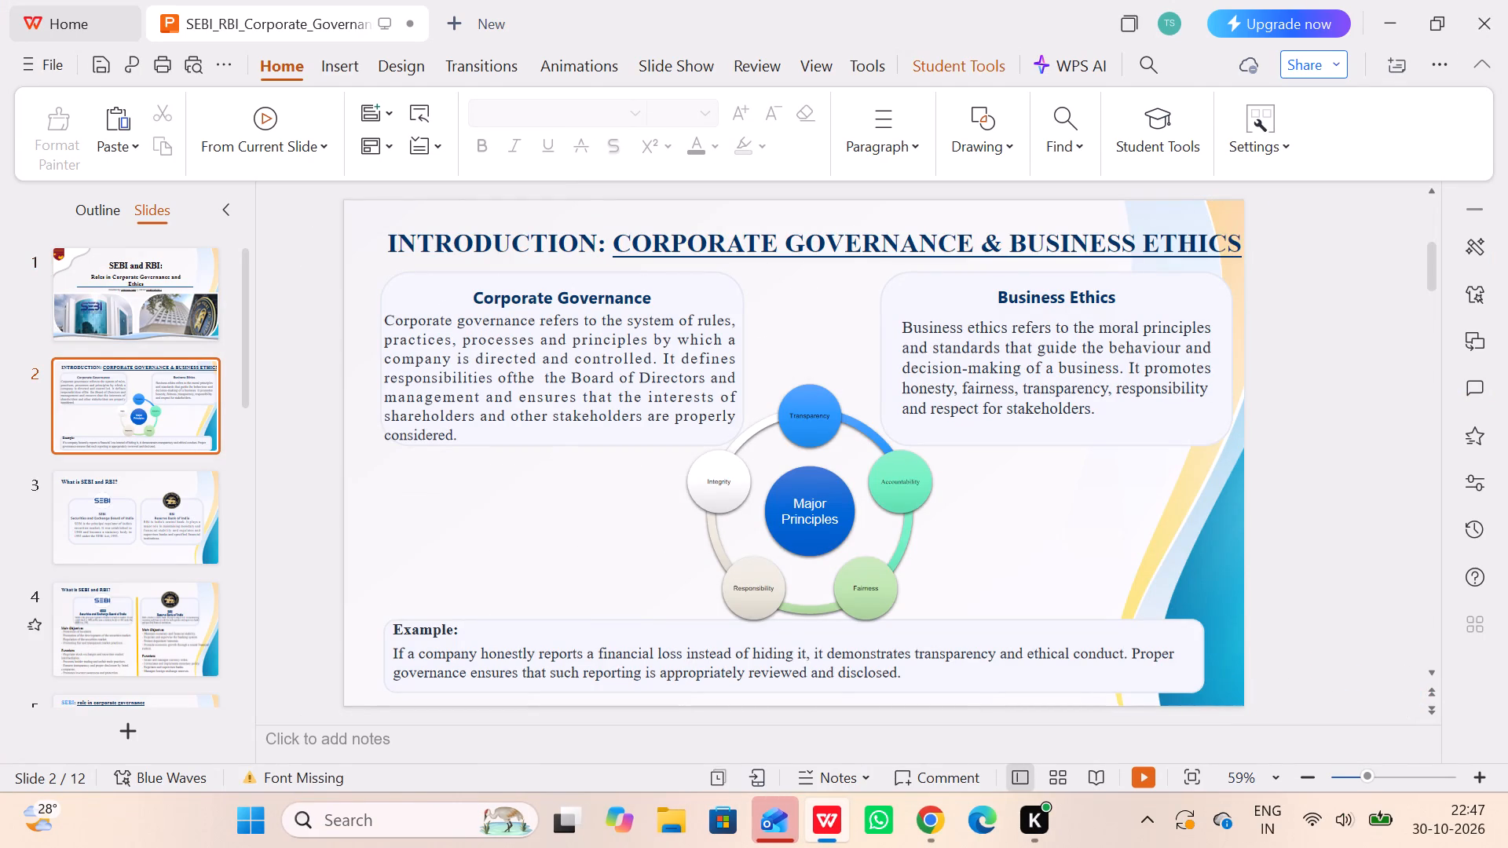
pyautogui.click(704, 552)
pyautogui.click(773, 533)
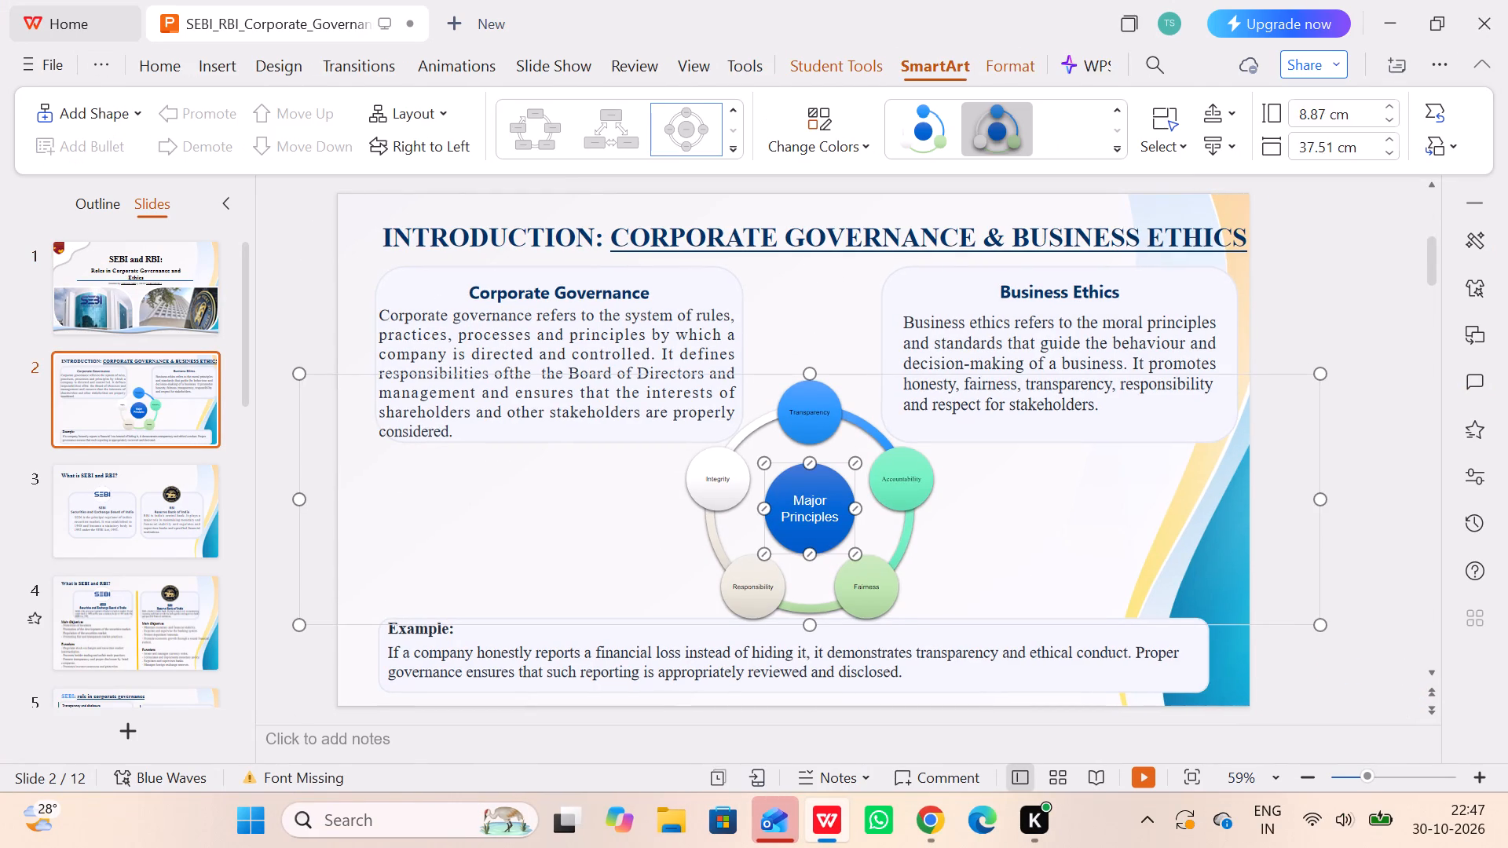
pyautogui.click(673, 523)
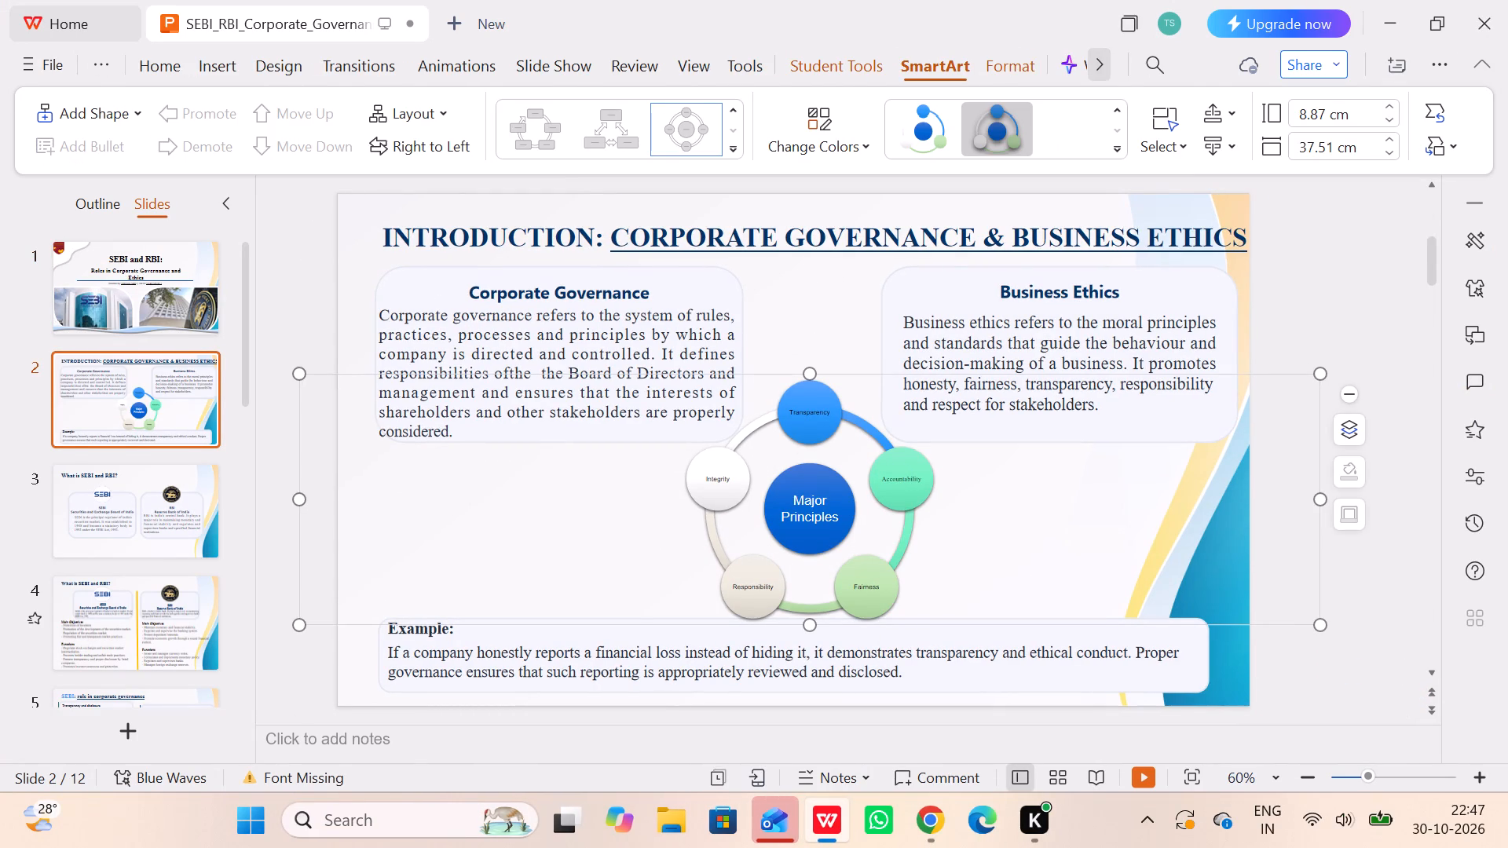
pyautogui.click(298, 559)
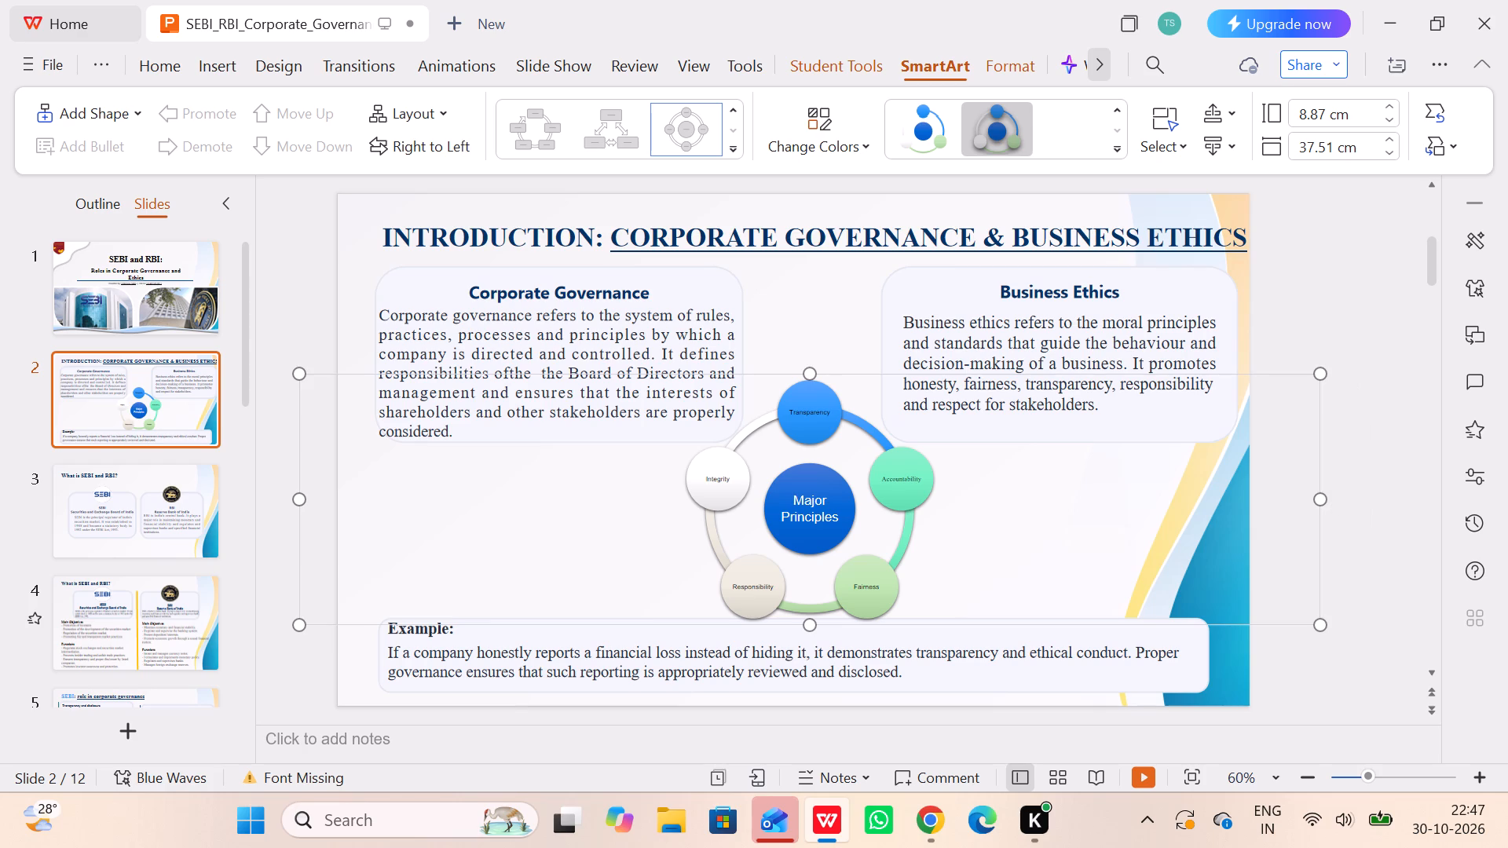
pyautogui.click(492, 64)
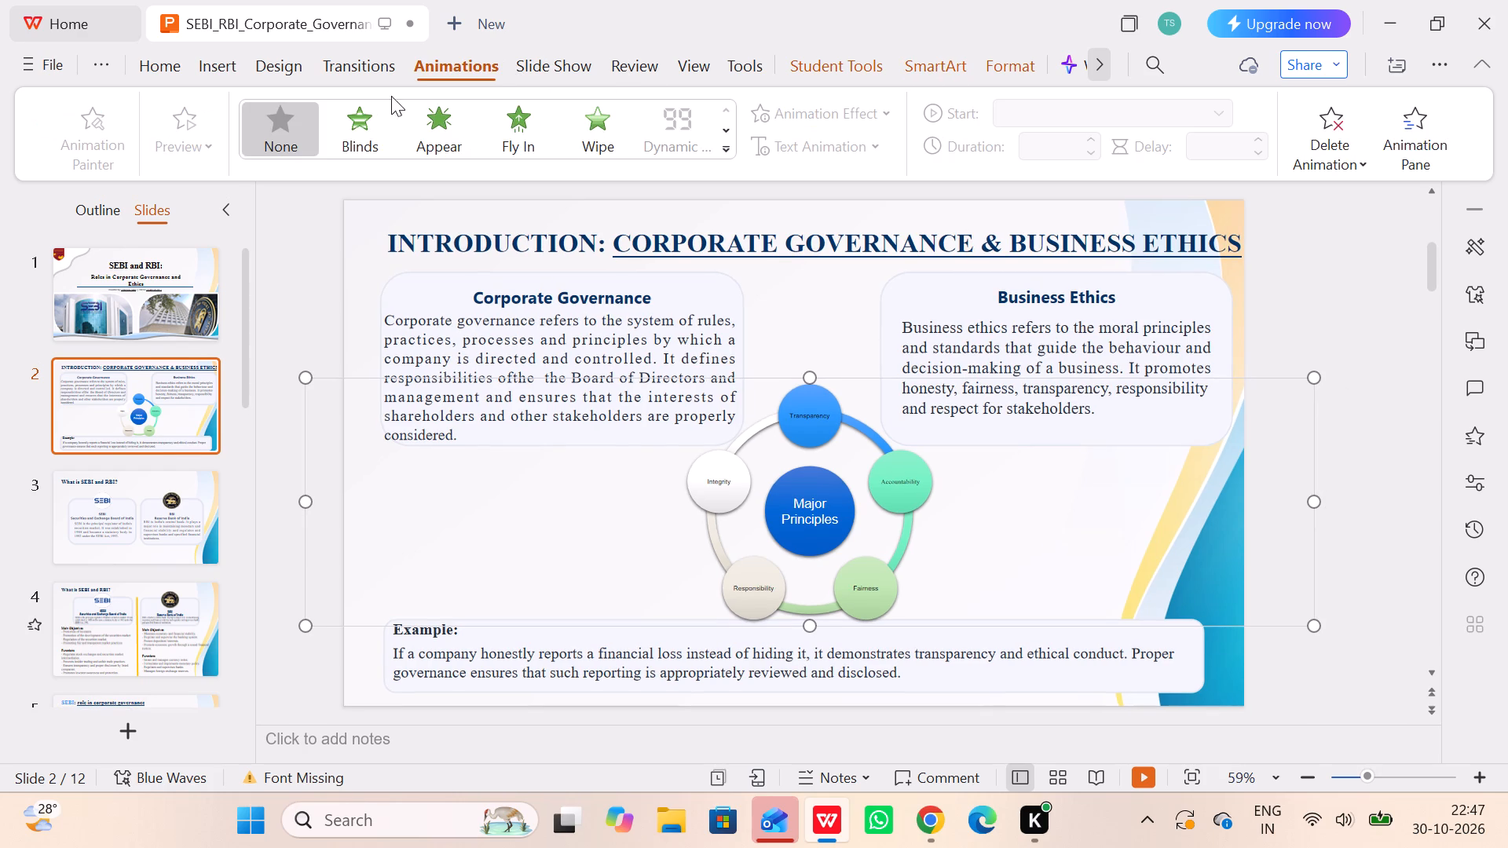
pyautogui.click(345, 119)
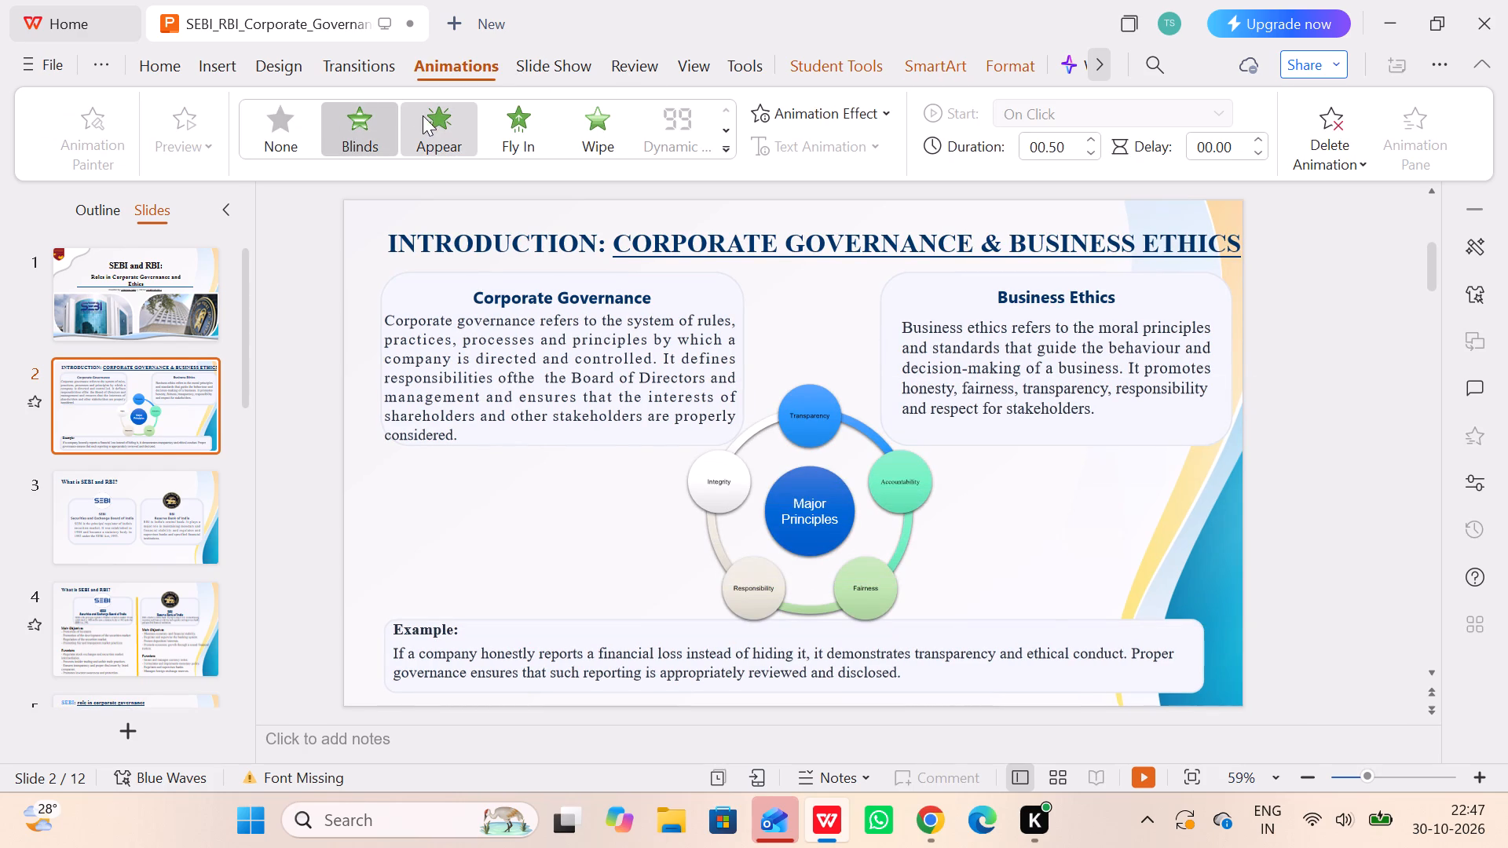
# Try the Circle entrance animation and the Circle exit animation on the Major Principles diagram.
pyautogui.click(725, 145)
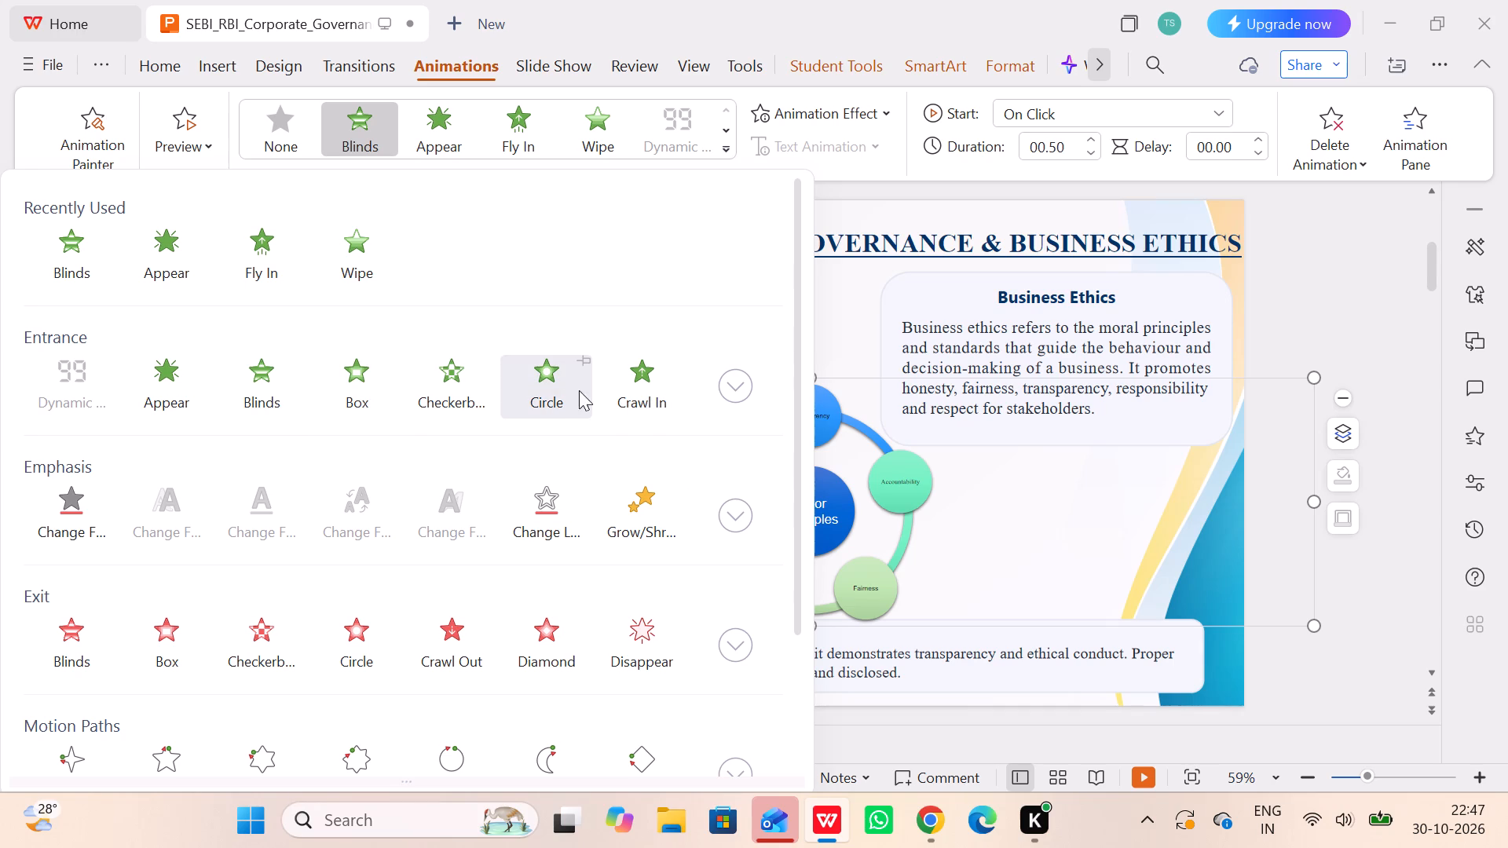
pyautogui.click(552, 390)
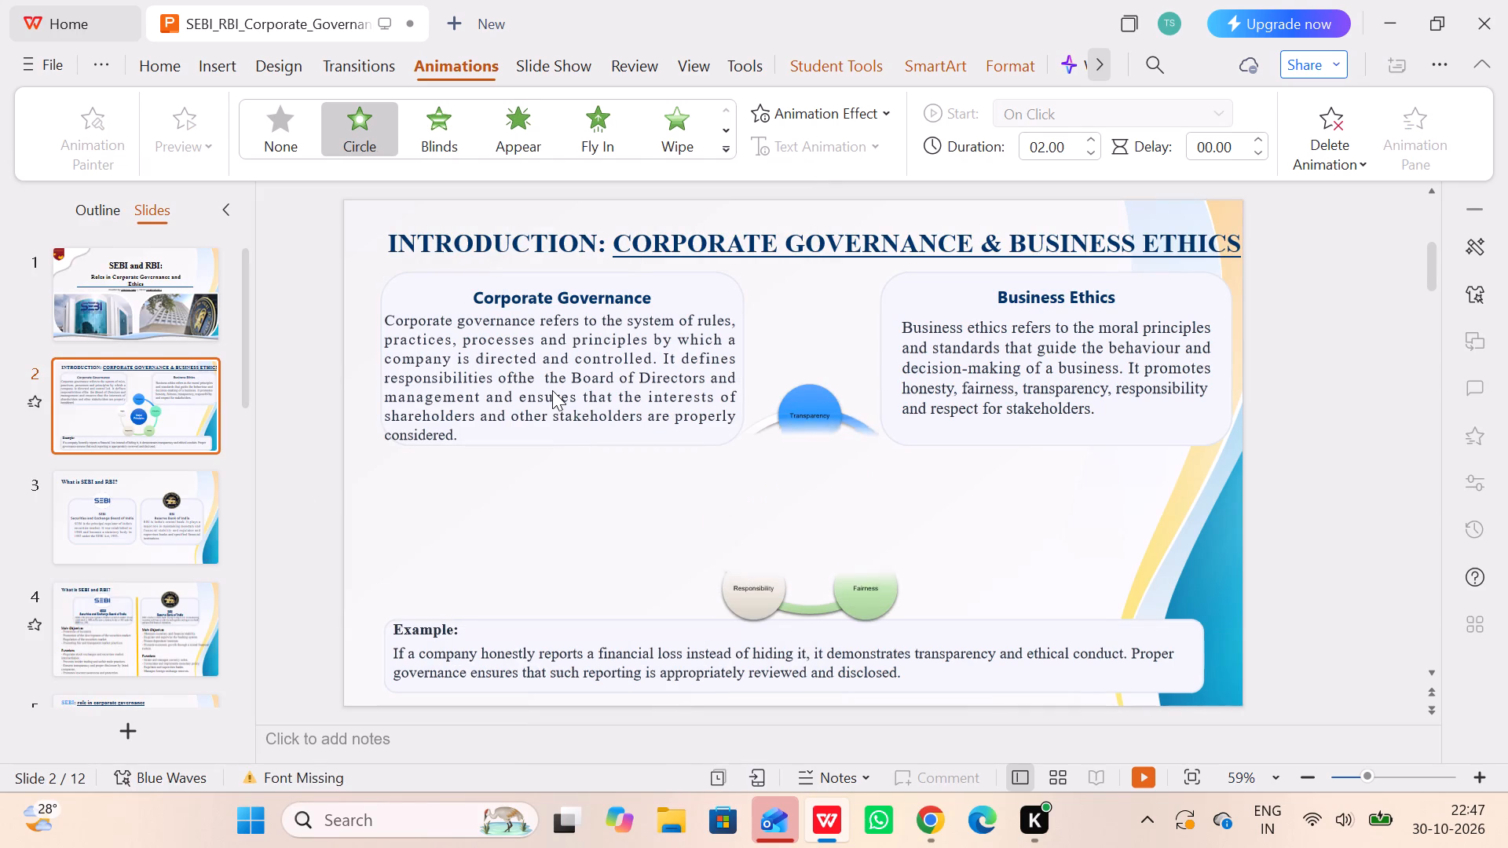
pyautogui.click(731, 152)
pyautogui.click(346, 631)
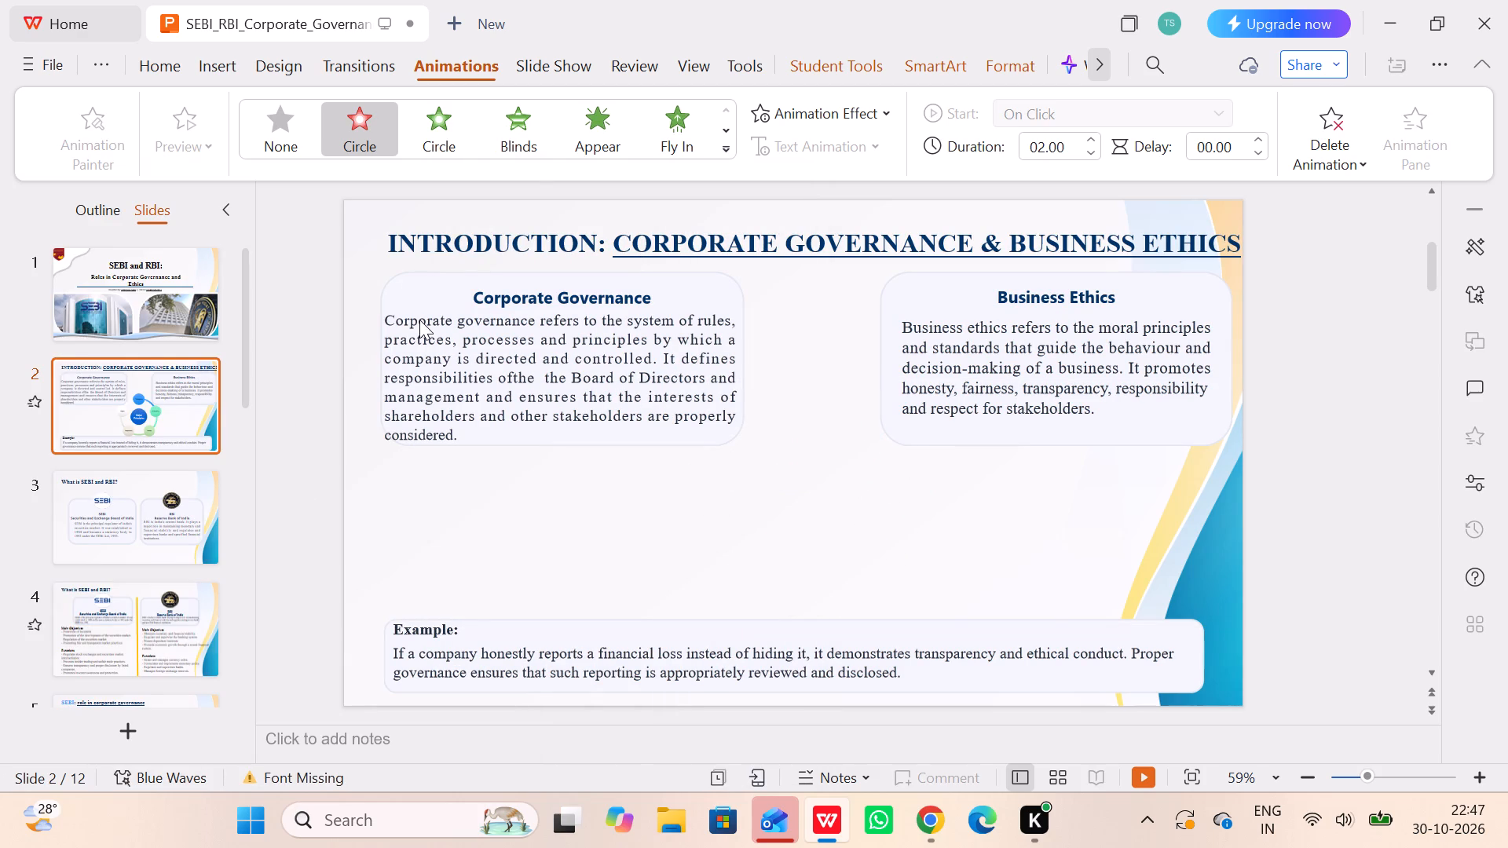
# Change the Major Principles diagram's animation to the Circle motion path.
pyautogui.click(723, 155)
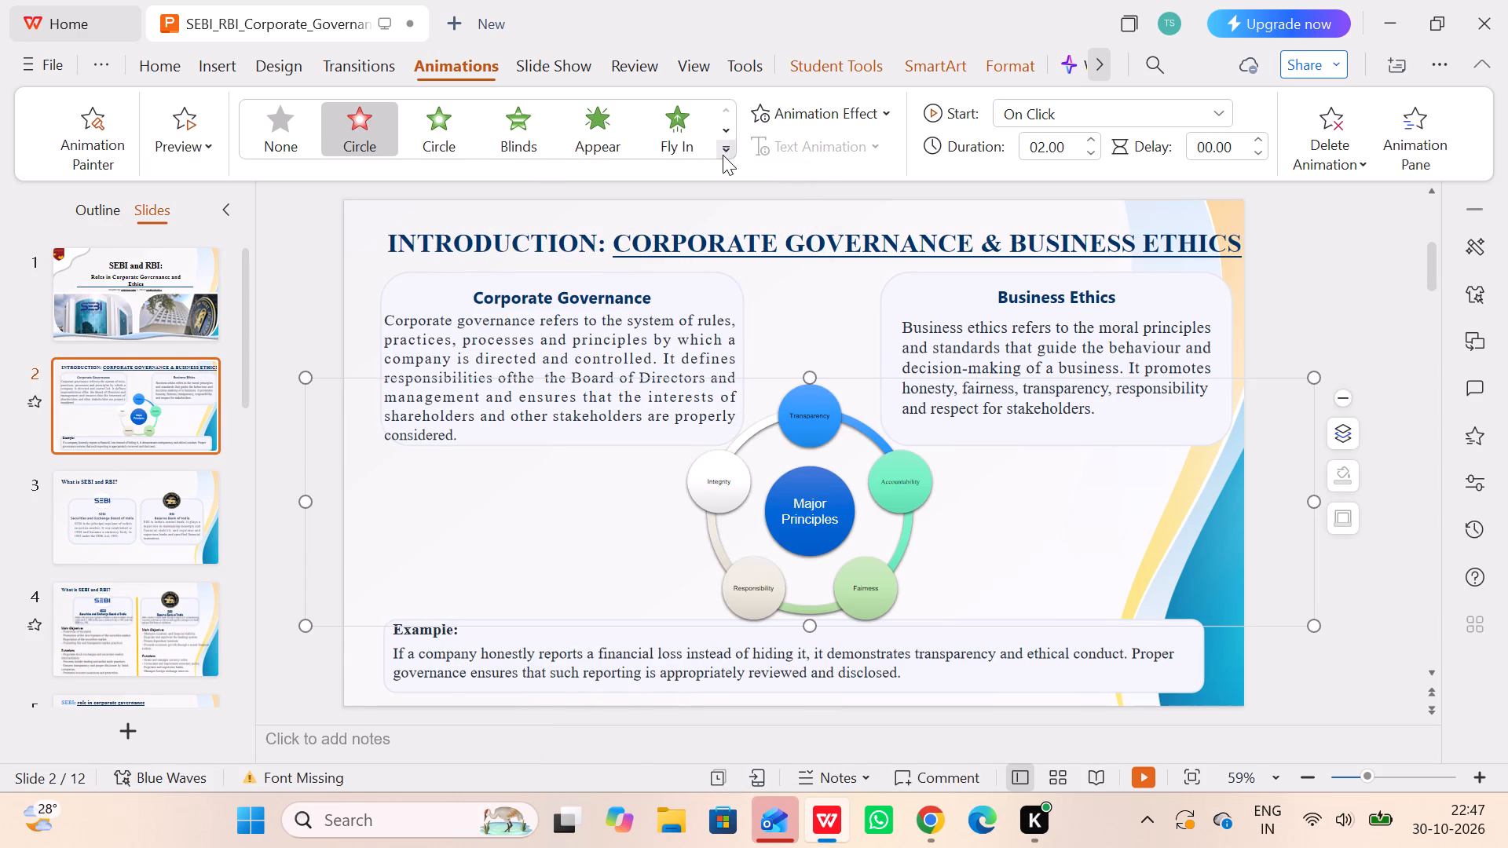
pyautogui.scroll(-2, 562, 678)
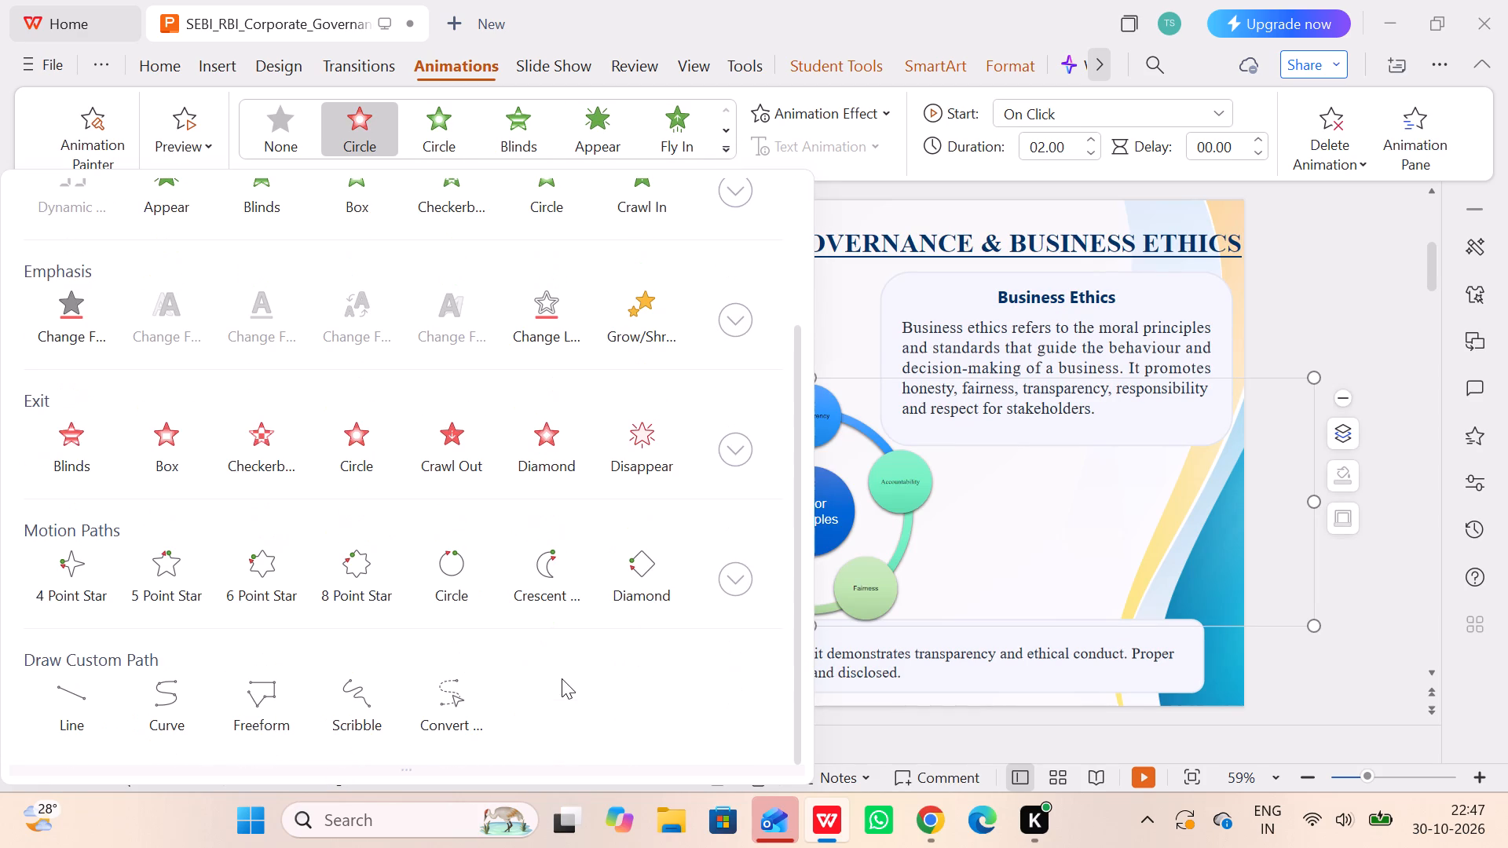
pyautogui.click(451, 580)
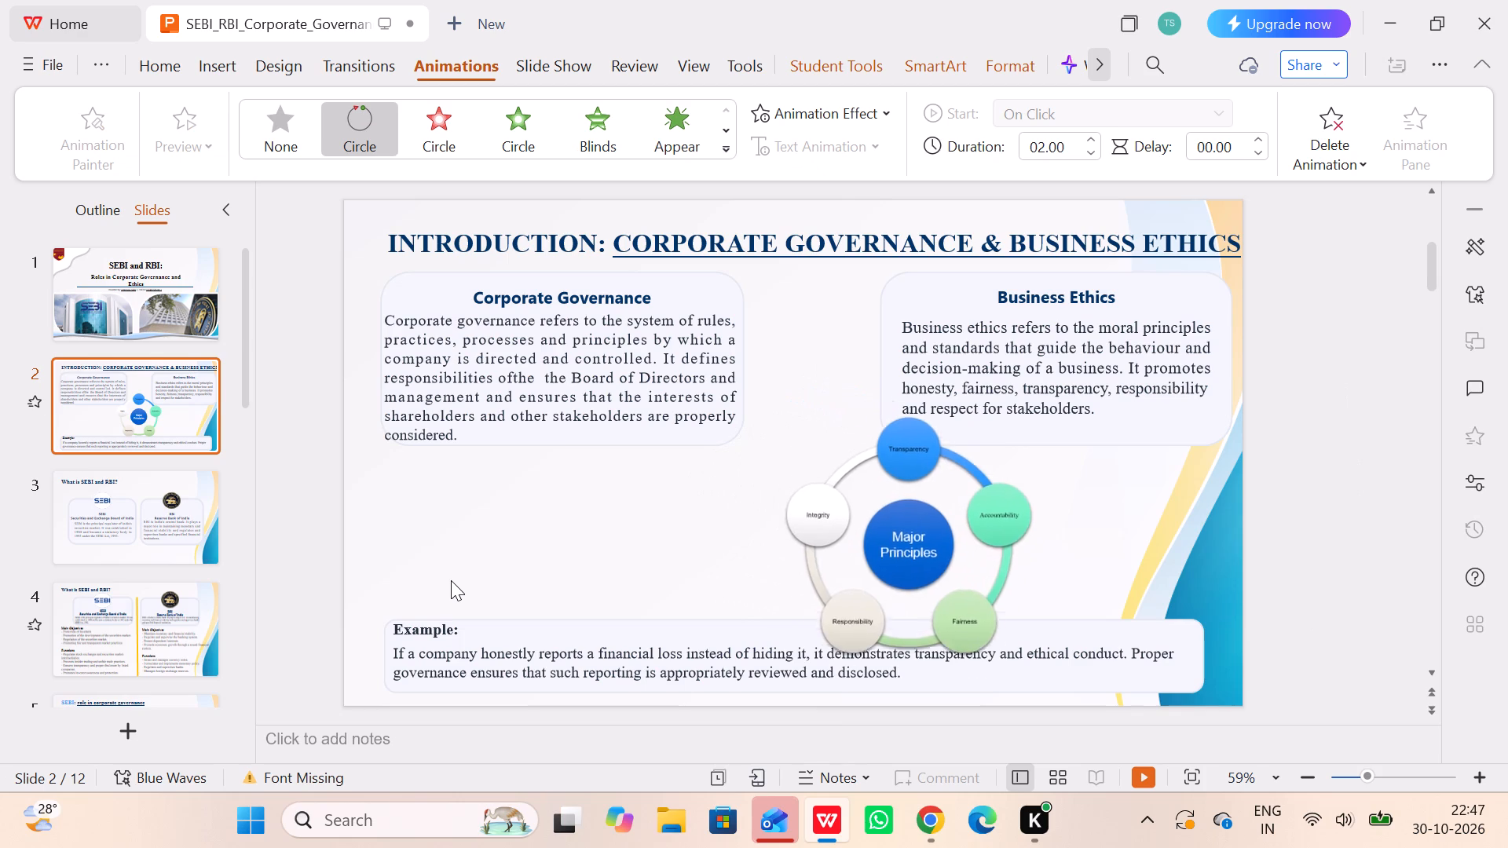
# Start a Freeform custom motion path for the diagram, drawing from the Major Principles circle up to the Transparency circle.
pyautogui.click(723, 144)
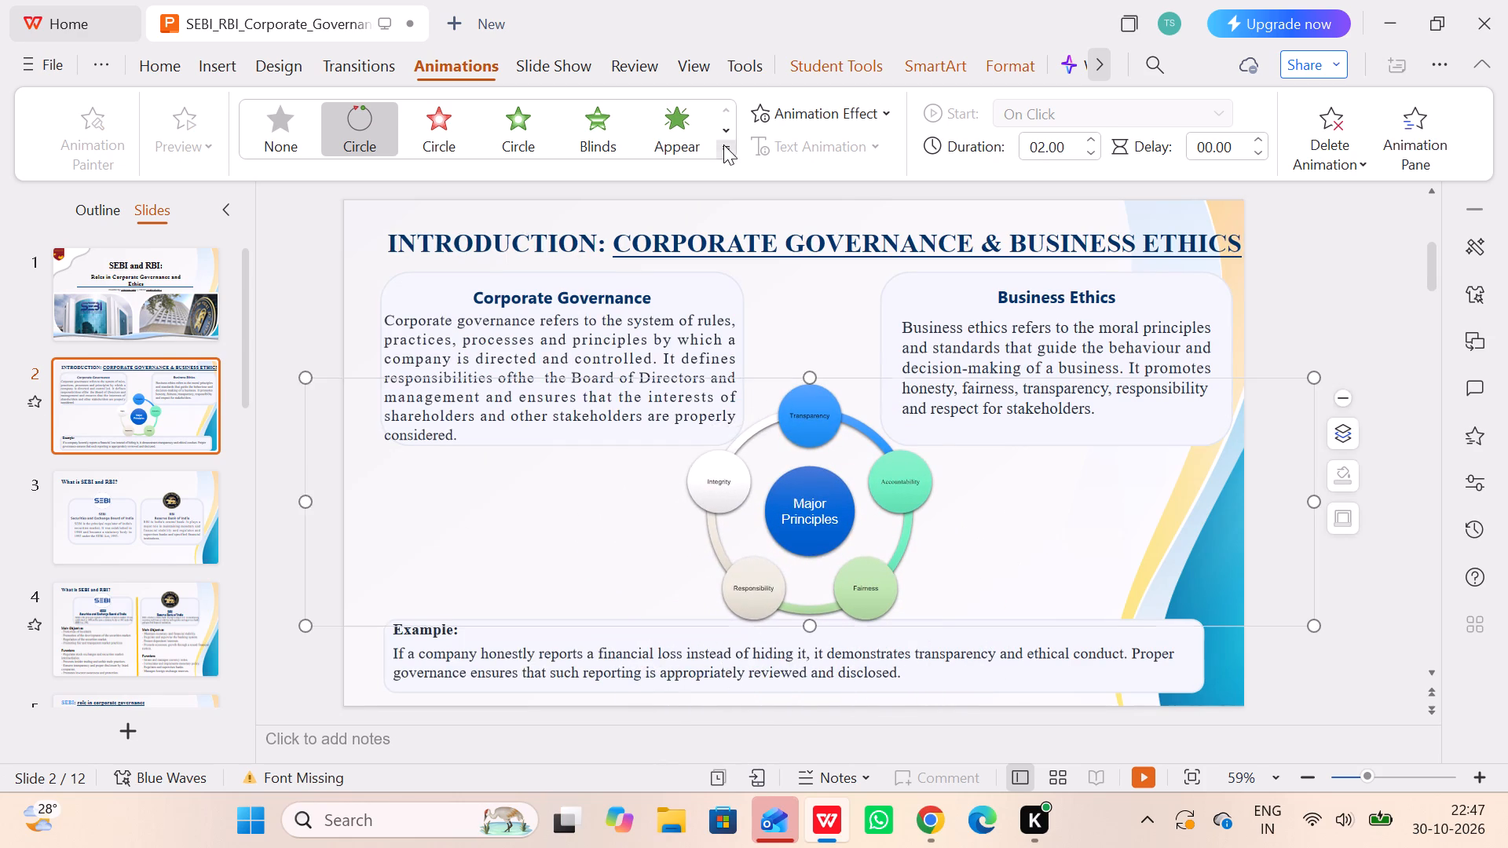
pyautogui.scroll(-2, 462, 518)
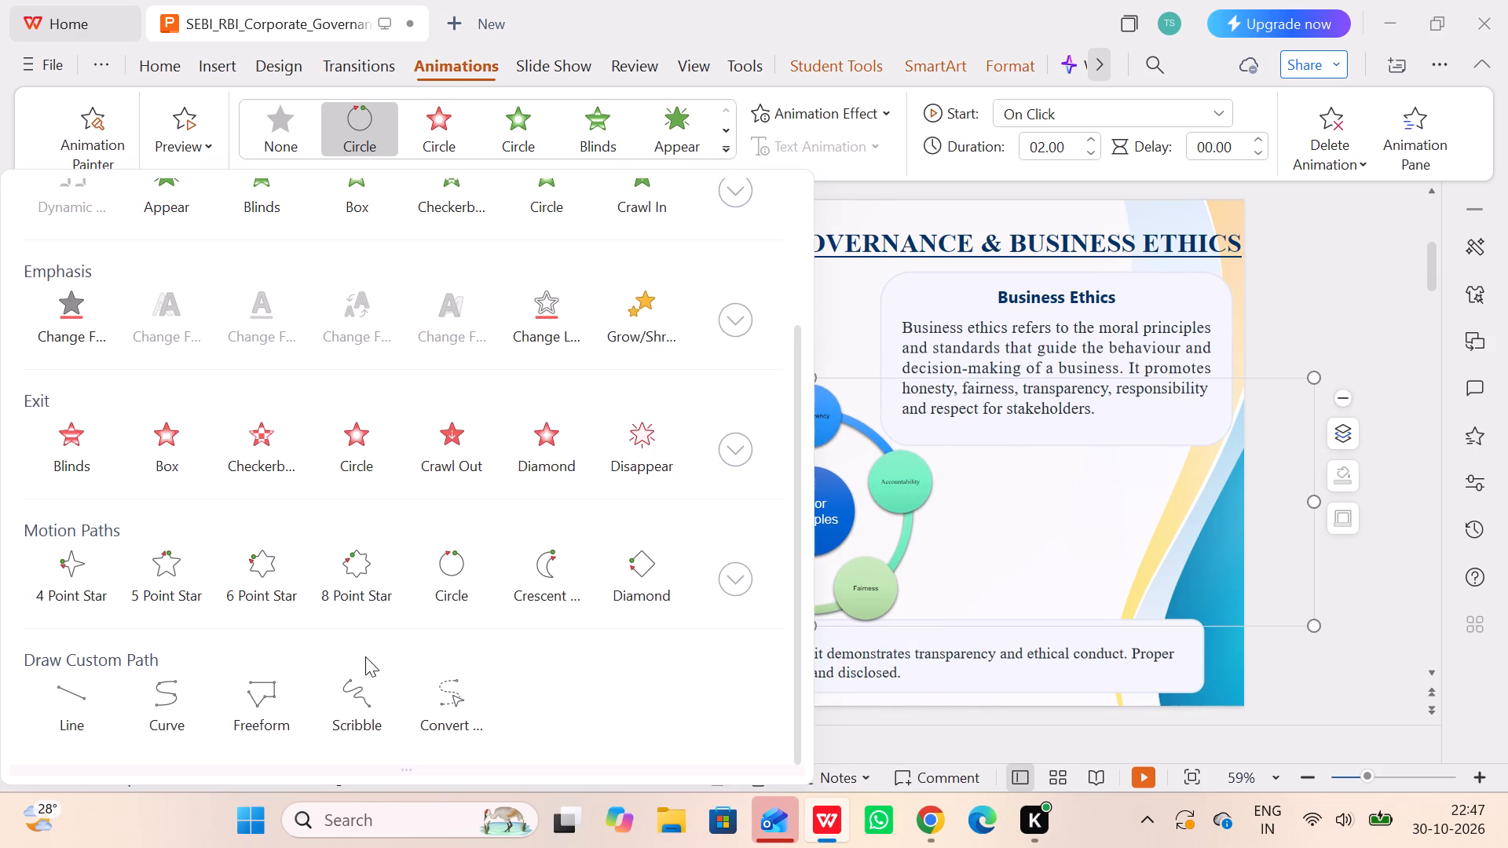
pyautogui.click(257, 698)
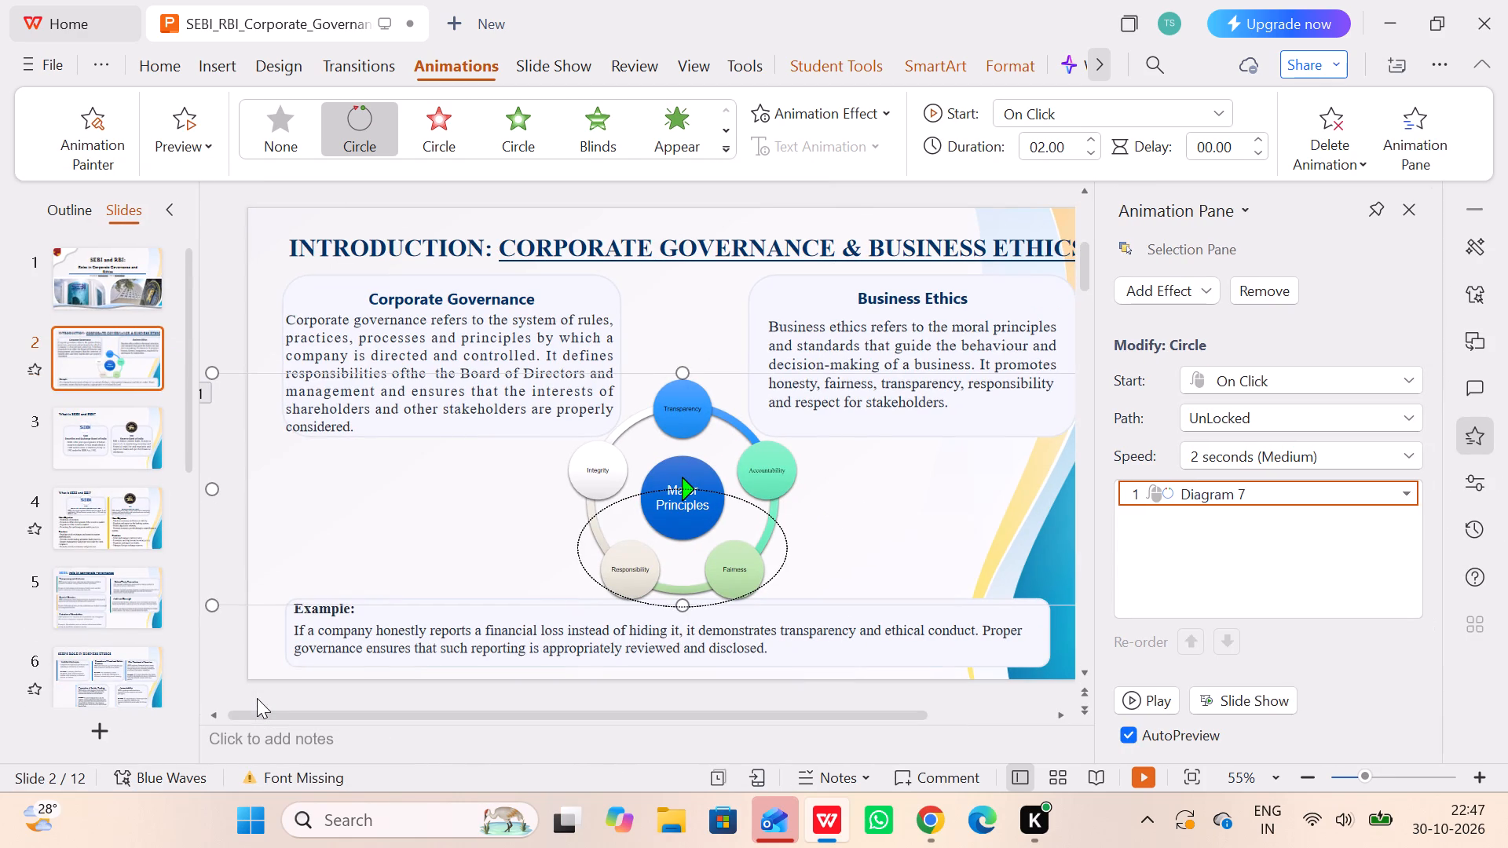
pyautogui.moveTo(686, 507); pyautogui.dragTo(683, 505)
pyautogui.moveTo(683, 505); pyautogui.dragTo(681, 418)
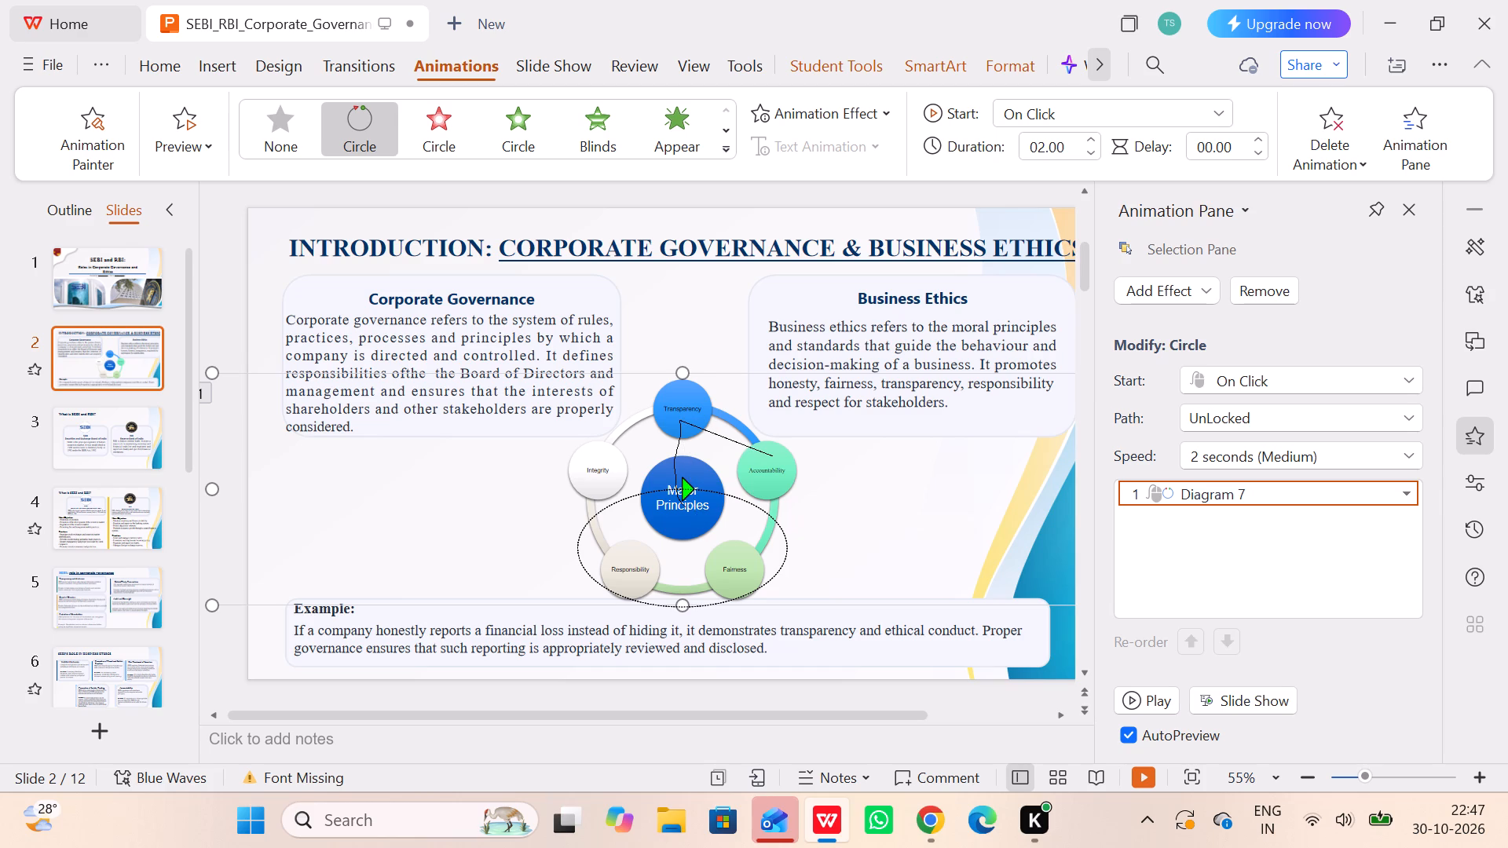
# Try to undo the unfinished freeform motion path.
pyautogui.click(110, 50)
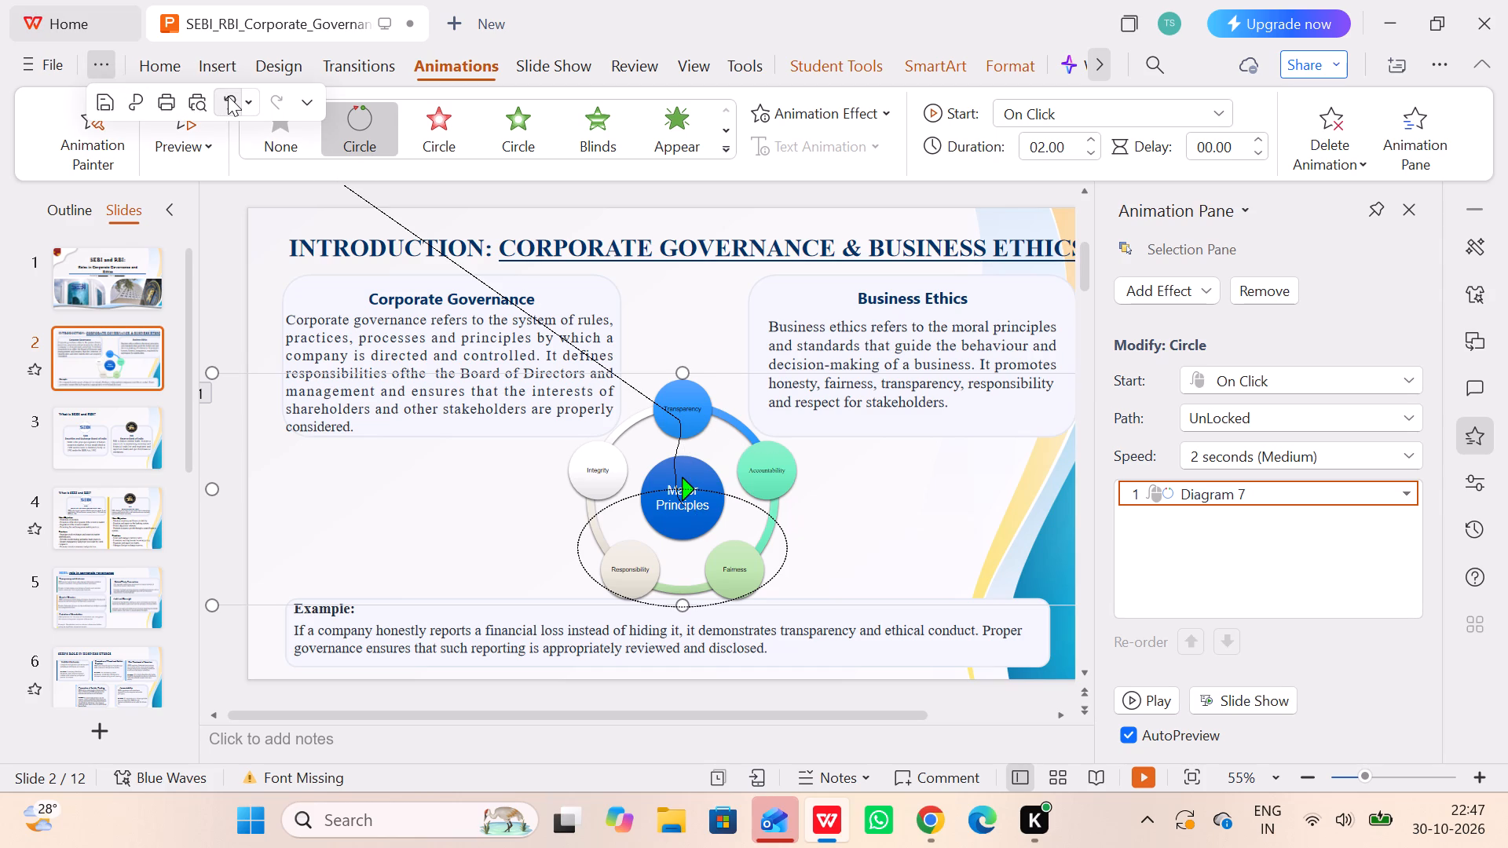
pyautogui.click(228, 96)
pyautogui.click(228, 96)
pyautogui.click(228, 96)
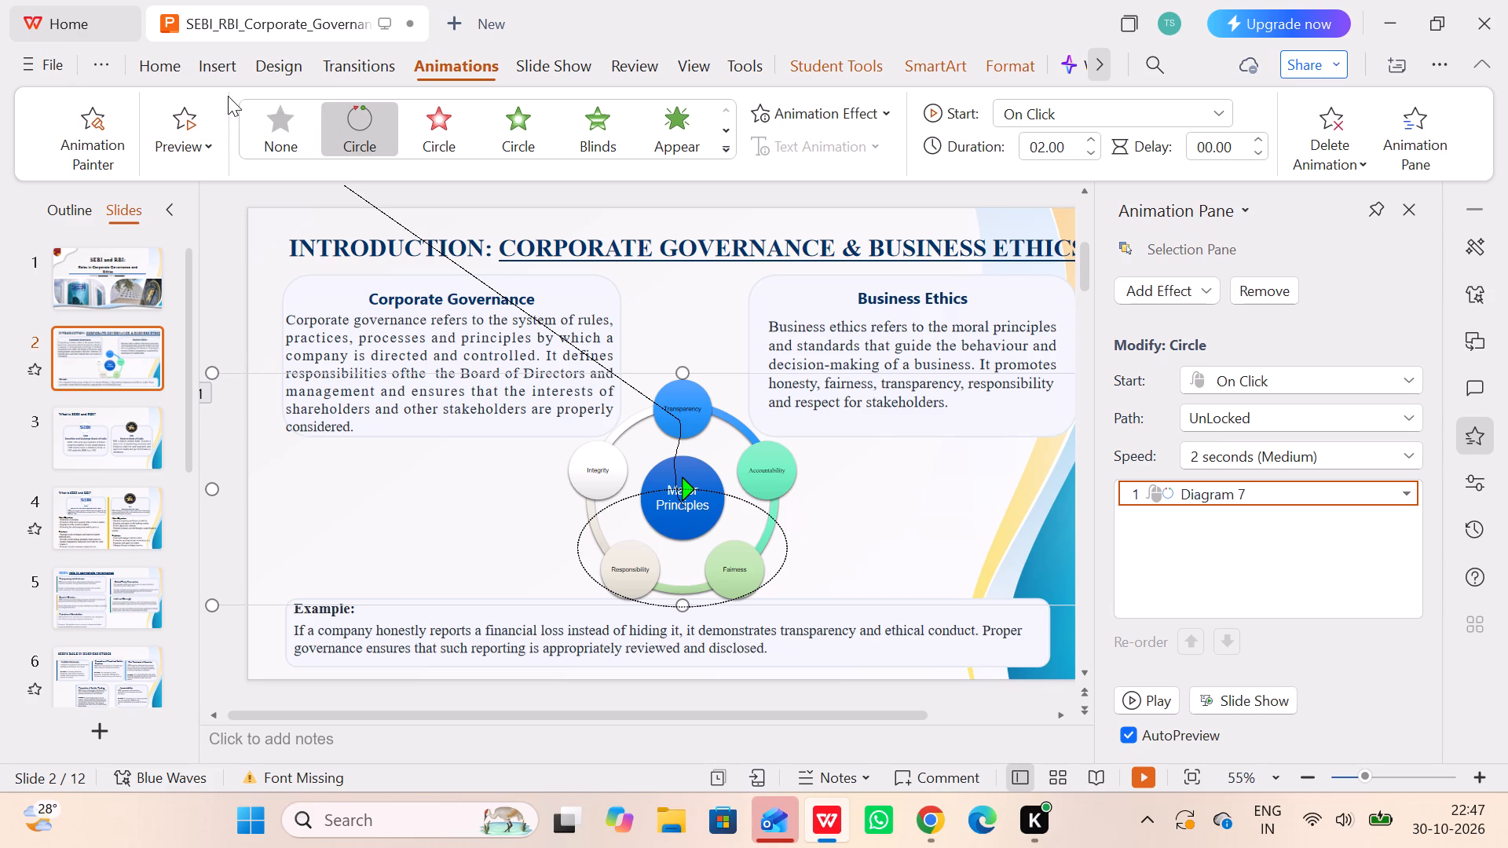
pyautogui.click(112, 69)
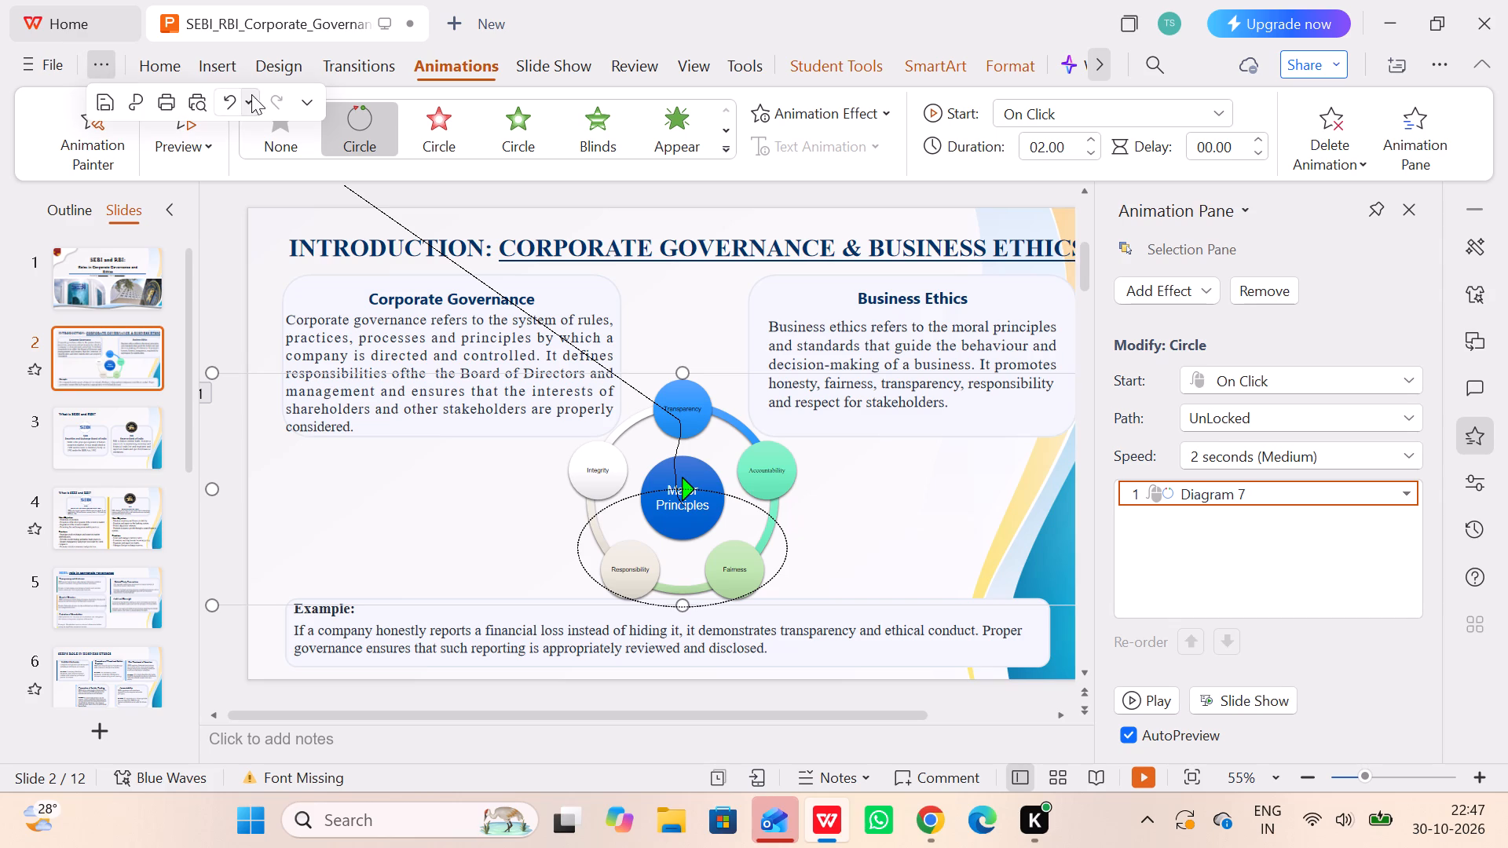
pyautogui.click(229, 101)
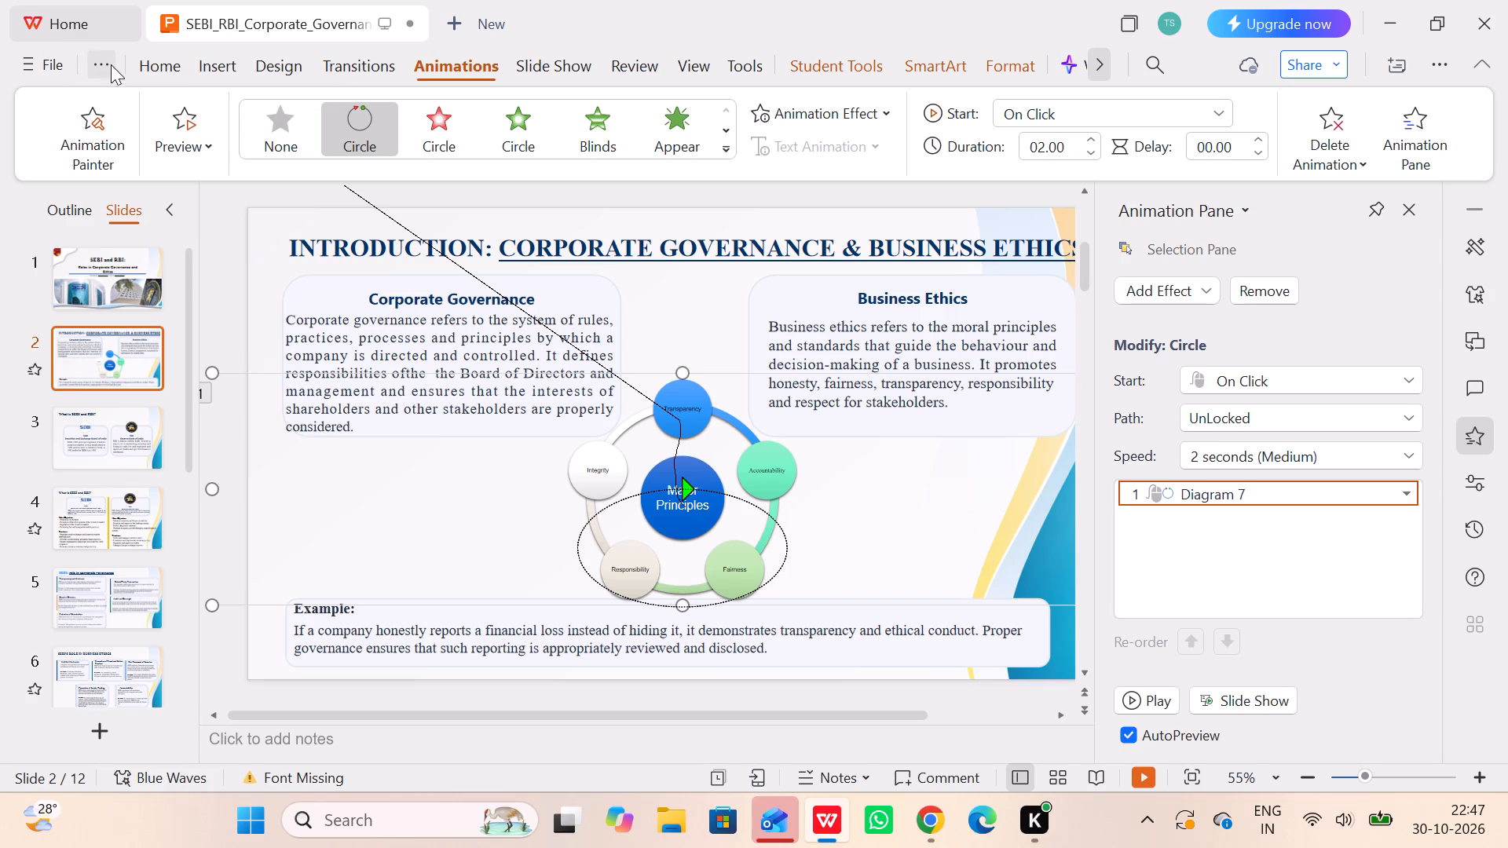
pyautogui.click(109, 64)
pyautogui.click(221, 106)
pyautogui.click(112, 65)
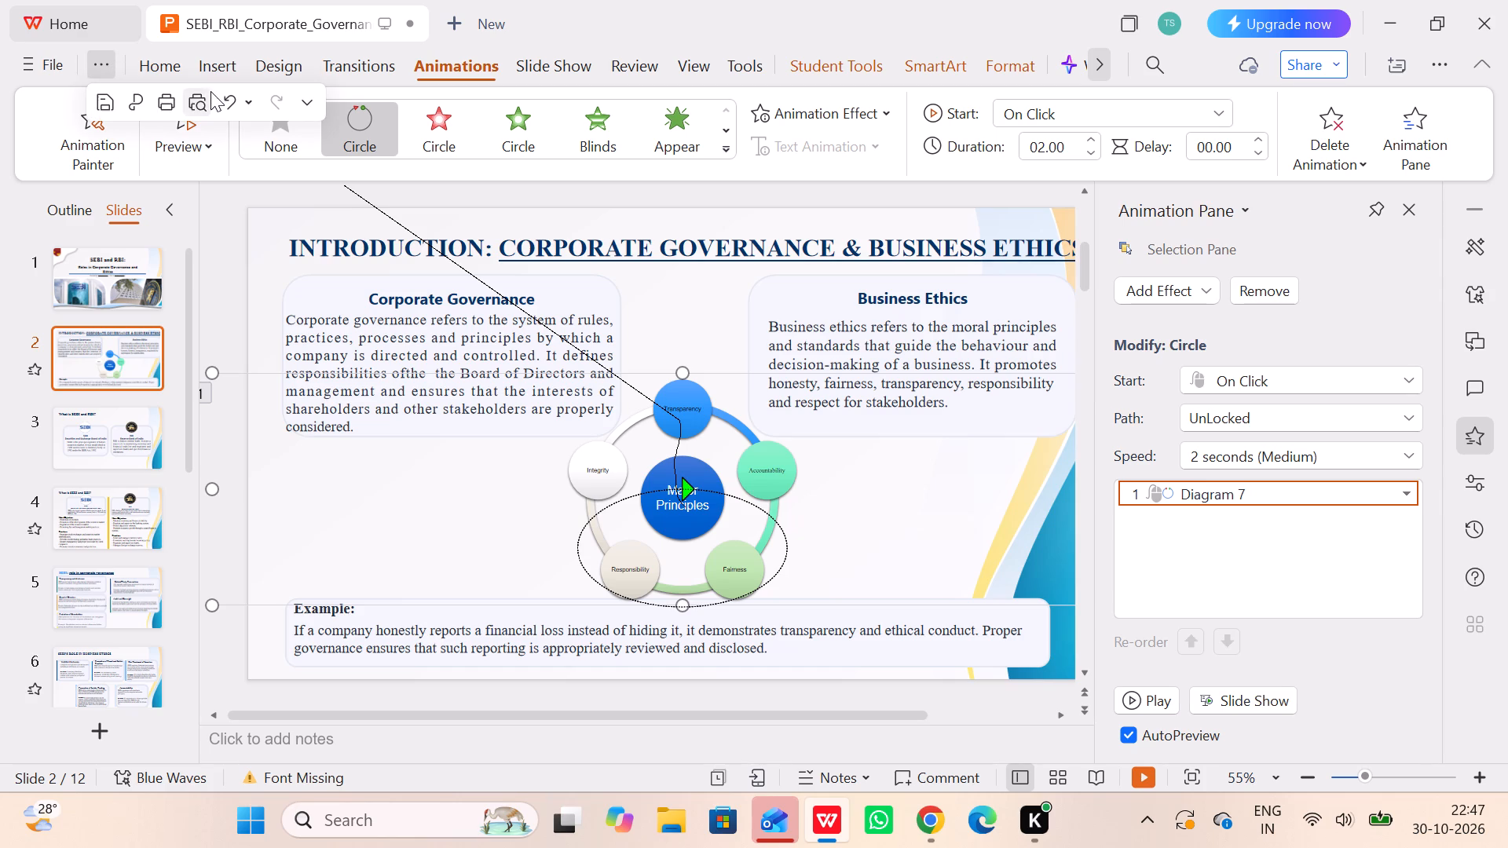
# Close the Animation Pane and finish drawing the freeform motion path as a loop around the Major Principles circle.
pyautogui.click(1407, 207)
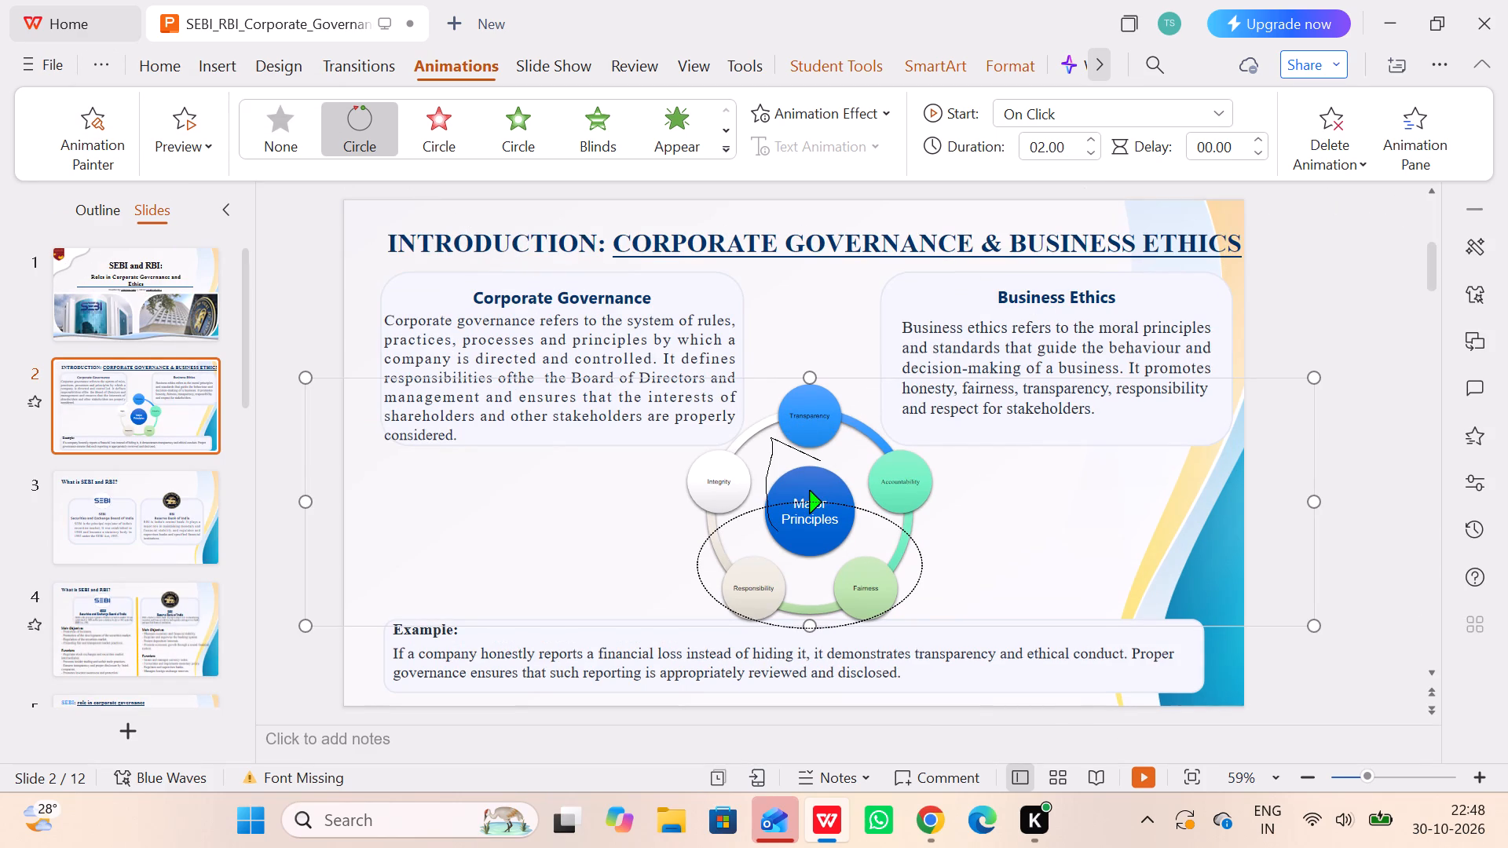
pyautogui.click(818, 461)
pyautogui.click(818, 461)
pyautogui.moveTo(887, 489); pyautogui.dragTo(771, 576)
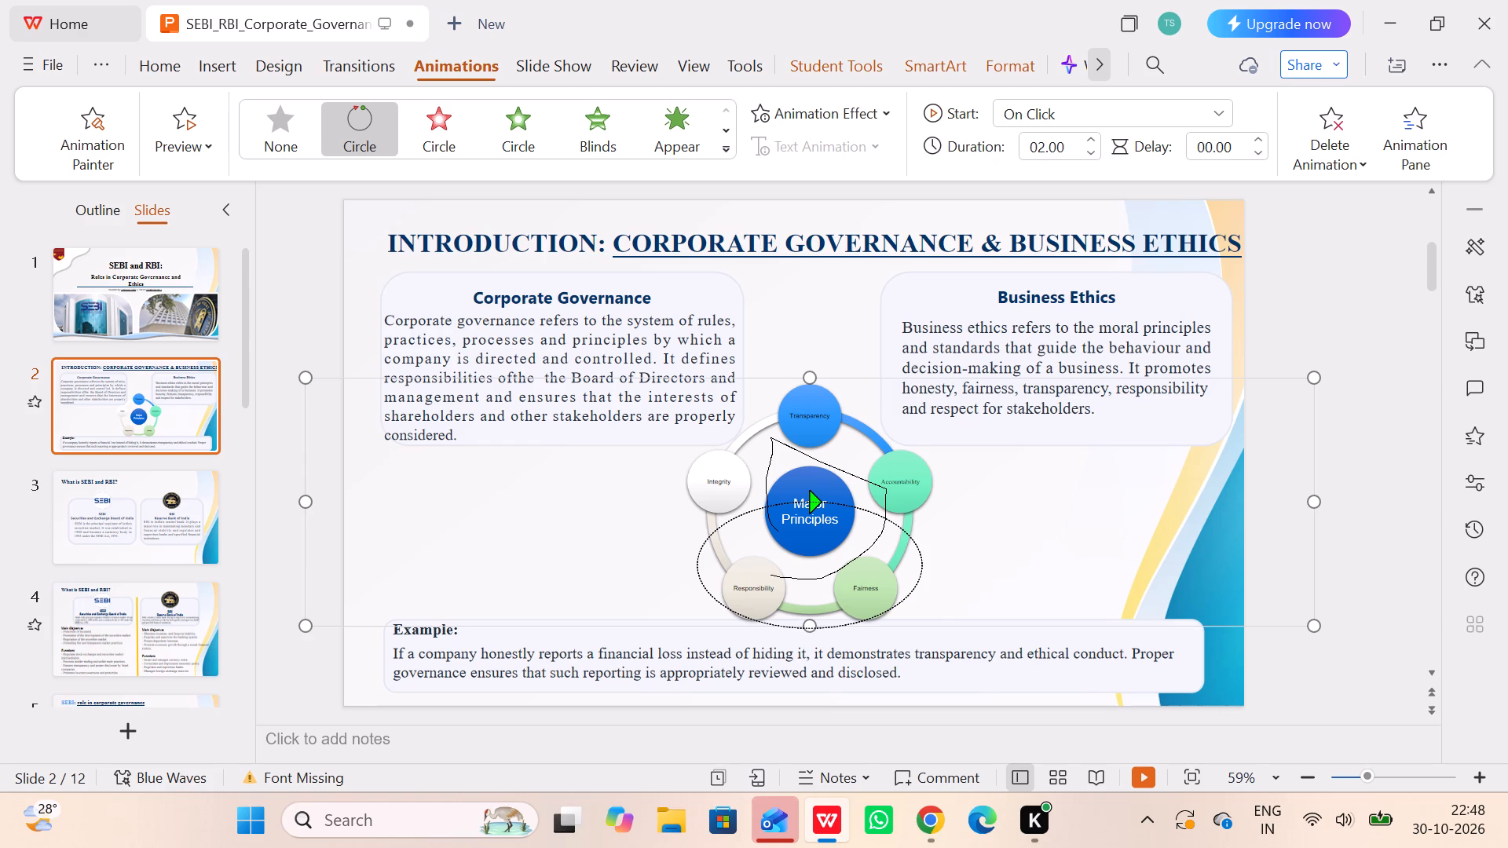
pyautogui.moveTo(771, 576); pyautogui.dragTo(843, 451)
pyautogui.click(813, 501)
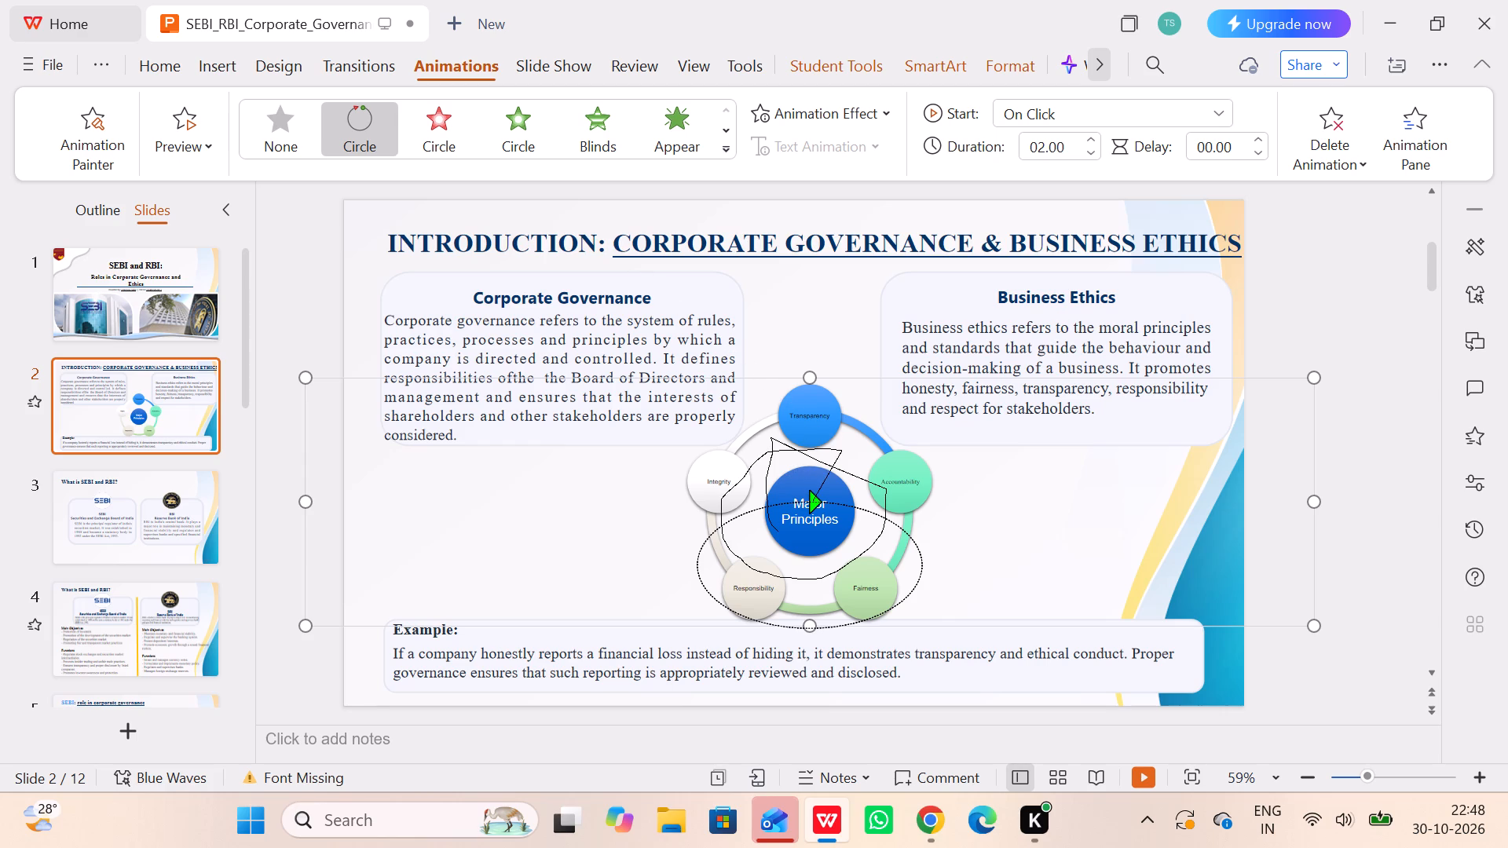
pyautogui.click(813, 501)
pyautogui.tripleClick(810, 497)
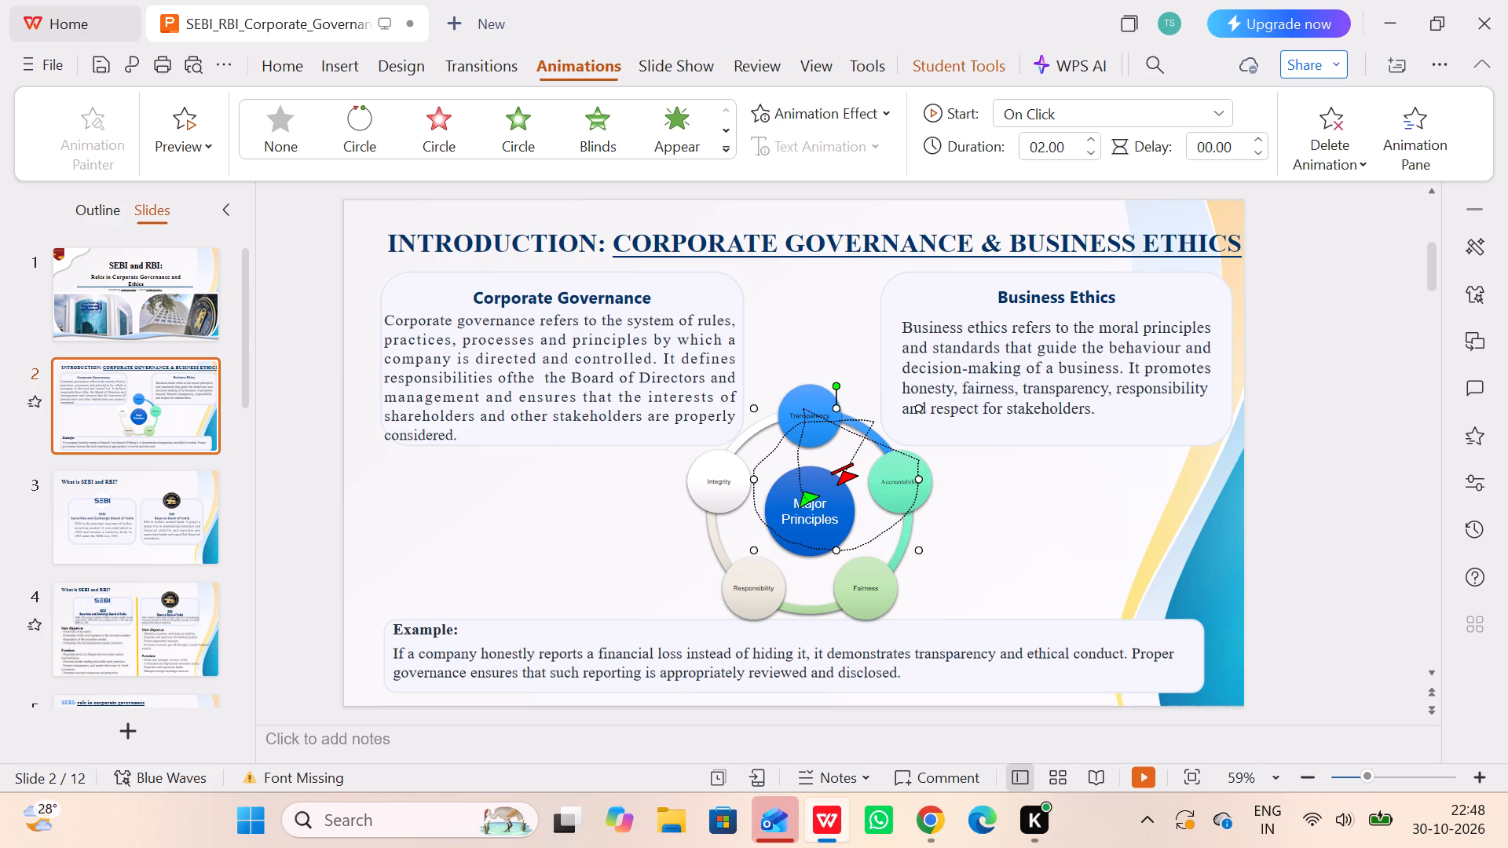
# Move the freeform motion path slightly lower over the Major Principles circle.
pyautogui.moveTo(846, 478); pyautogui.dragTo(868, 542)
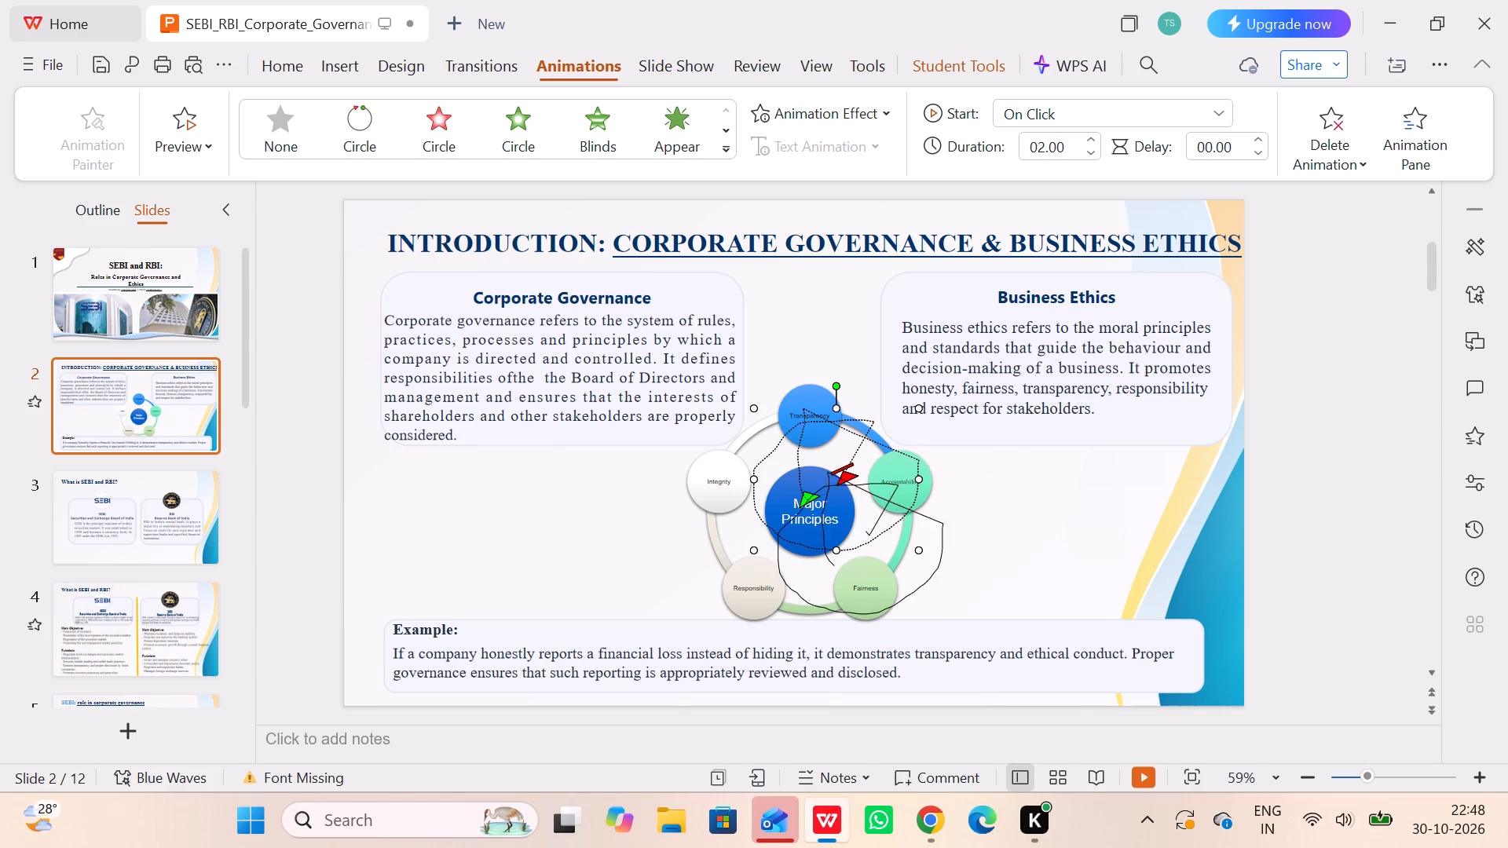
pyautogui.moveTo(868, 542); pyautogui.dragTo(839, 516)
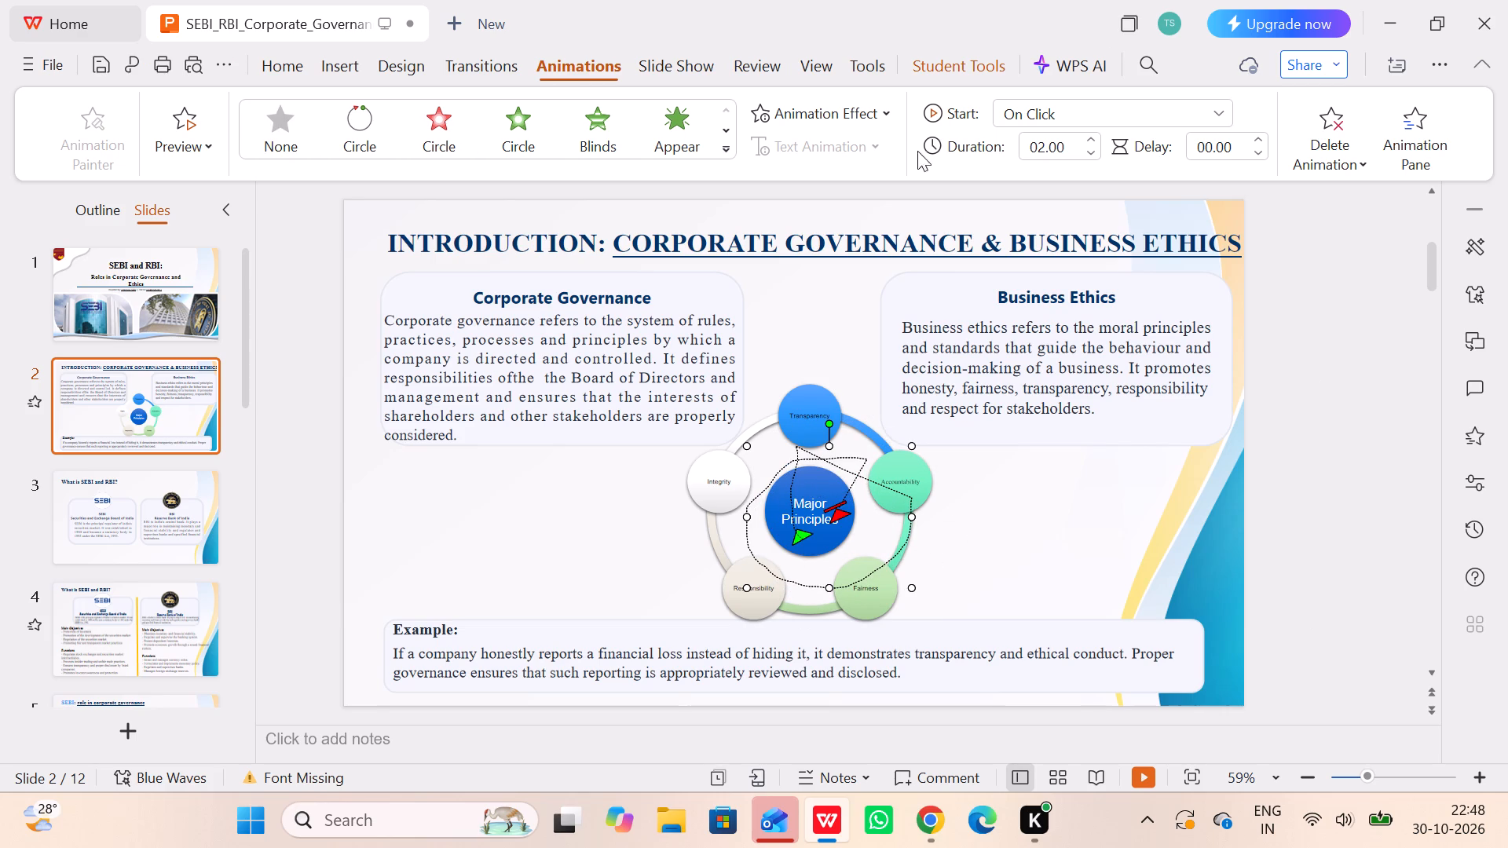
# Play the Introduction slide as a slide show to check the Major Principles diagram's freeform motion path, and exit.
pyautogui.click(869, 353)
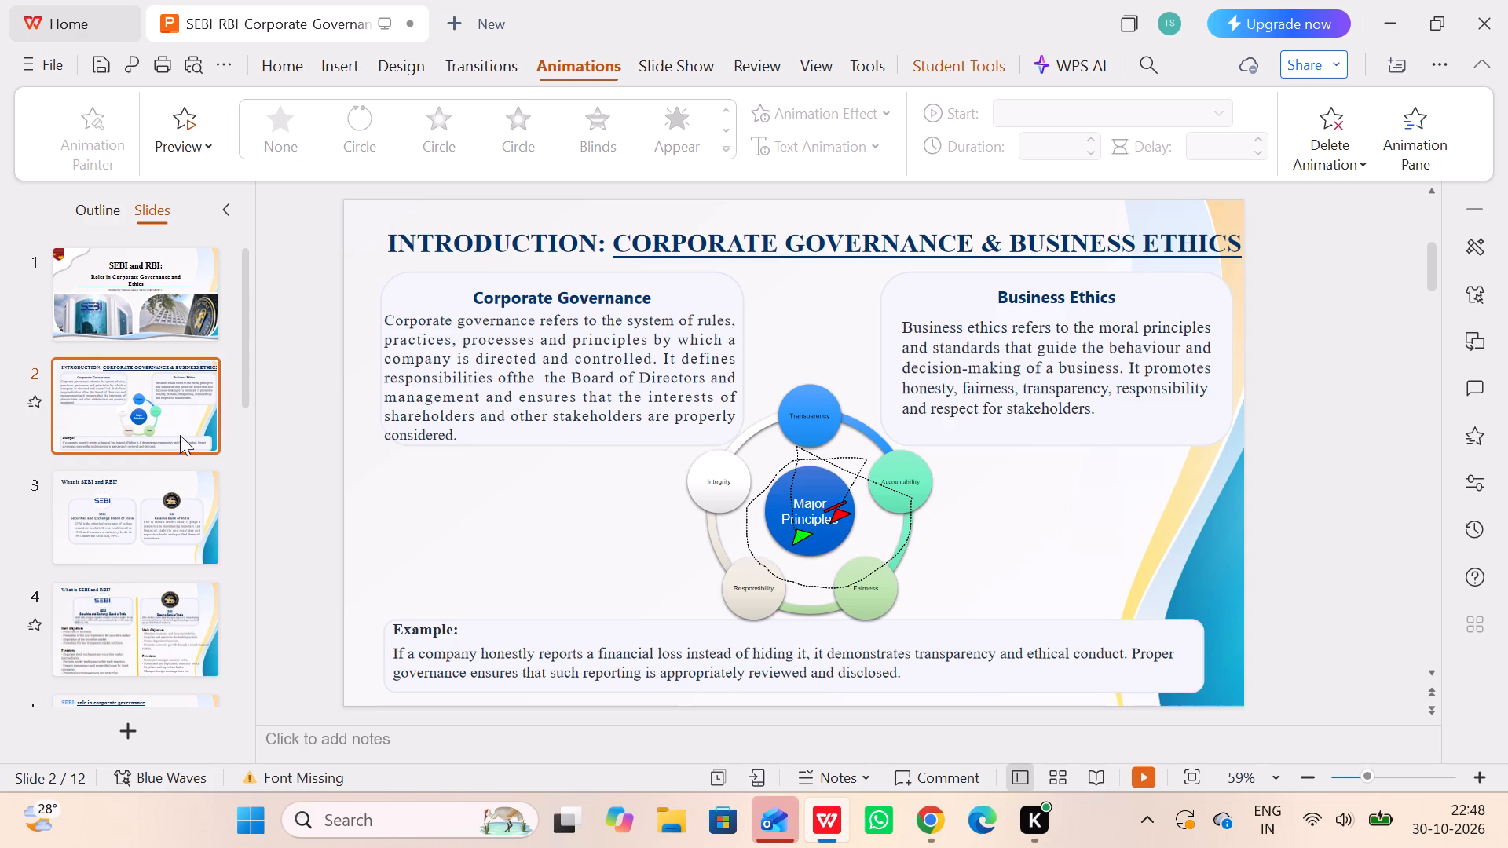
pyautogui.click(157, 484)
pyautogui.doubleClick(146, 397)
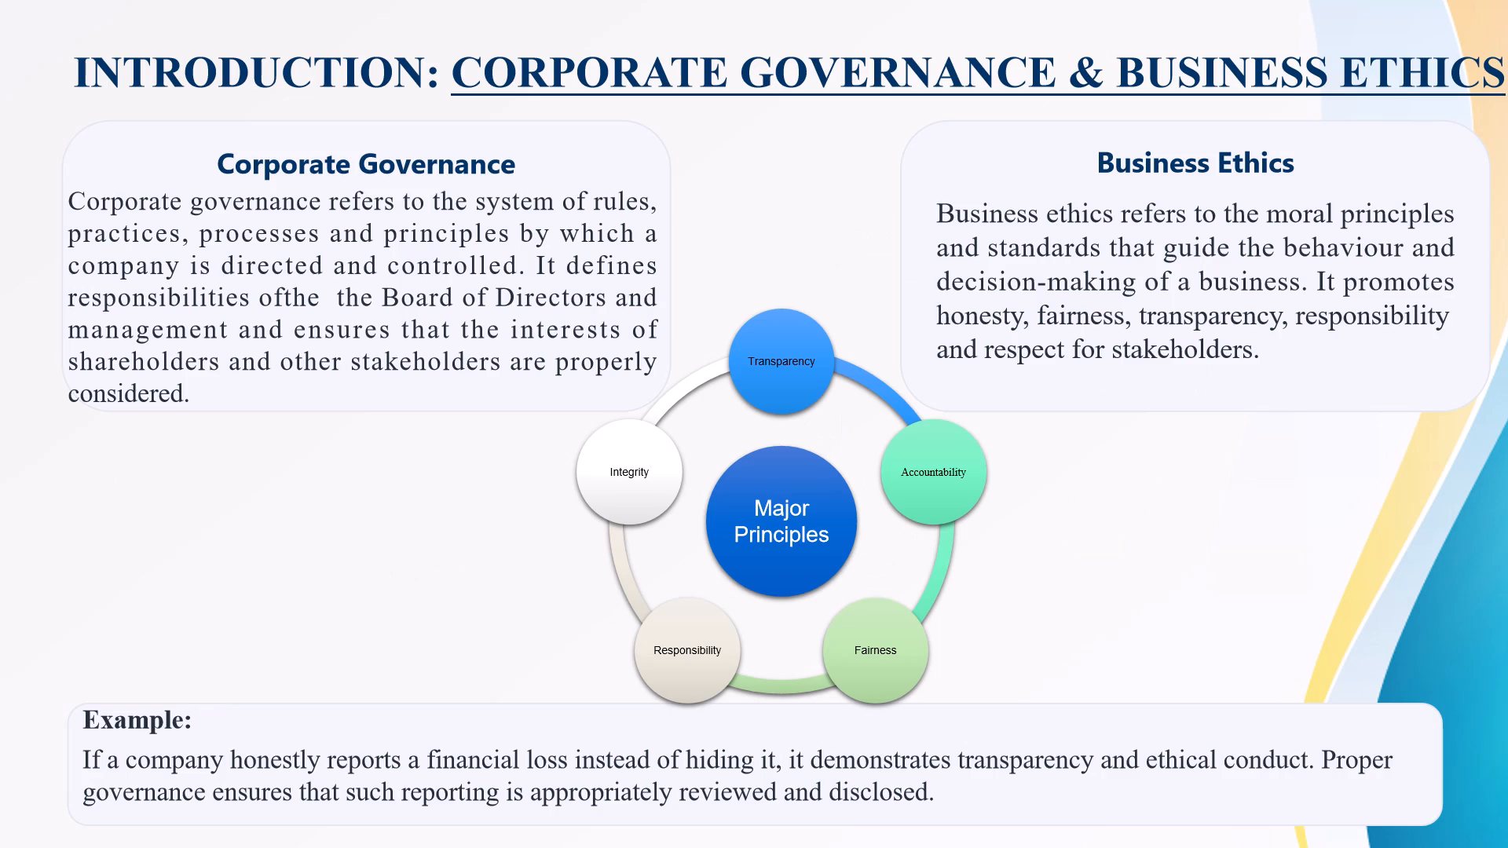
pyautogui.press('Left')
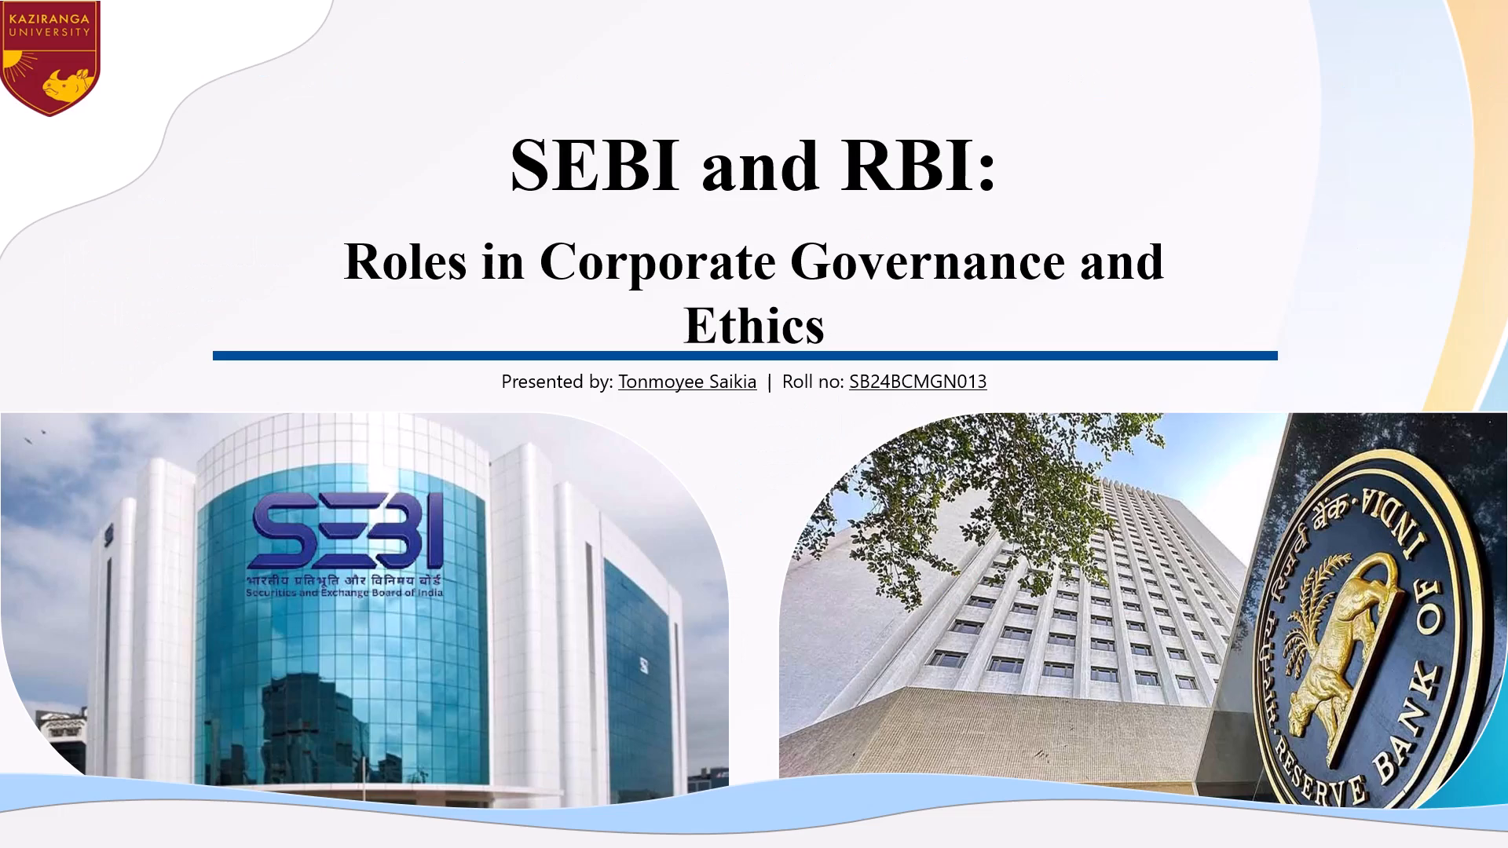
pyautogui.press('Right')
pyautogui.press('Right')
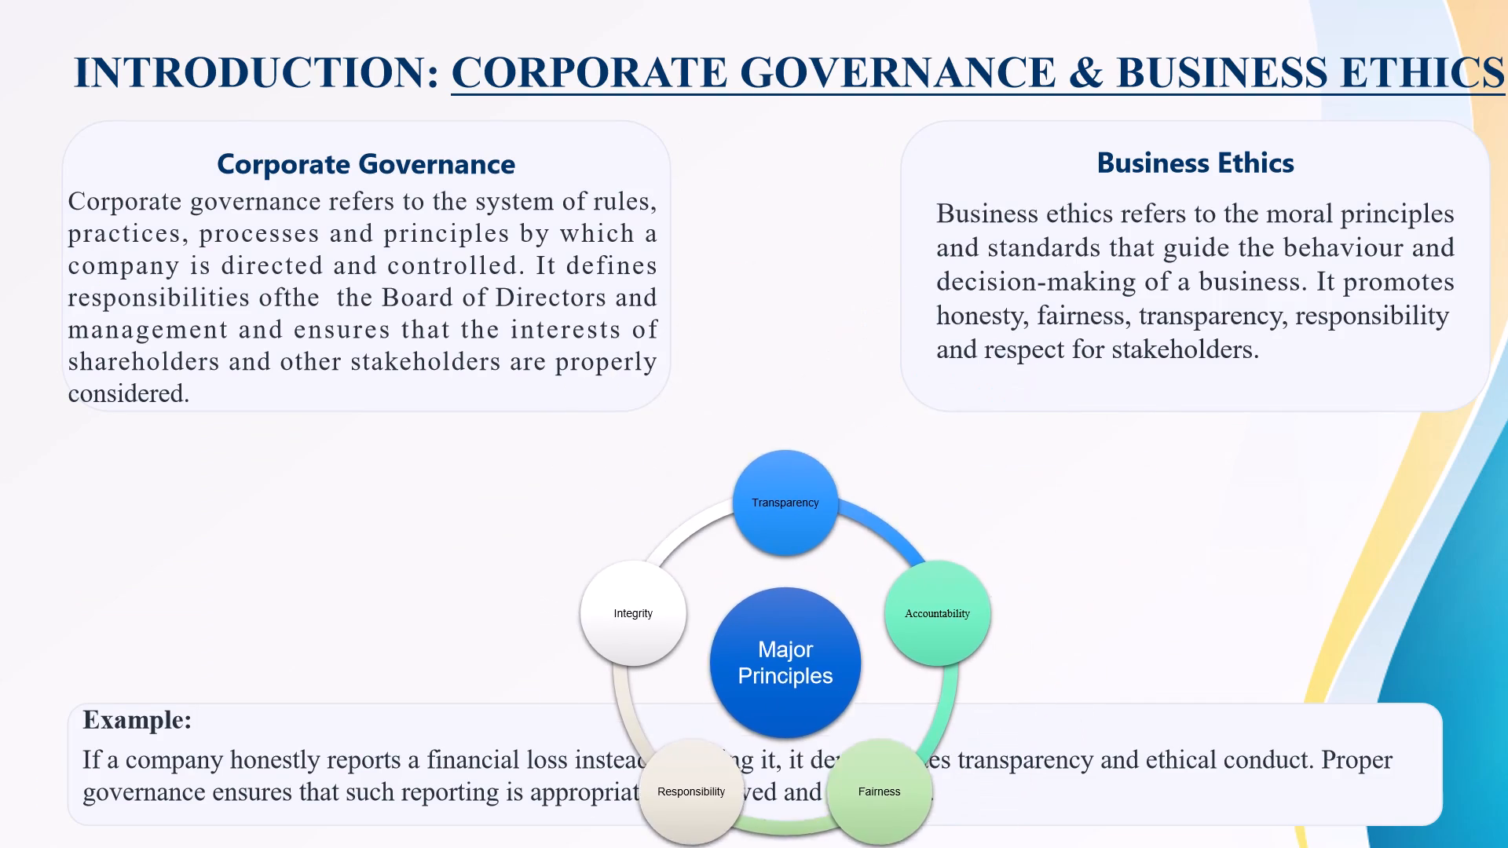
pyautogui.press('Escape')
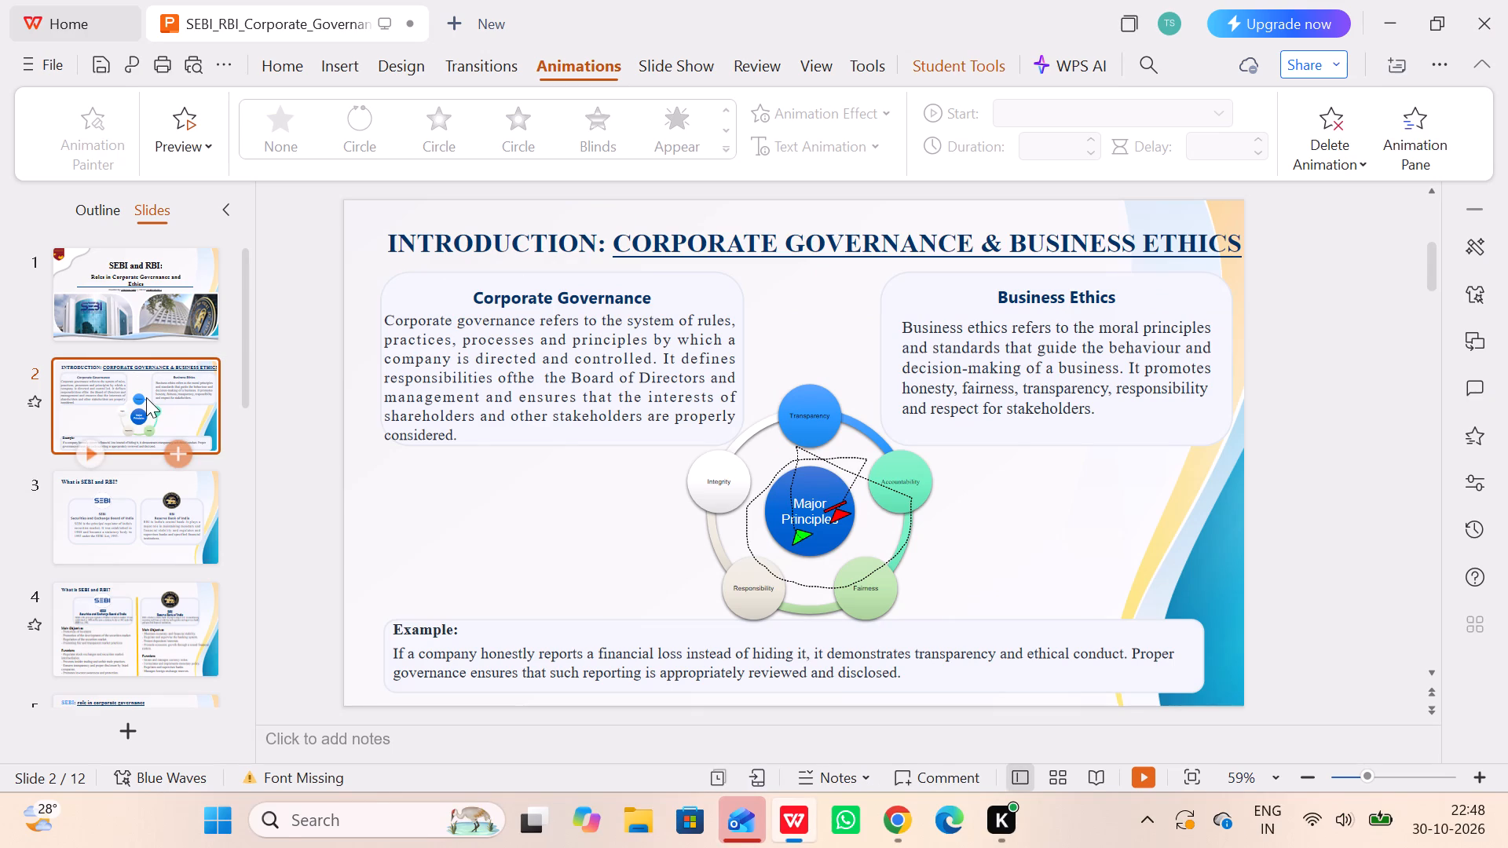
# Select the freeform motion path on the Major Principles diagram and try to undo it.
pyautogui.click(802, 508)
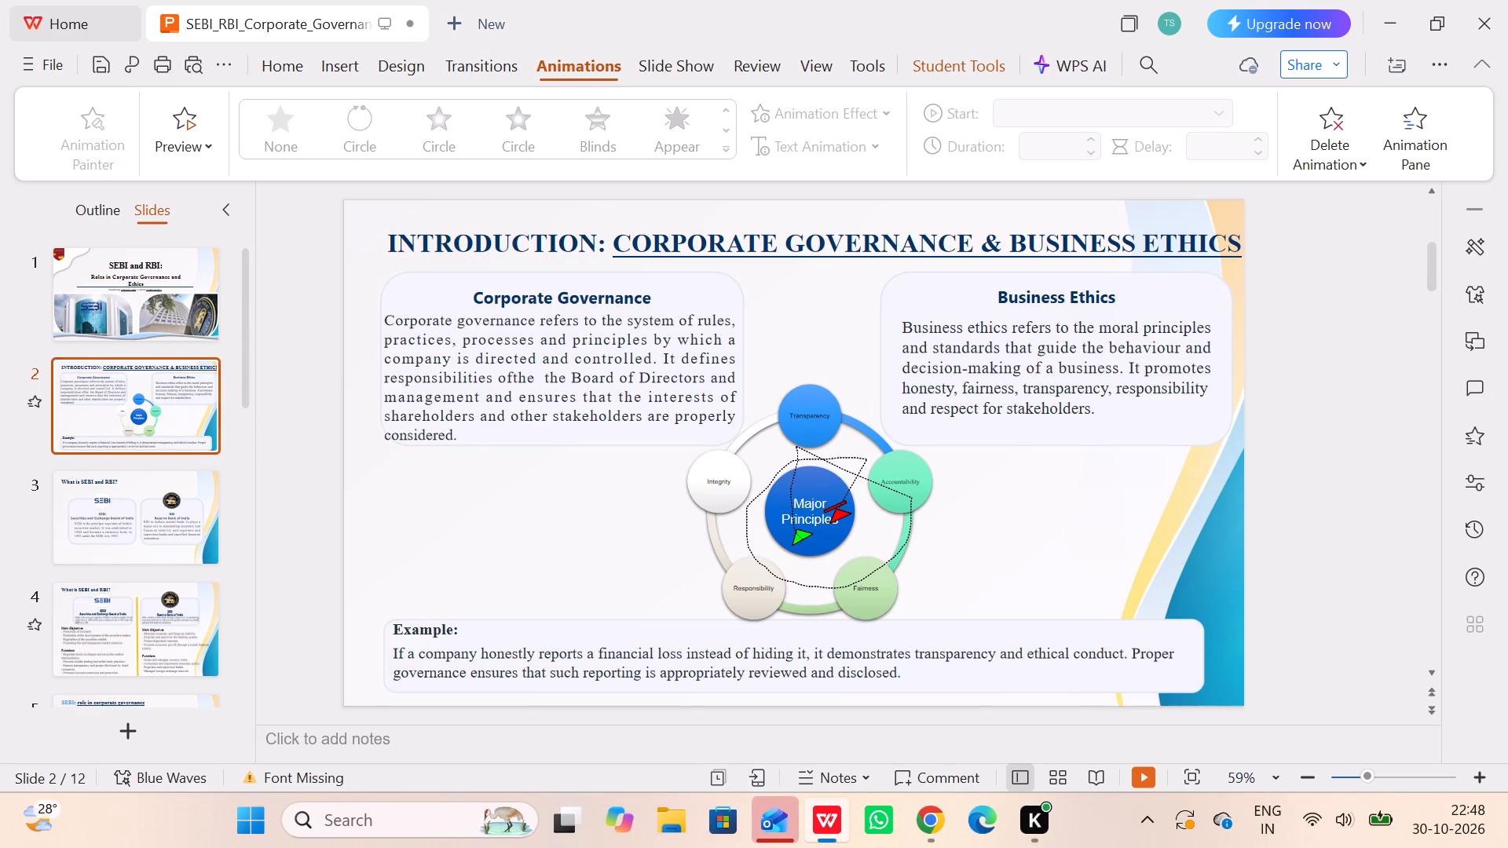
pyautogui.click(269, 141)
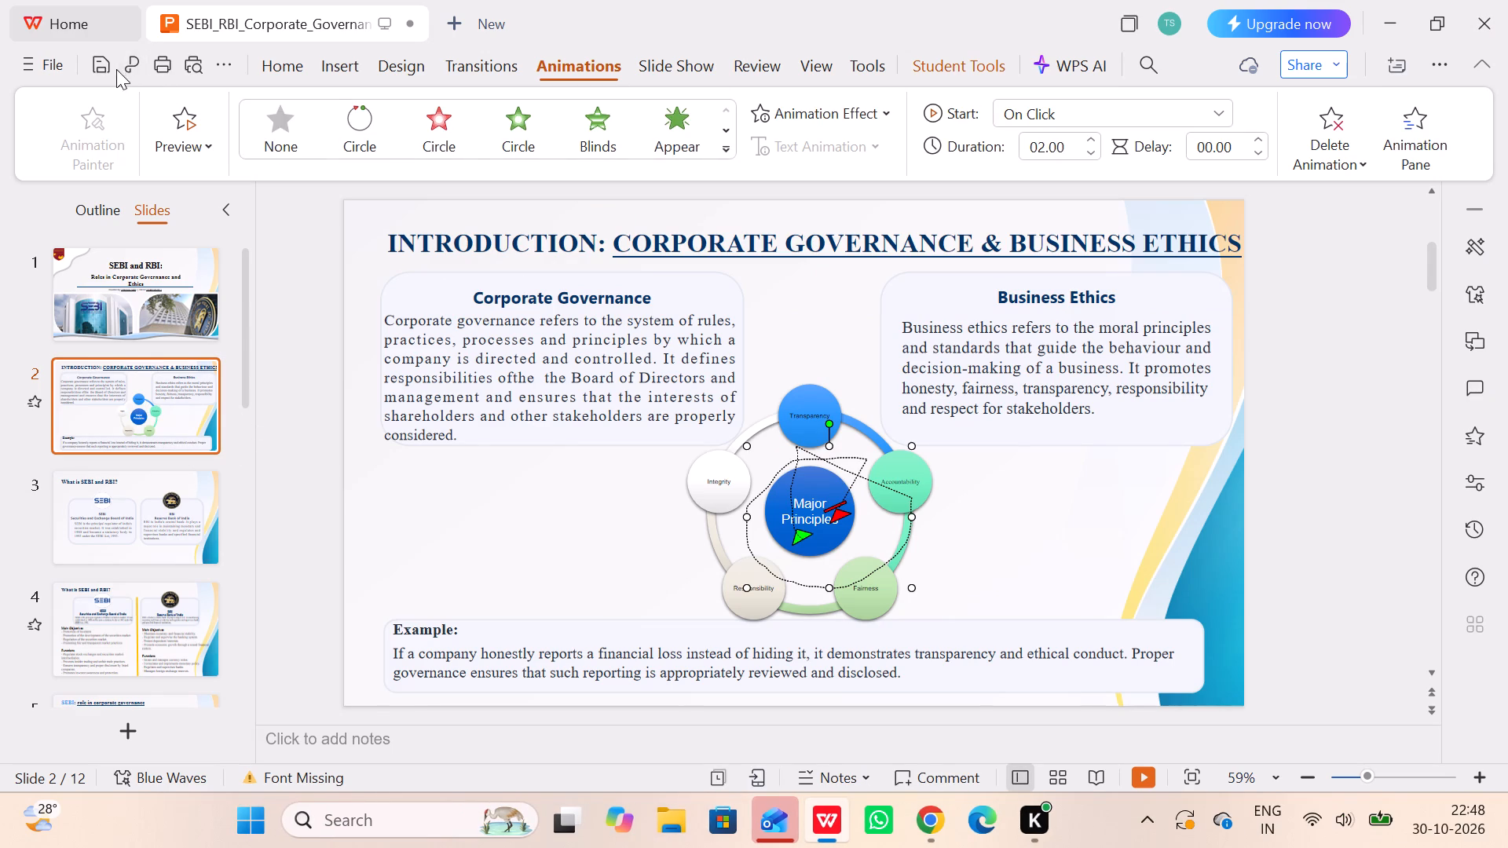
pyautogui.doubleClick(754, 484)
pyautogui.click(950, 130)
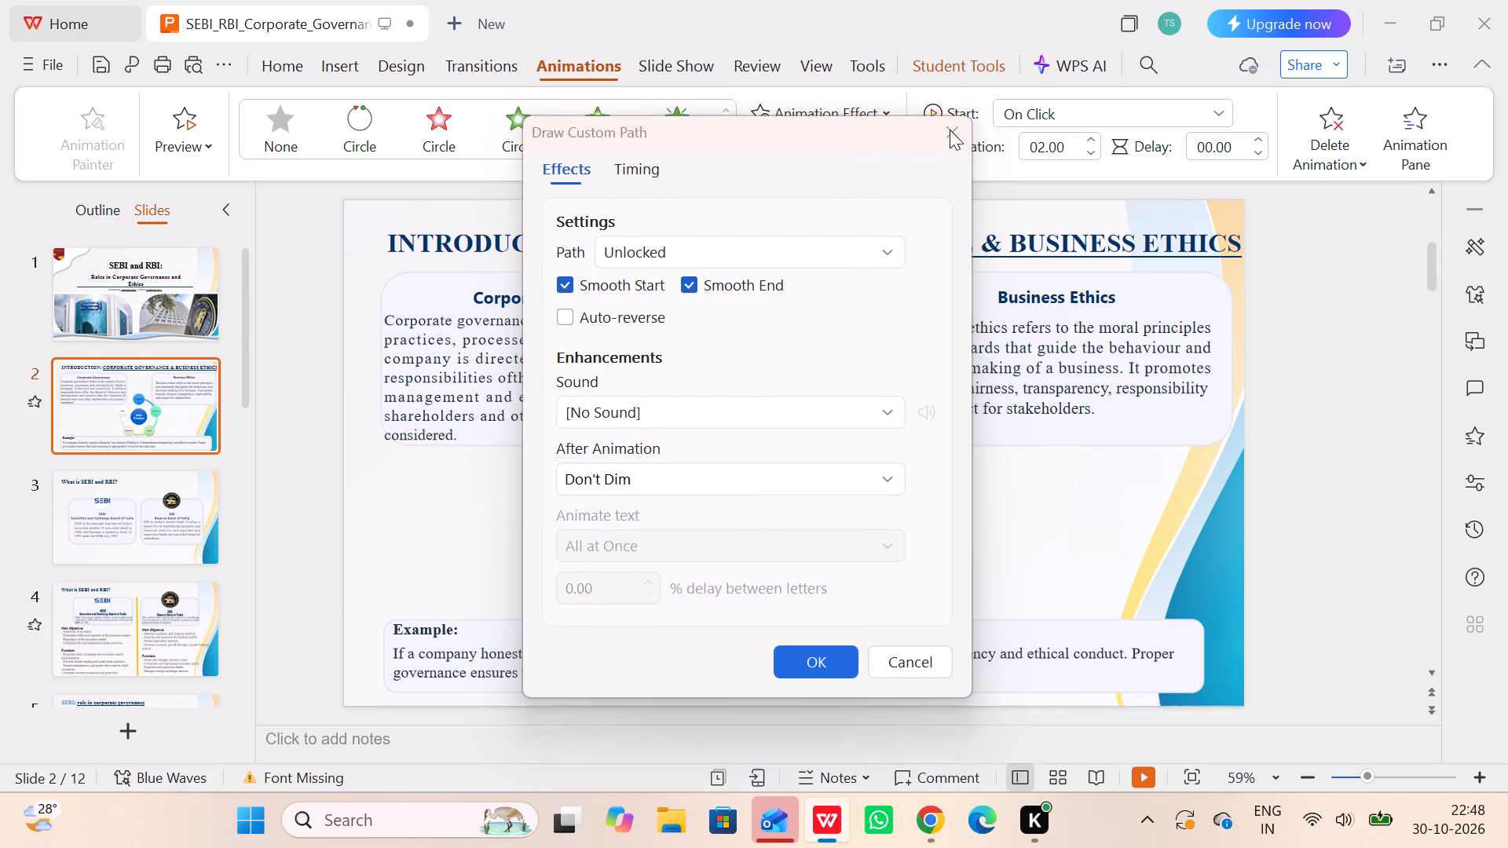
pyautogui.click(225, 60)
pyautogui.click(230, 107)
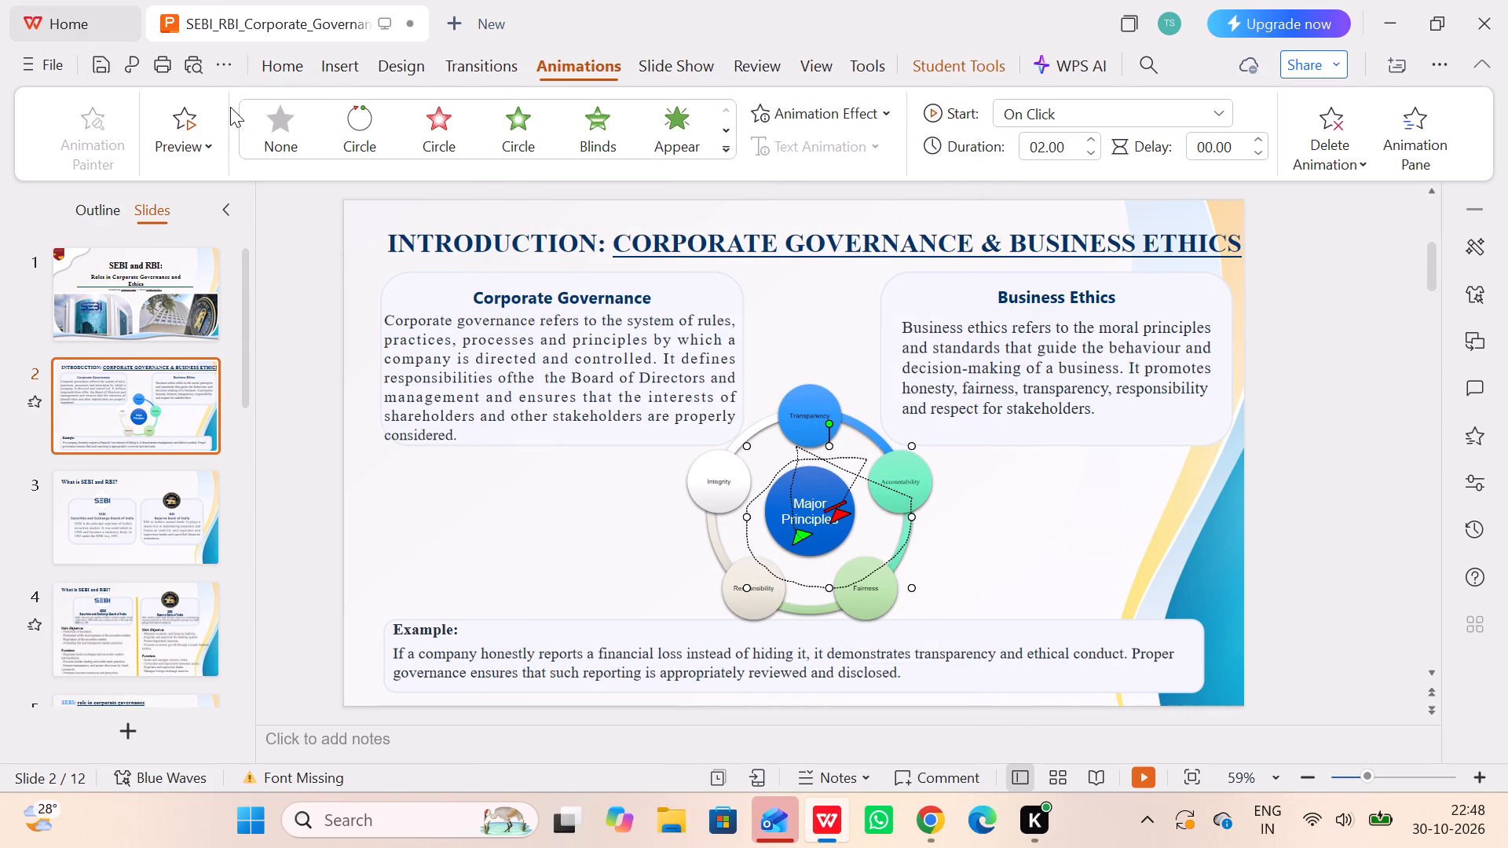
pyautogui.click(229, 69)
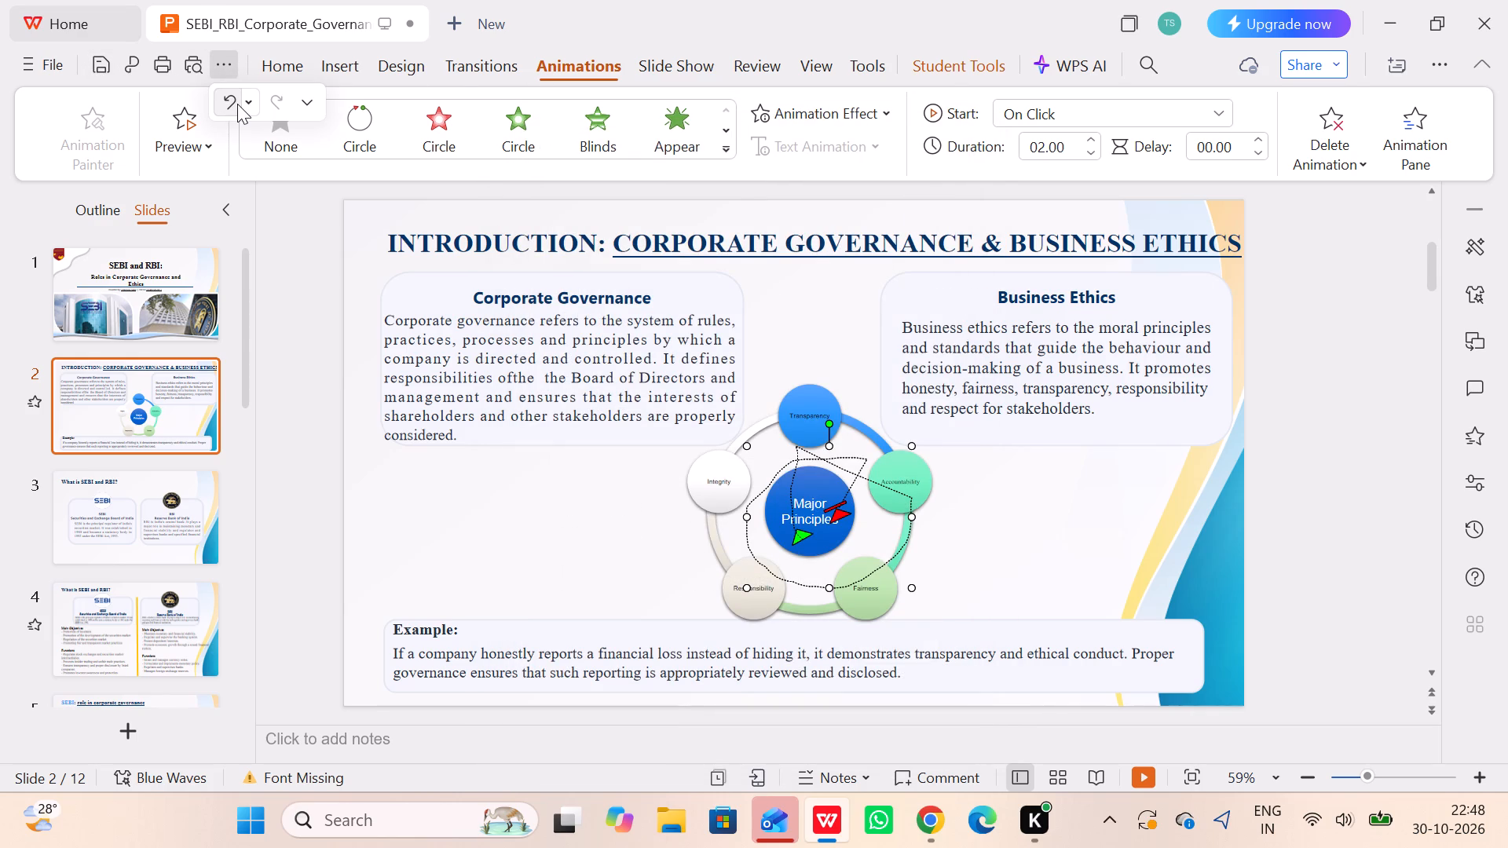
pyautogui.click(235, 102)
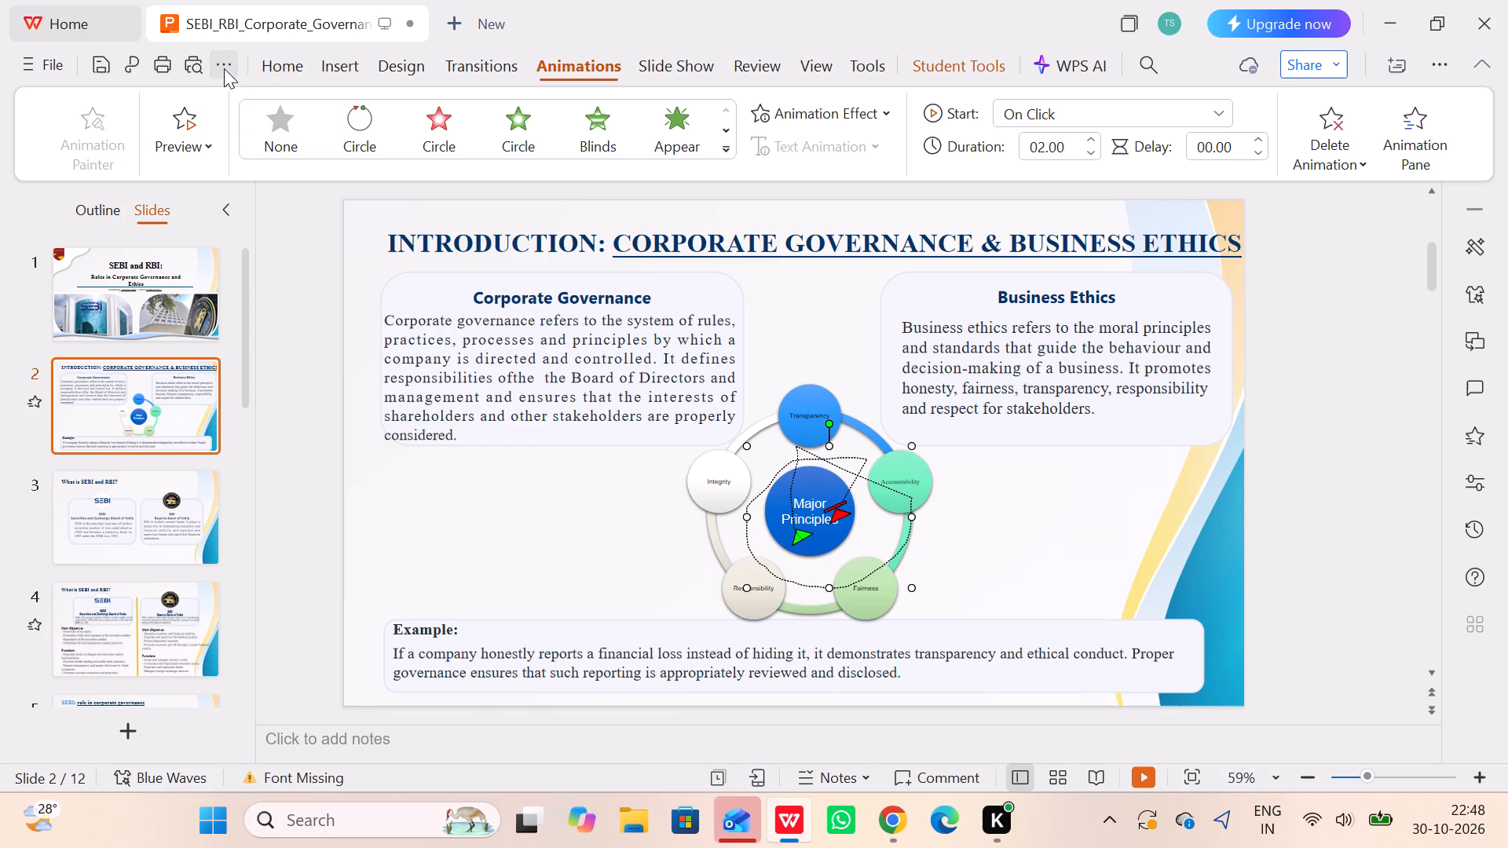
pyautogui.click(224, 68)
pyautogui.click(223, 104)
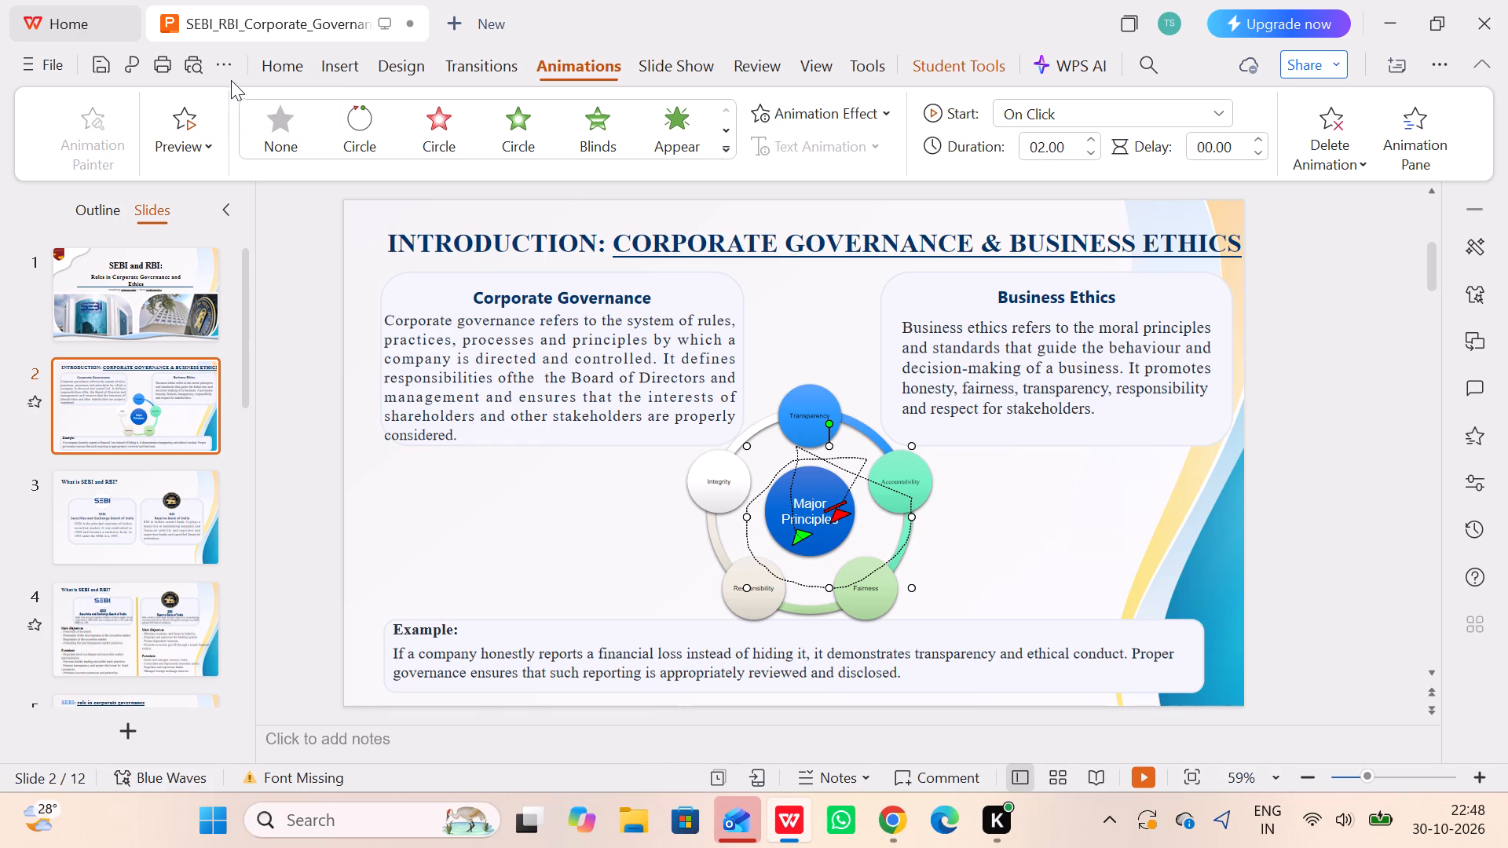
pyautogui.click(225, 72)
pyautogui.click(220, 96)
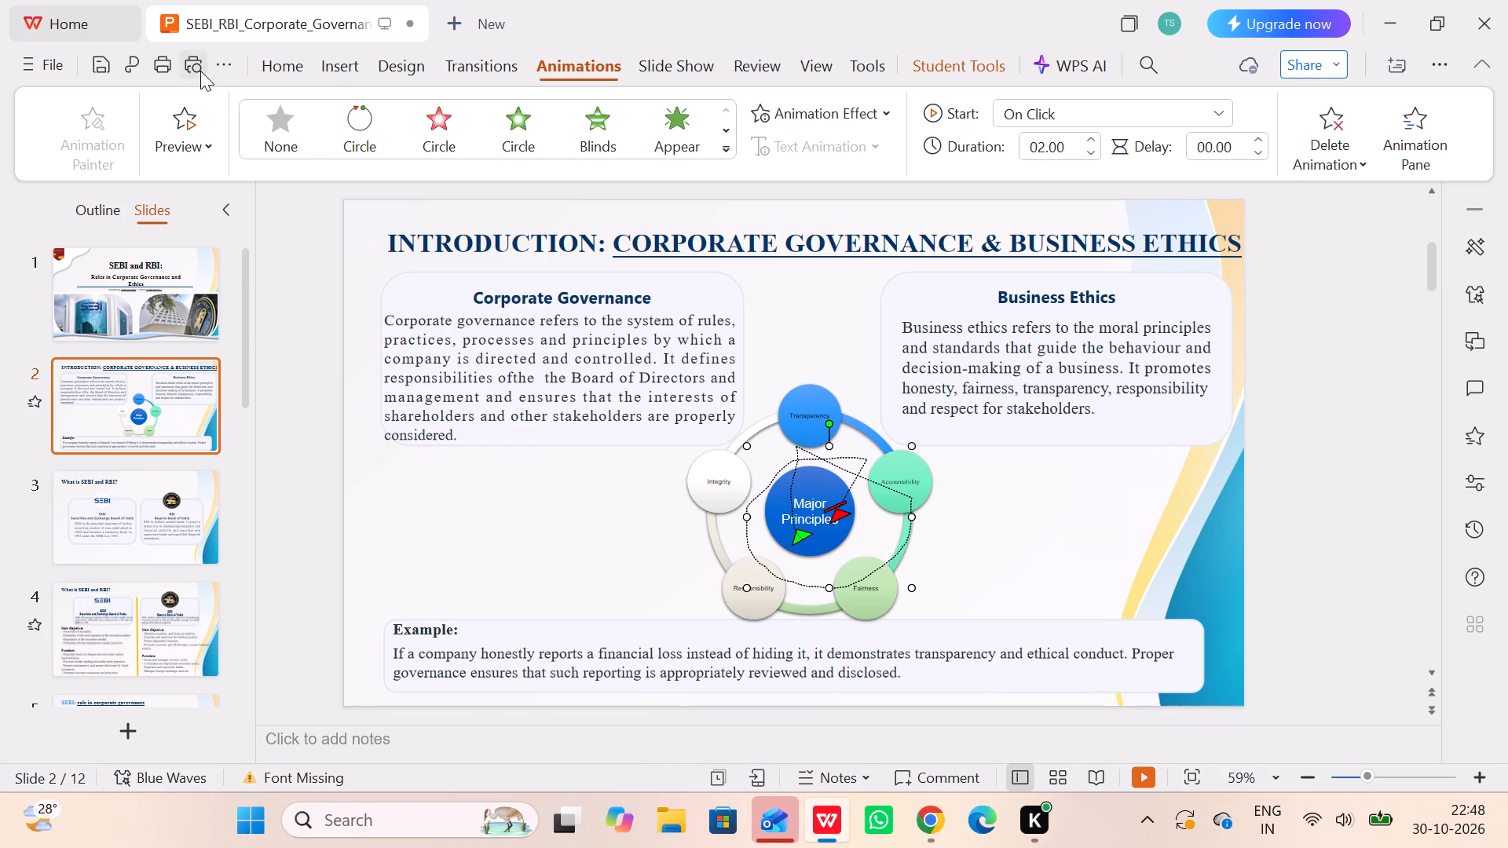
# Look through the Practical examples, Conclusion and References slides at the end of the deck.
pyautogui.scroll(-9, 126, 411)
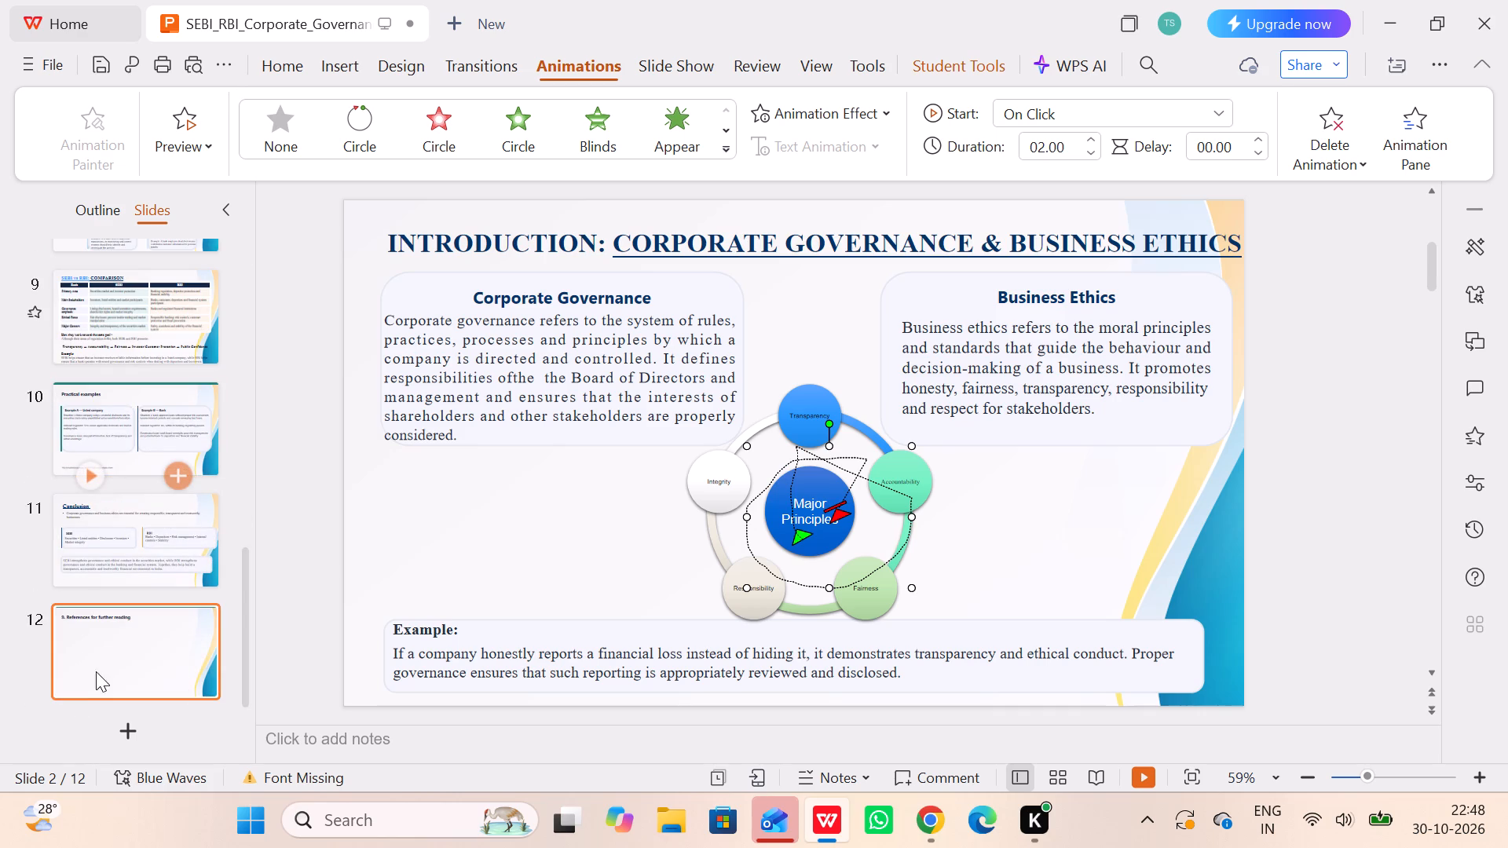
pyautogui.click(132, 453)
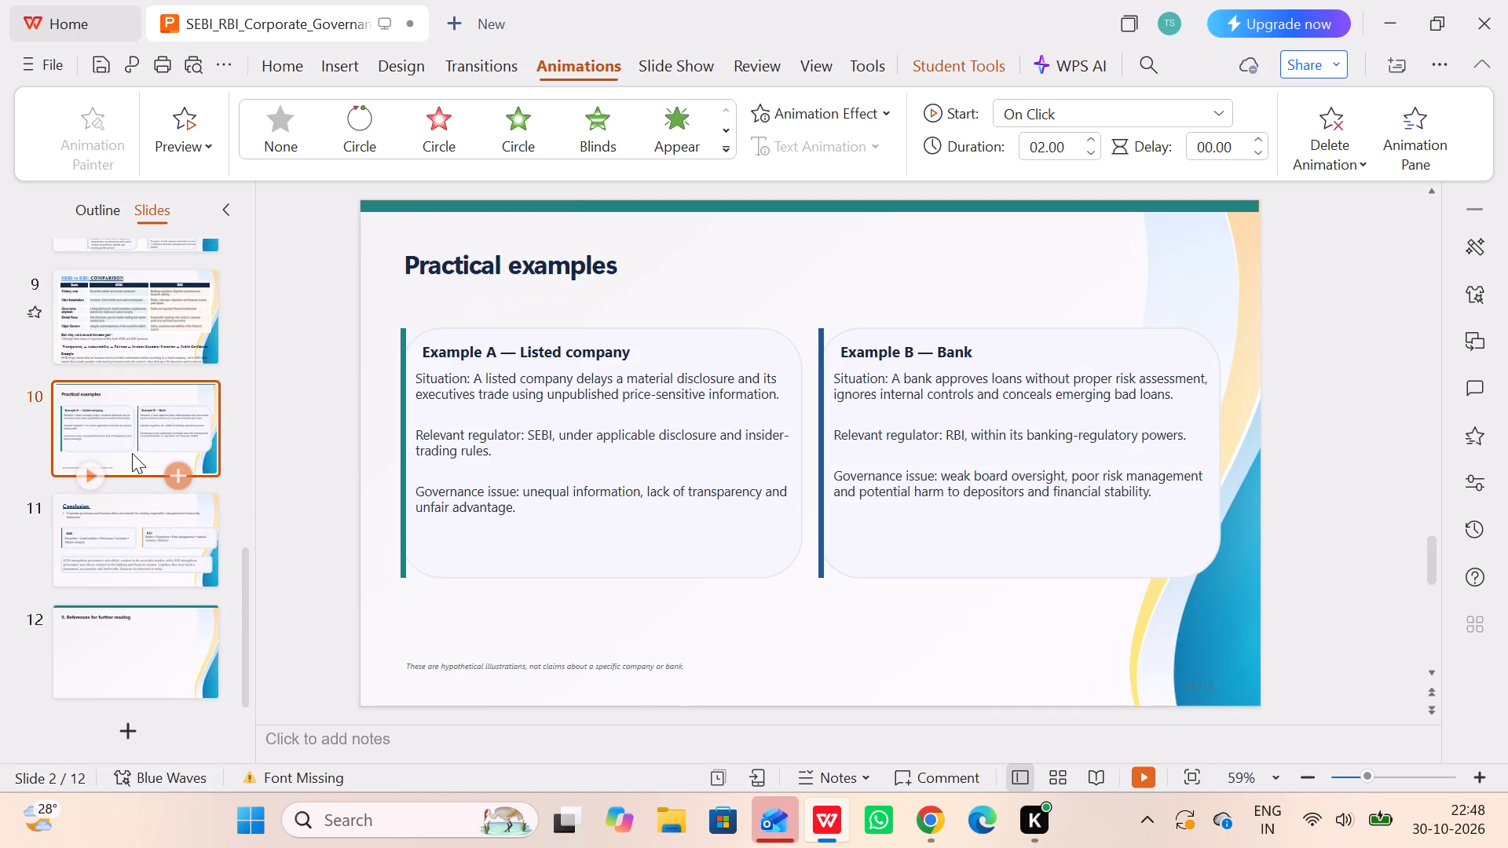
pyautogui.click(118, 542)
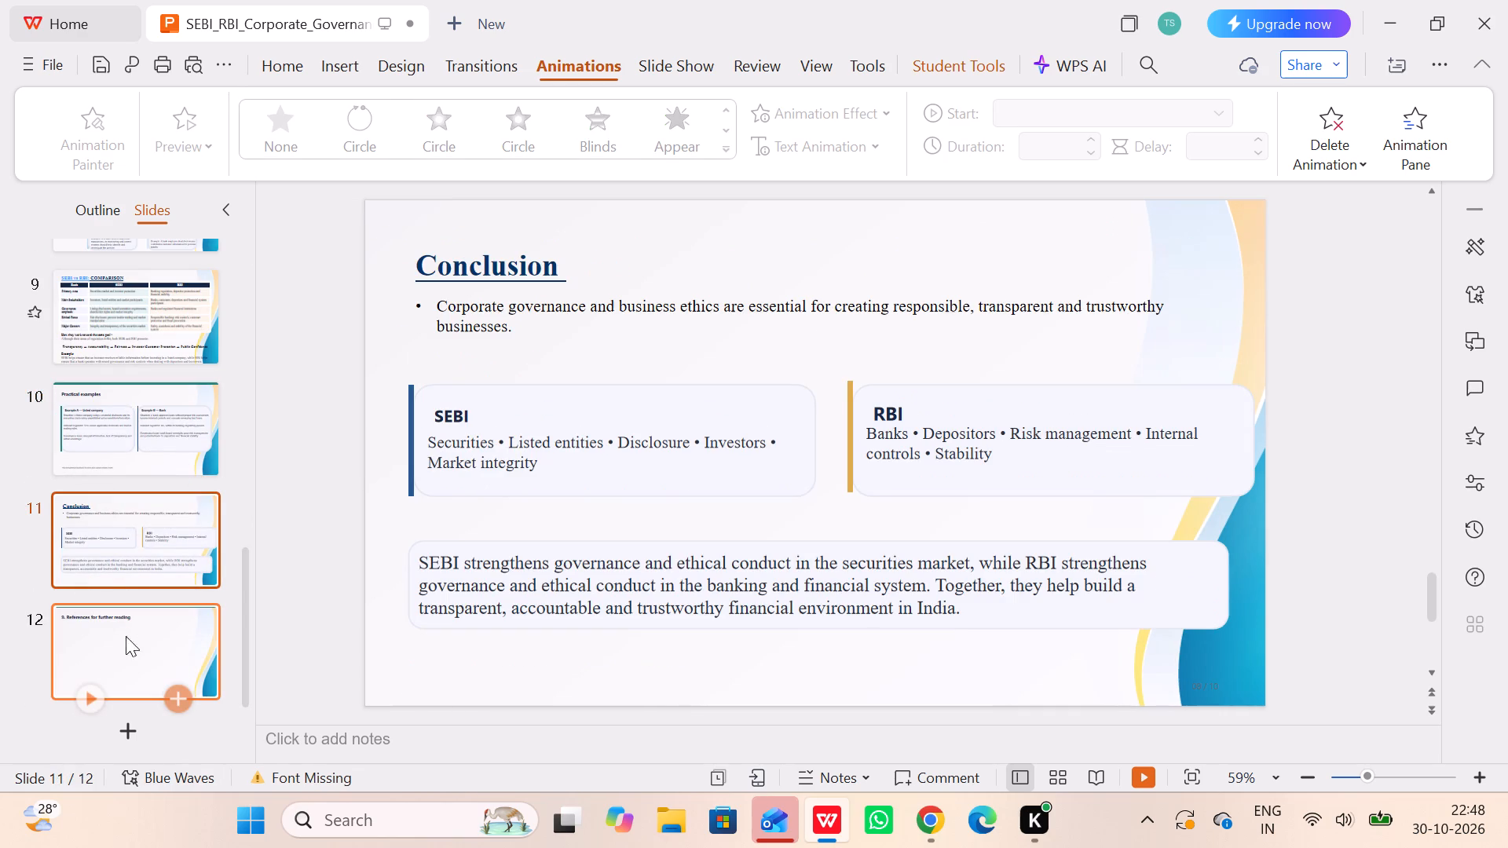
pyautogui.click(115, 651)
pyautogui.scroll(1, 126, 481)
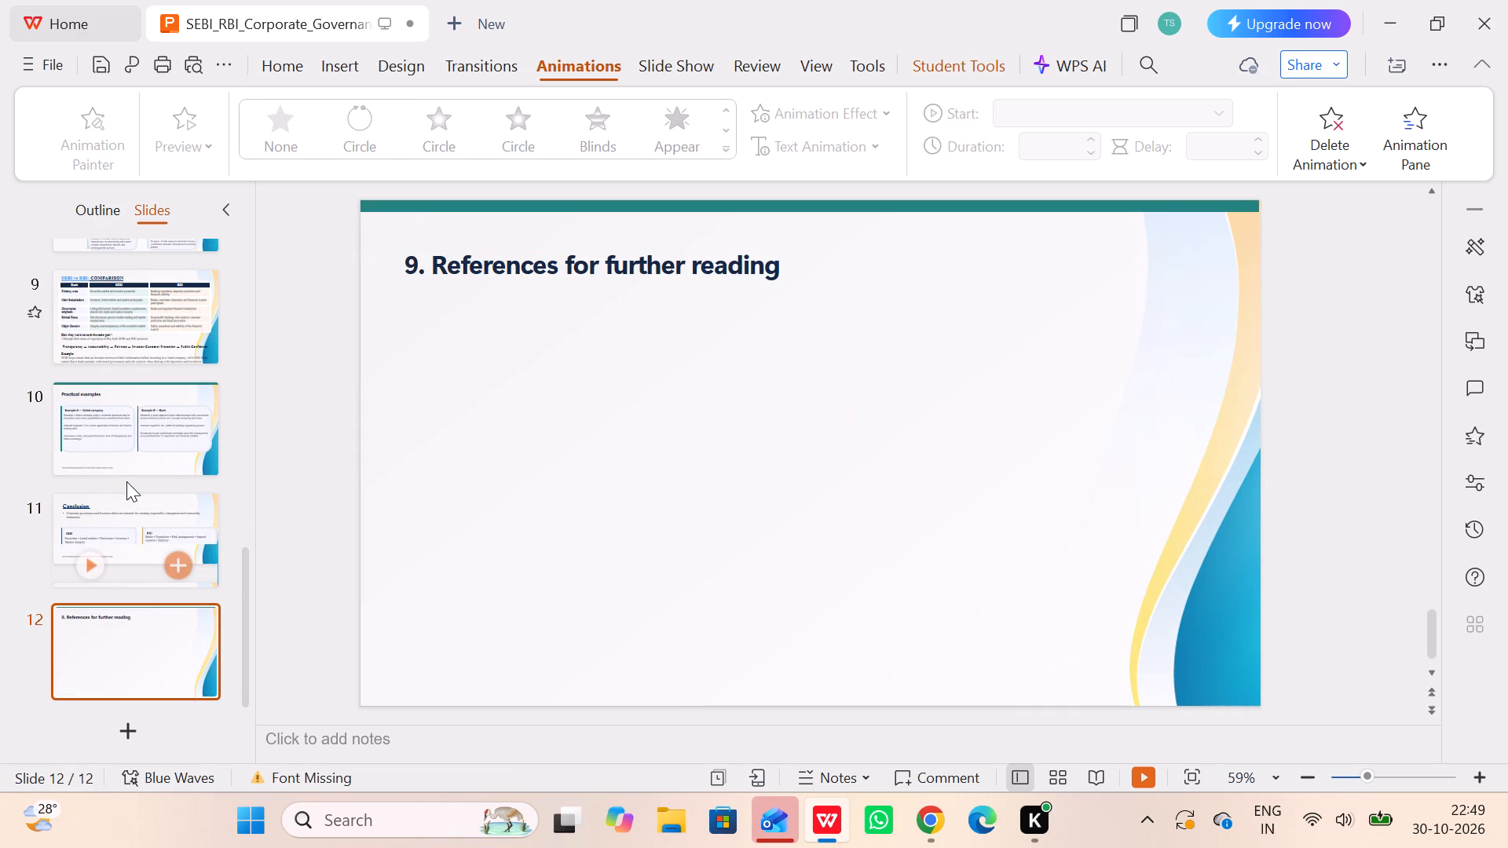
pyautogui.scroll(4, 163, 322)
# Delete the freeform motion path from the Major Principles diagram on the Introduction slide.
pyautogui.click(139, 425)
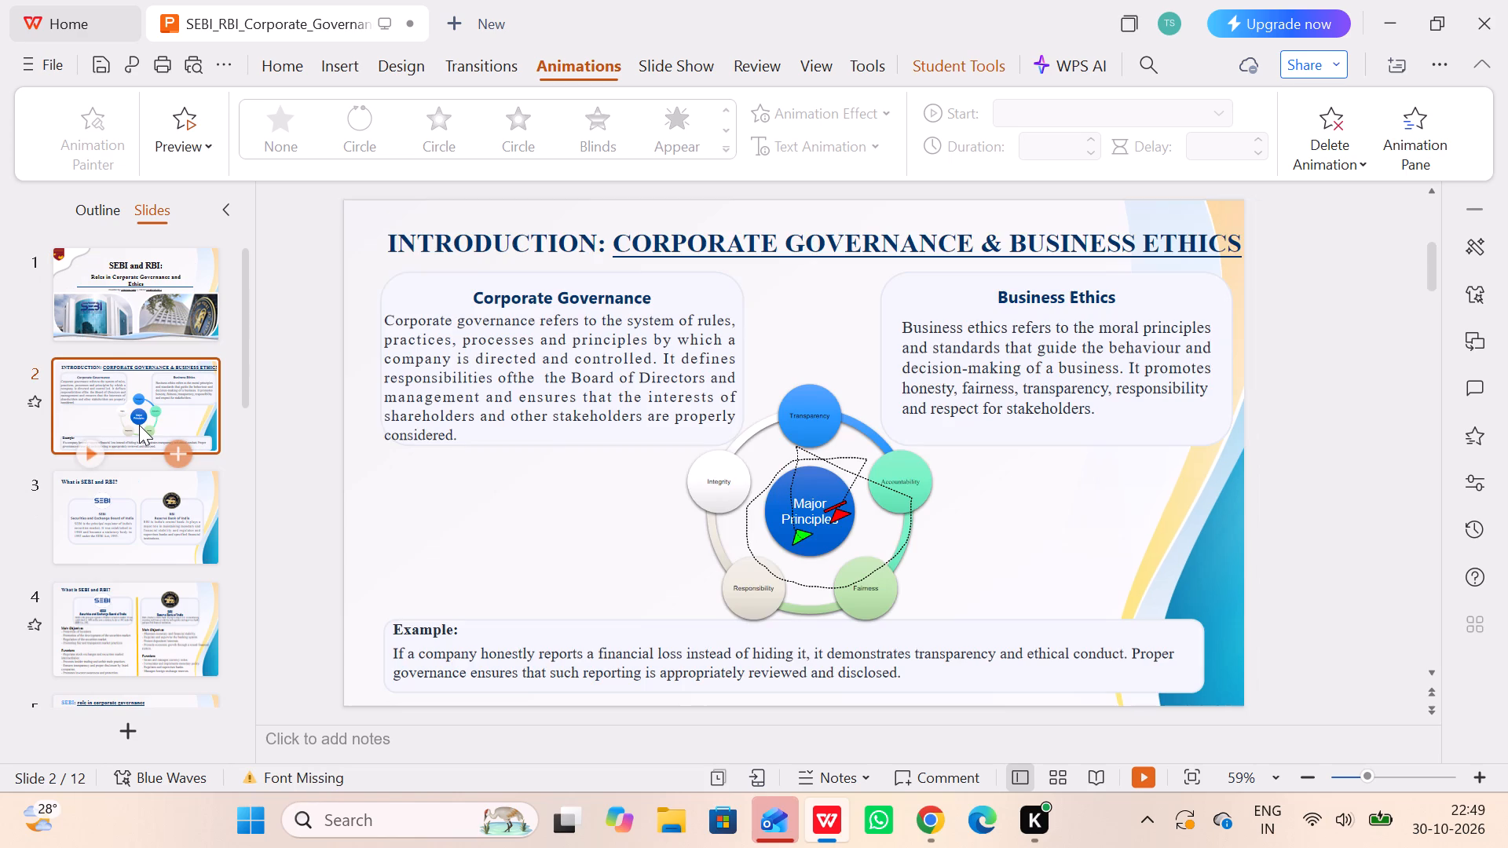
pyautogui.click(813, 455)
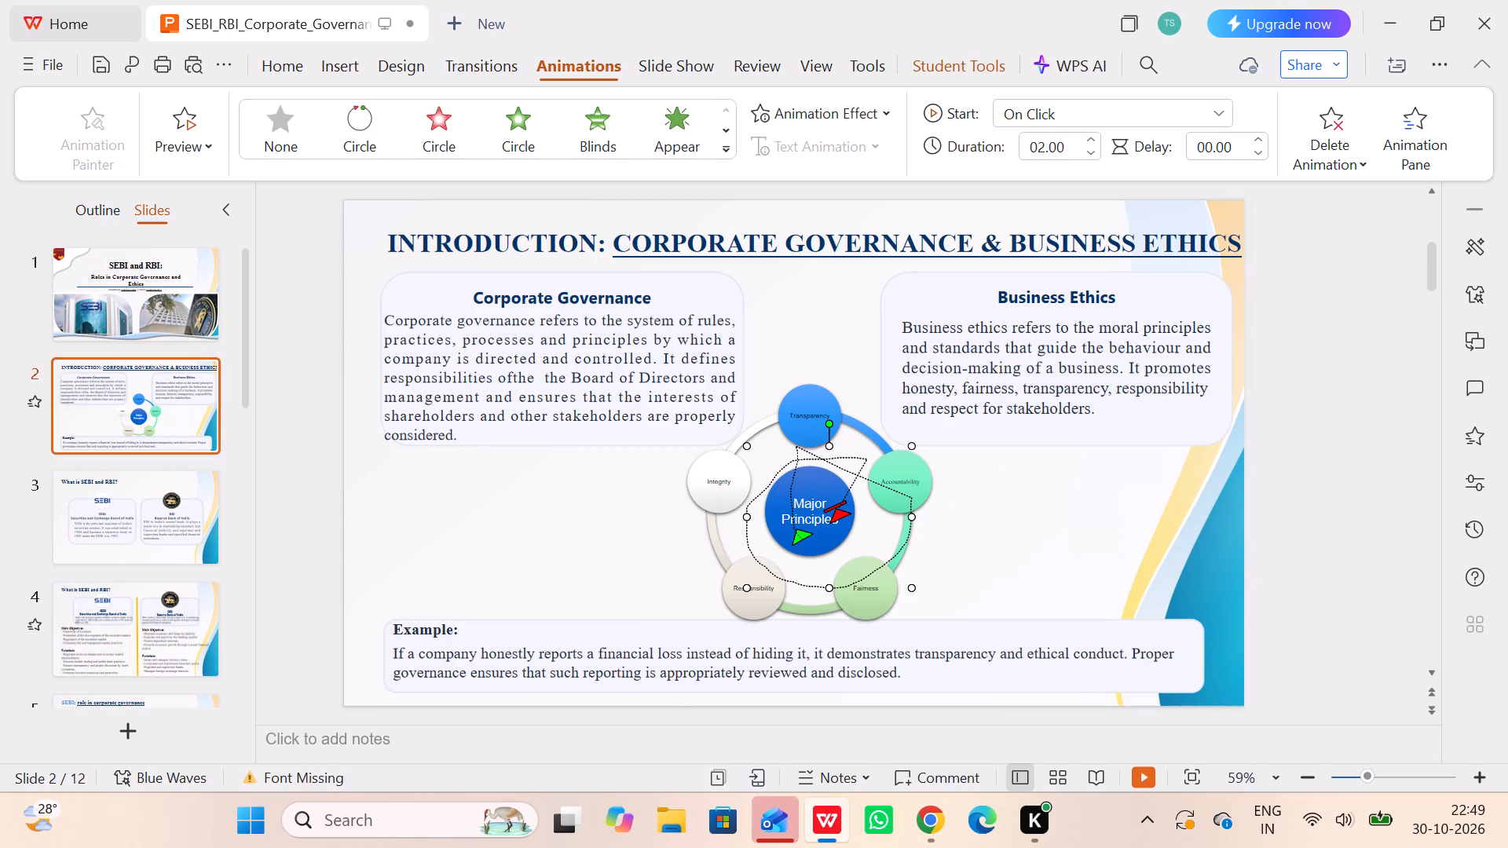
pyautogui.press('BackSpace')
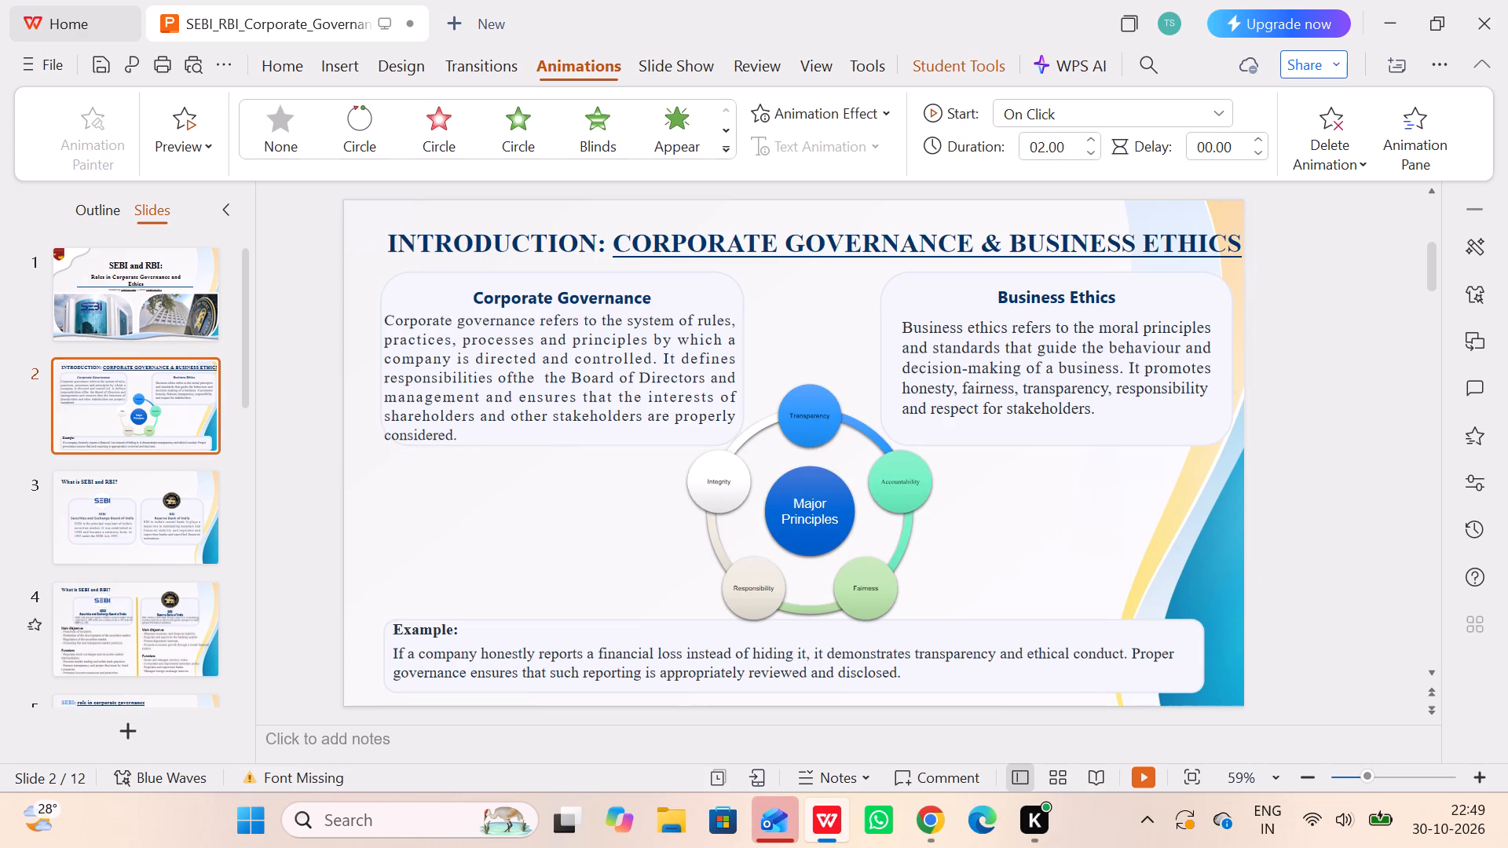
pyautogui.click(251, 64)
pyautogui.click(262, 58)
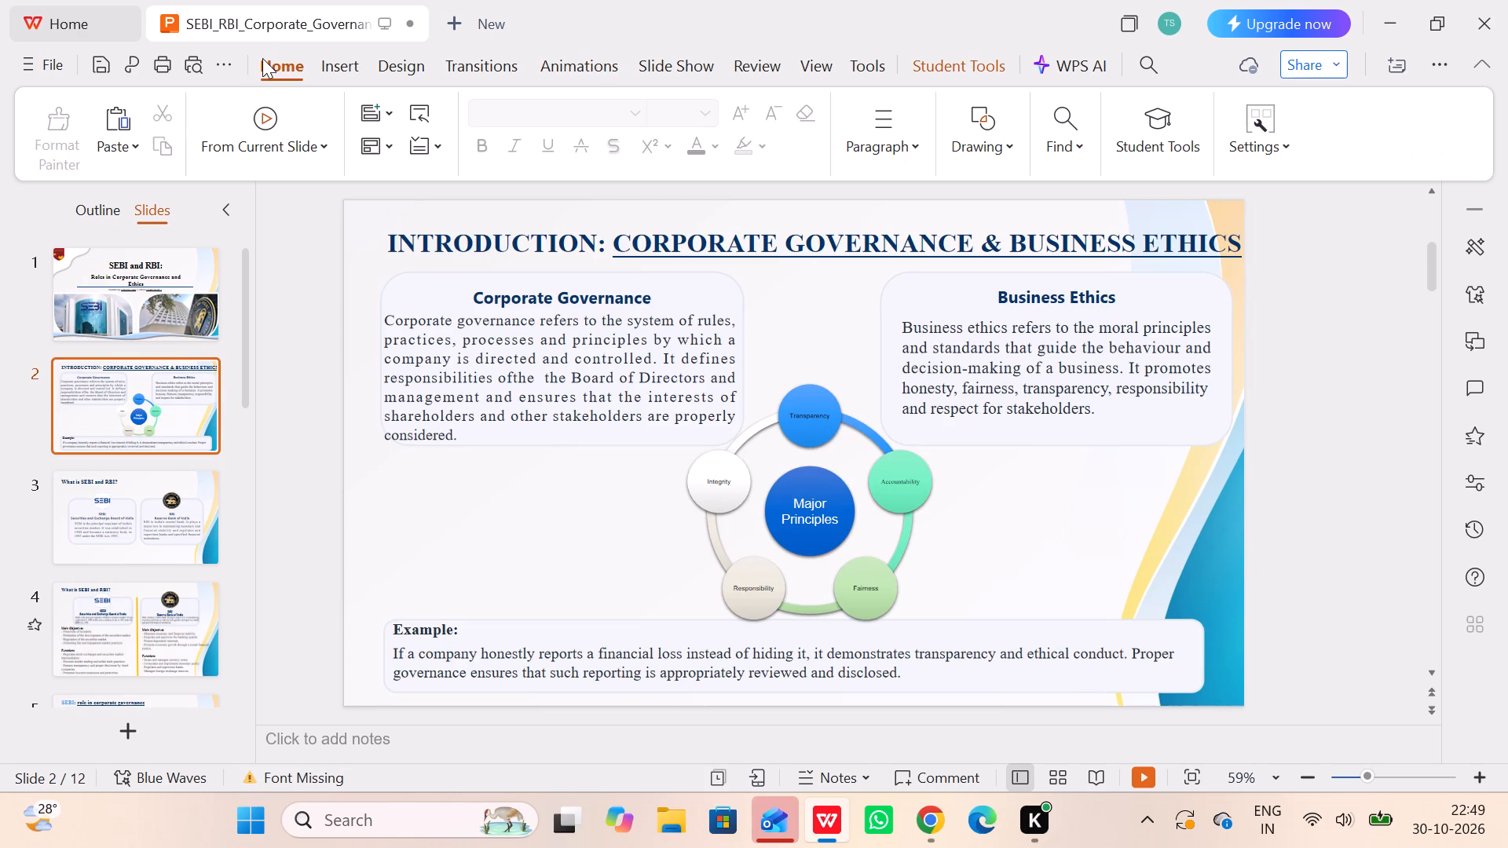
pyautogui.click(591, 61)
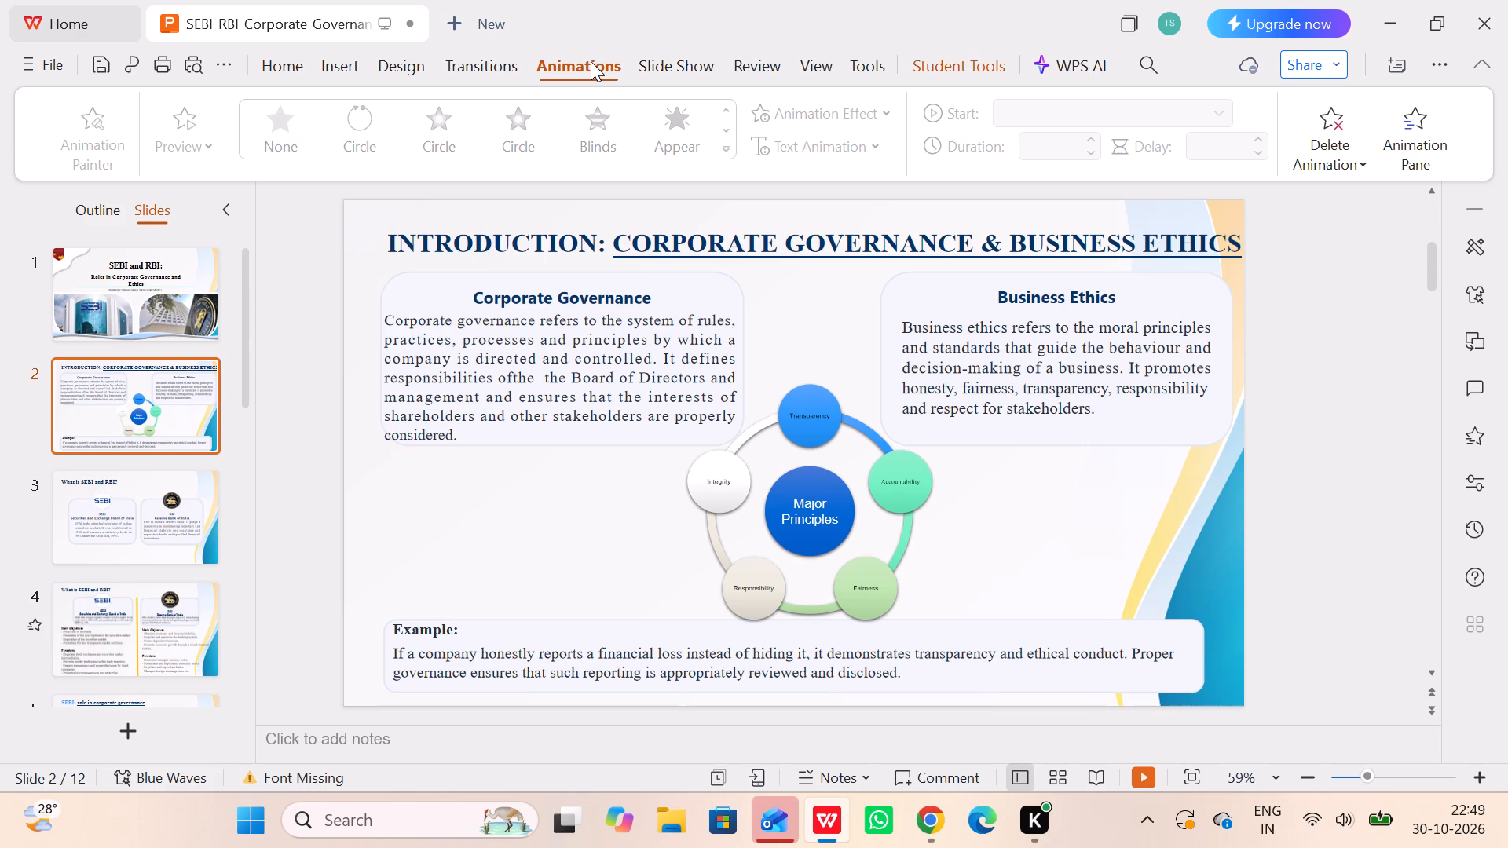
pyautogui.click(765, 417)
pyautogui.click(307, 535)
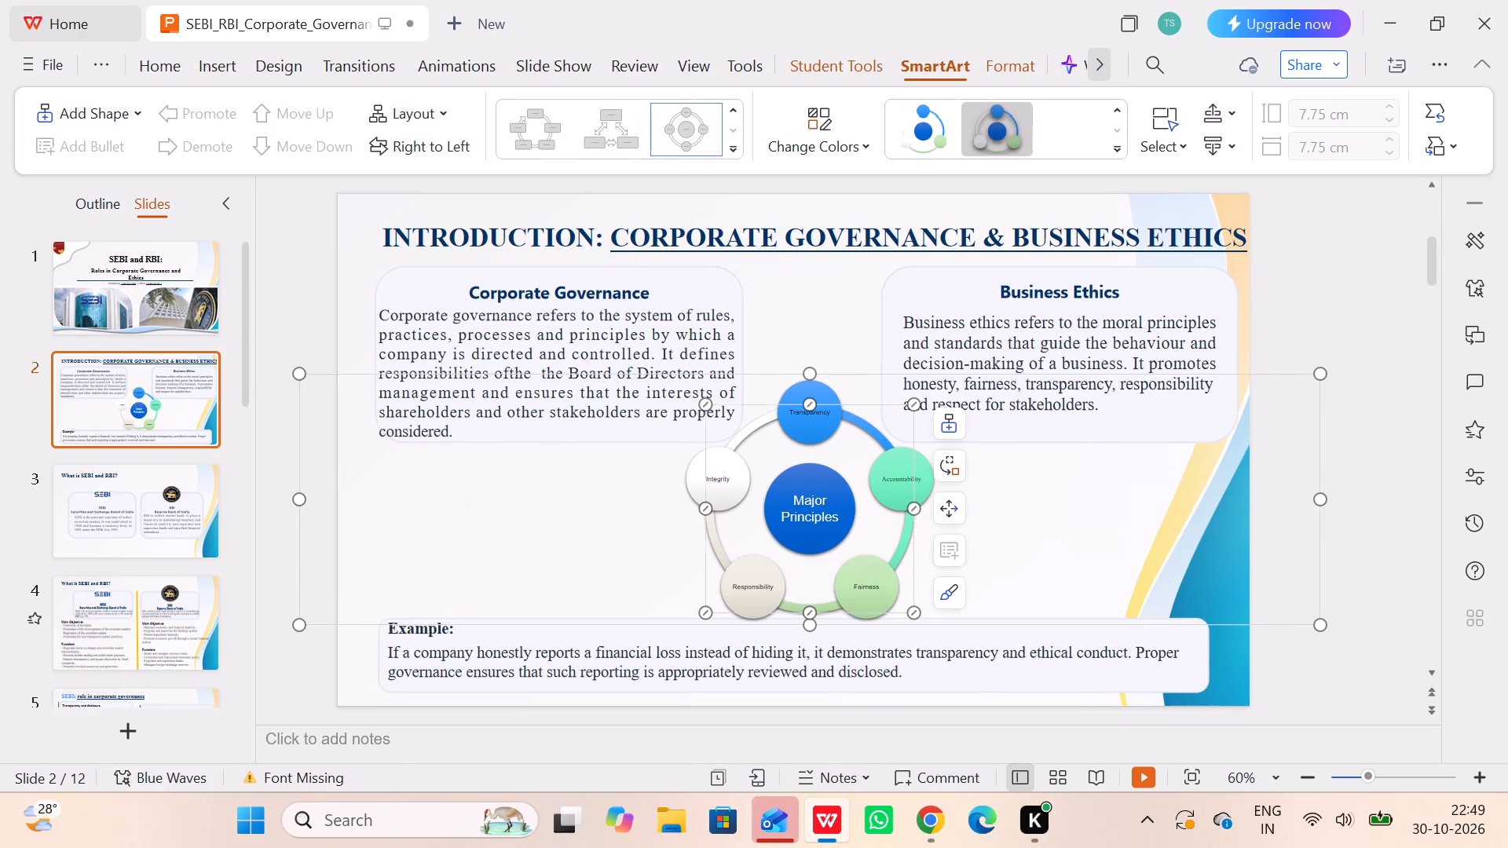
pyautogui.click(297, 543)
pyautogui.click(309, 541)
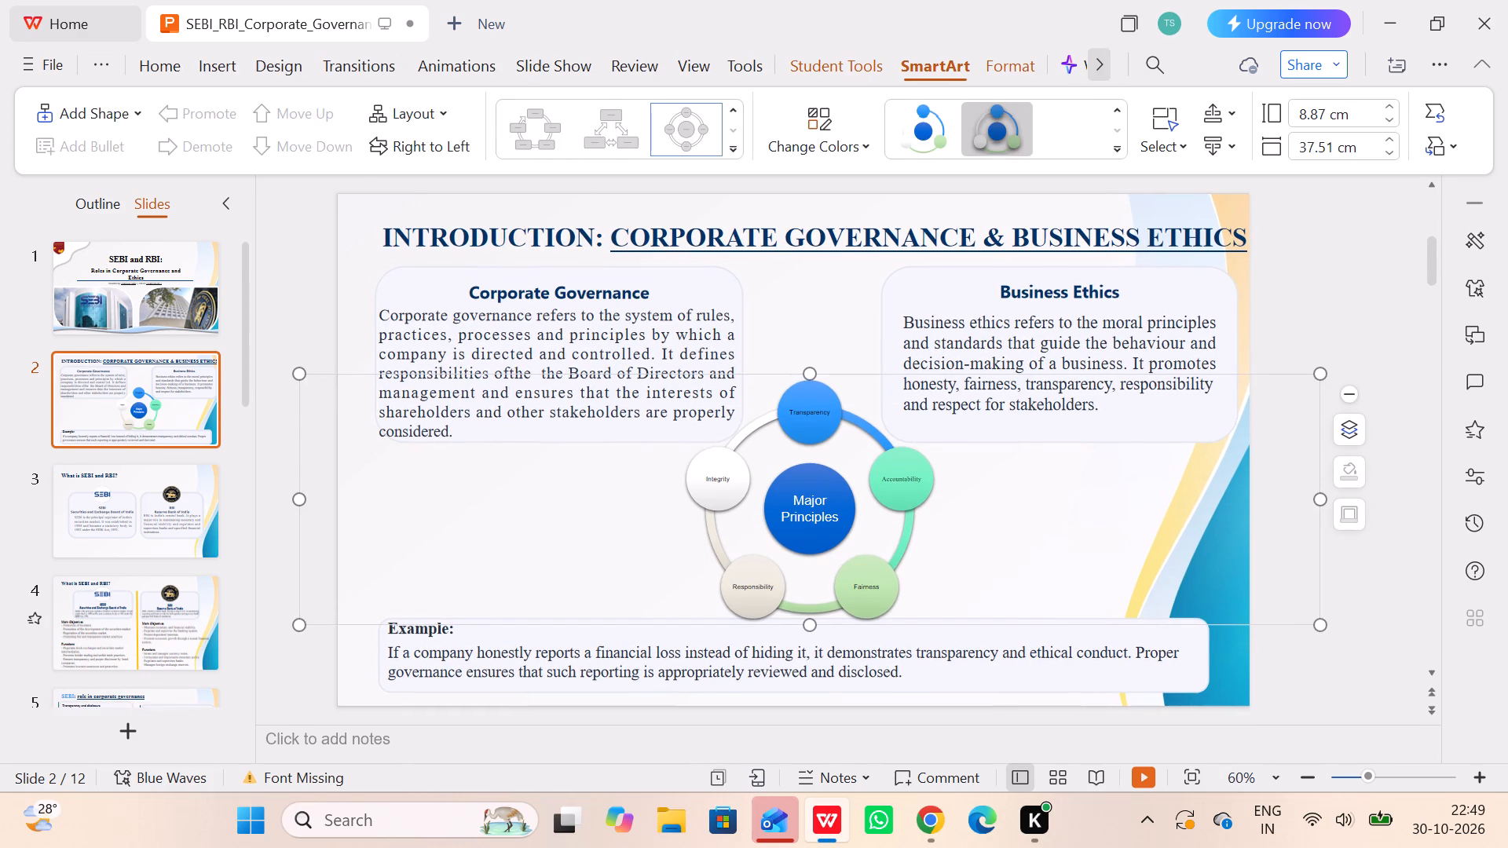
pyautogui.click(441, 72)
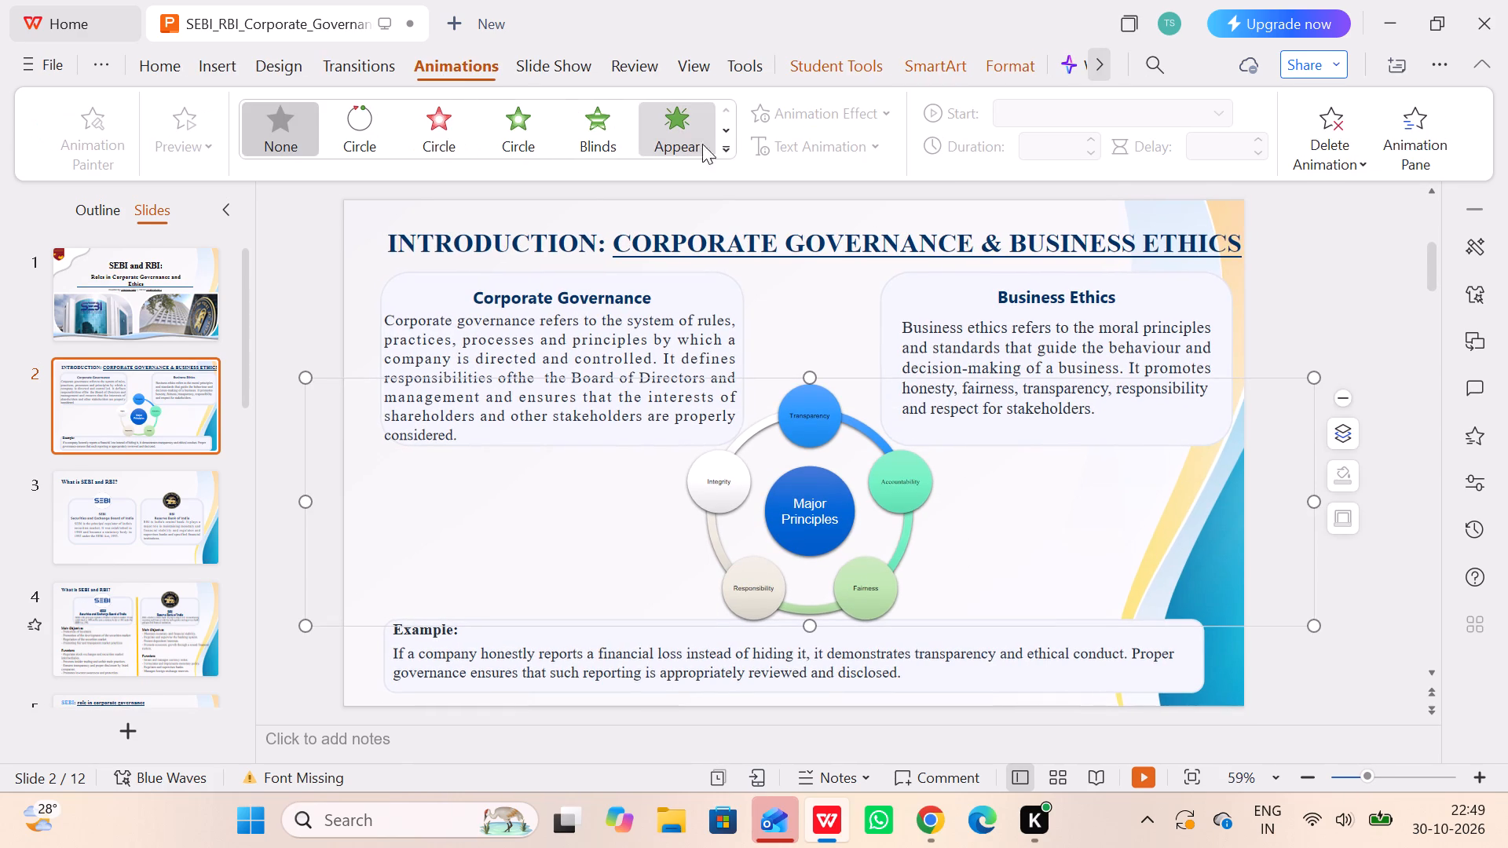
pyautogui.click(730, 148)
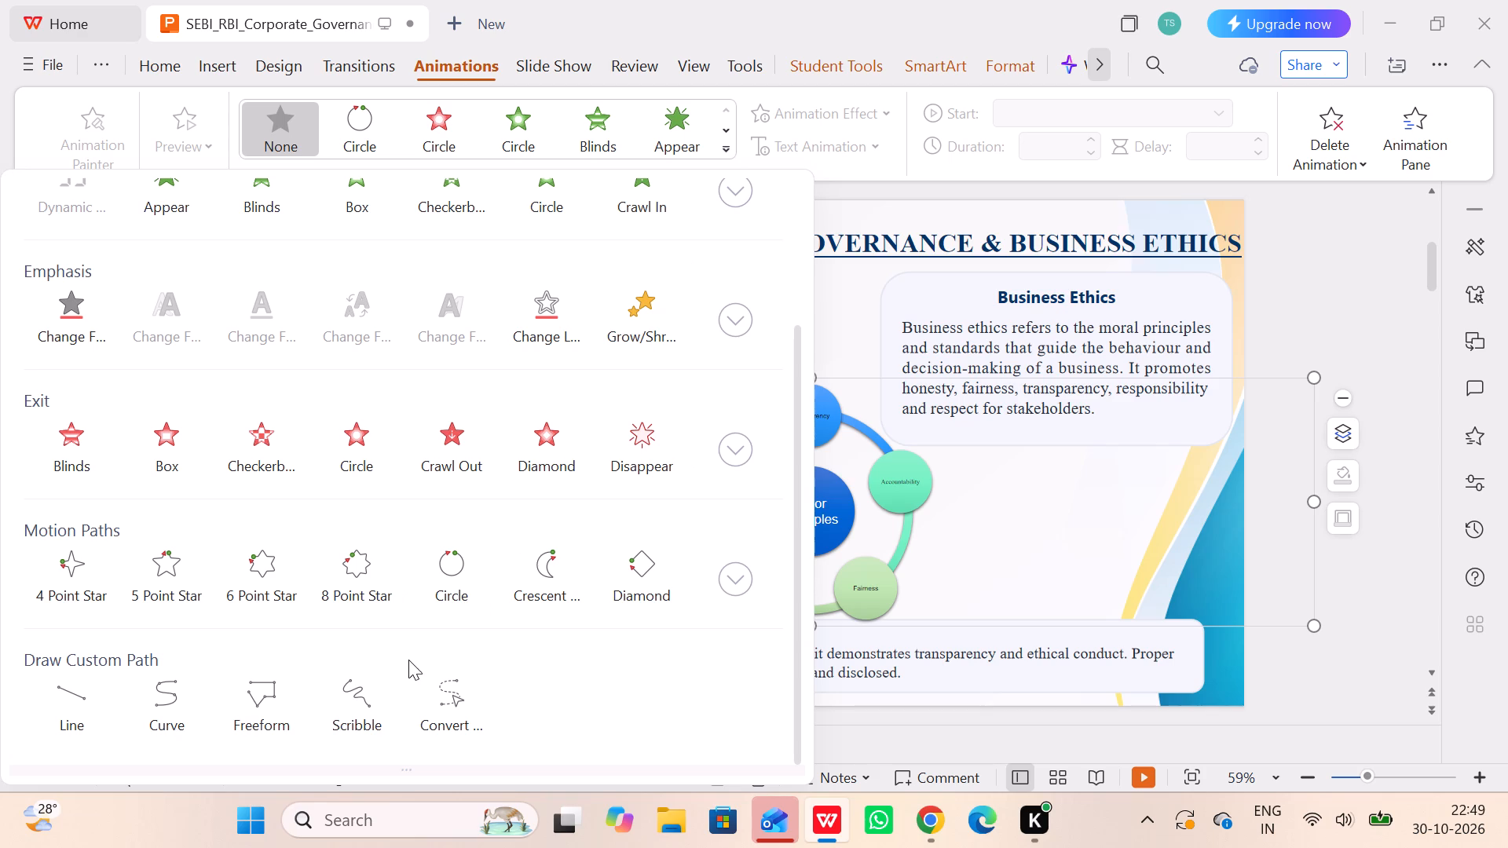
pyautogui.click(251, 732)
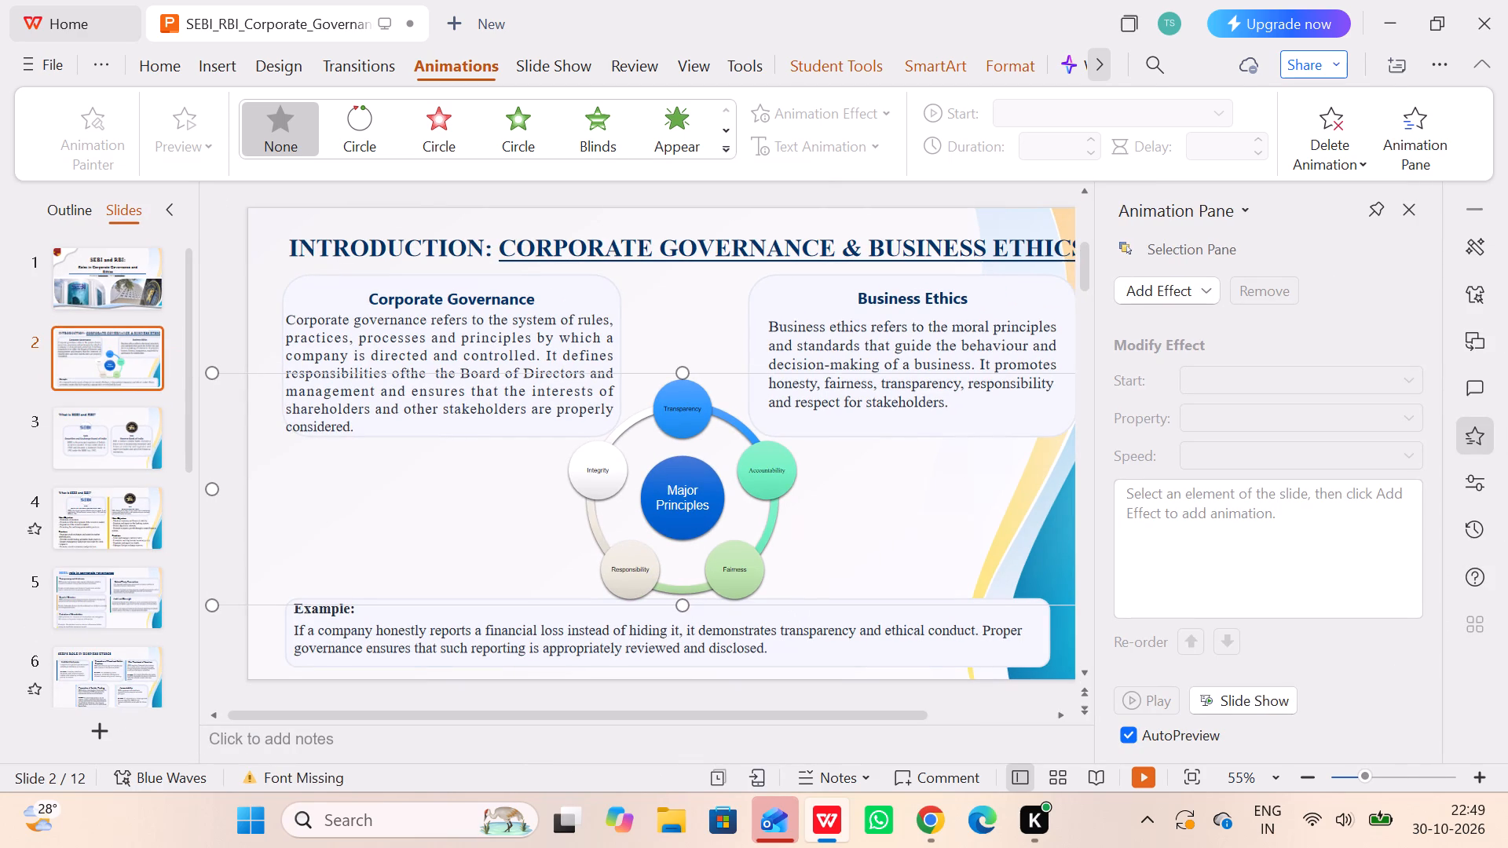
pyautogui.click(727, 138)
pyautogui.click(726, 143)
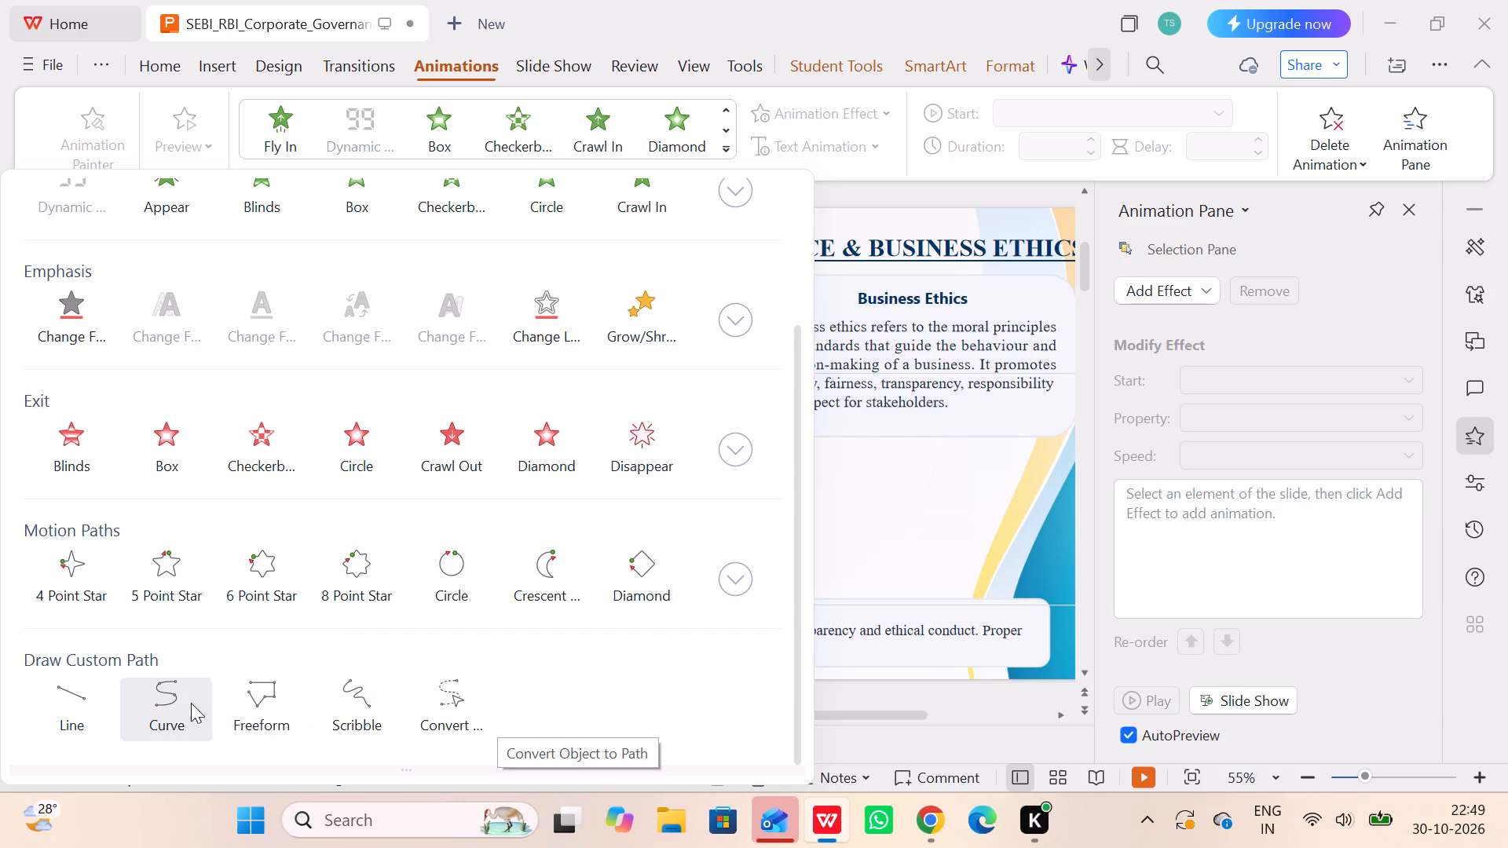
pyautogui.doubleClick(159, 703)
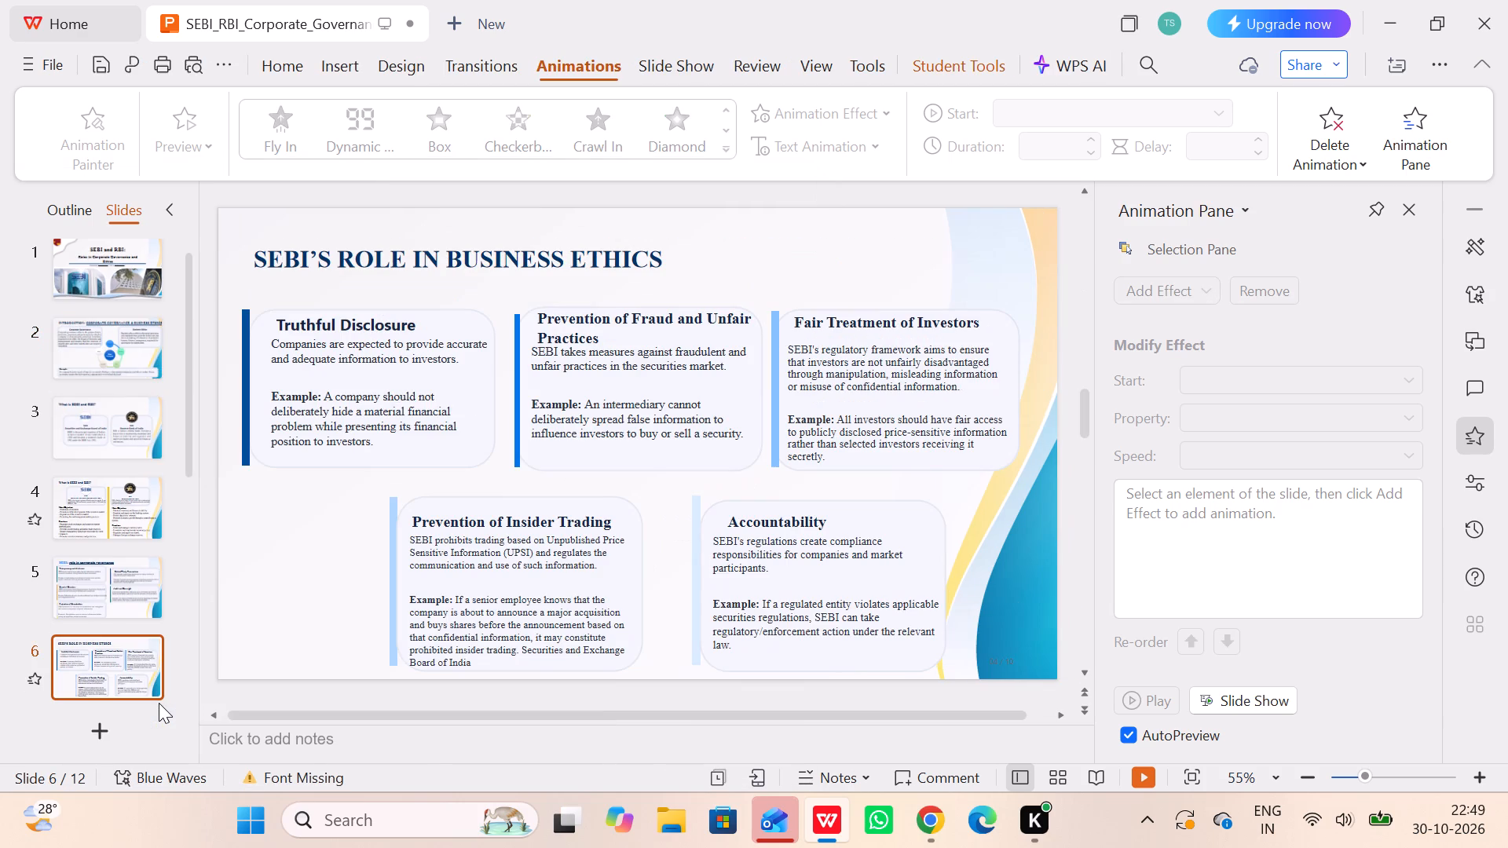
# Select the whole Major Principles diagram on the Introduction slide and set its animation to None.
pyautogui.click(152, 358)
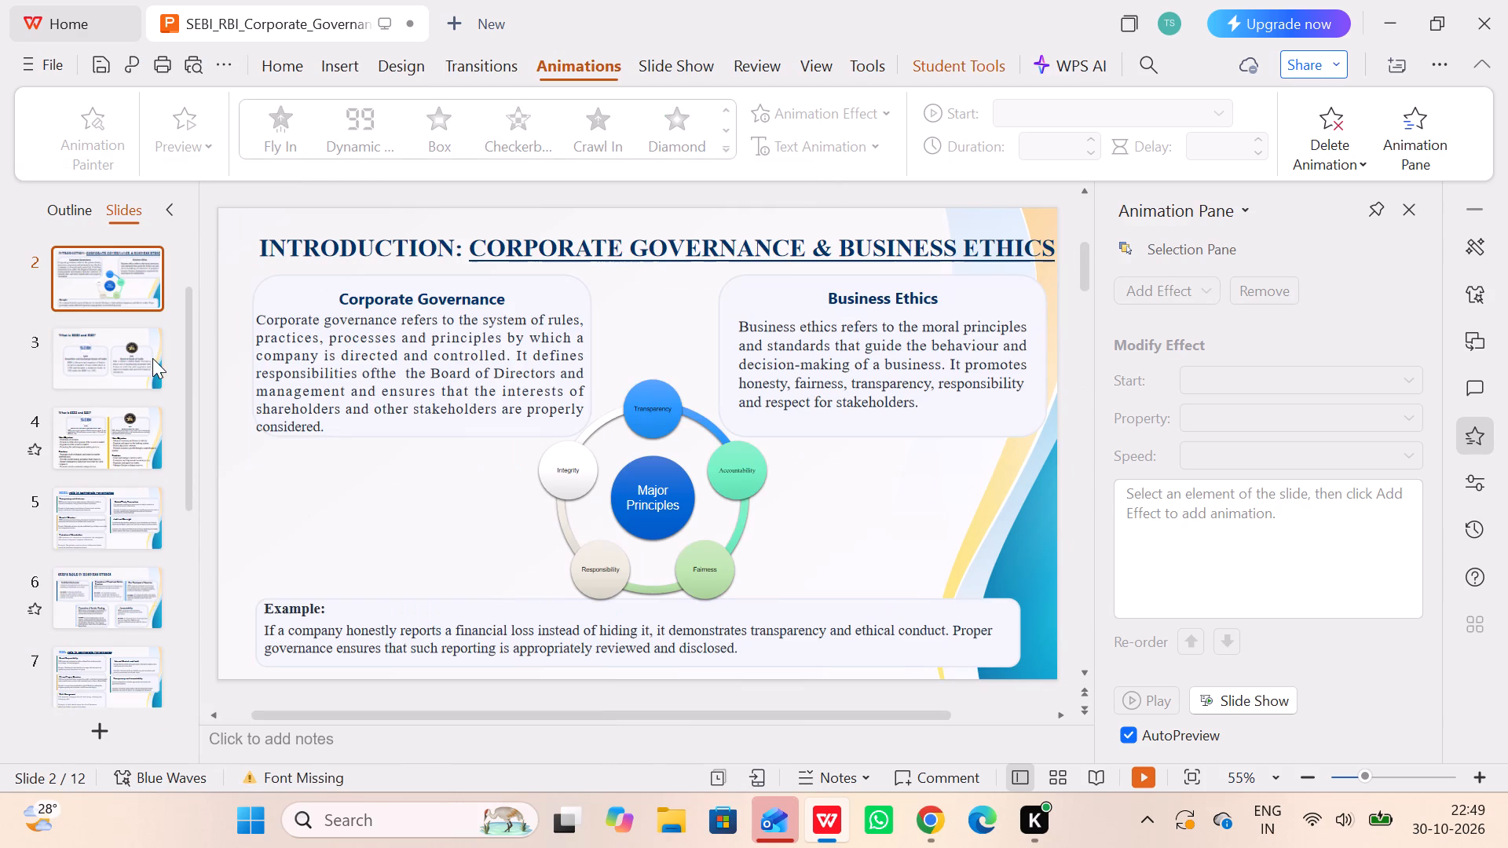
pyautogui.click(659, 429)
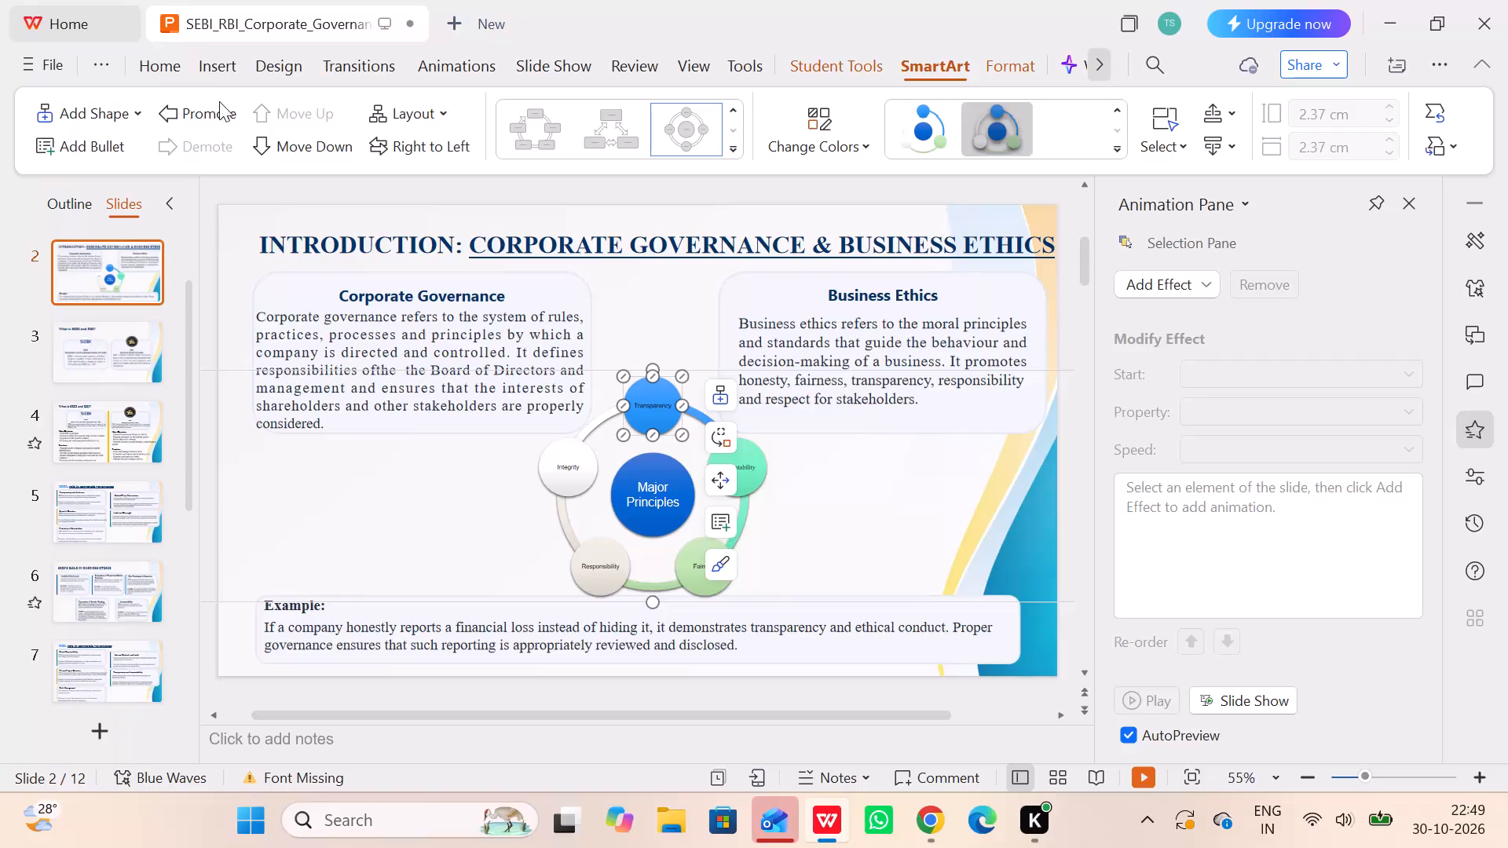
pyautogui.click(145, 59)
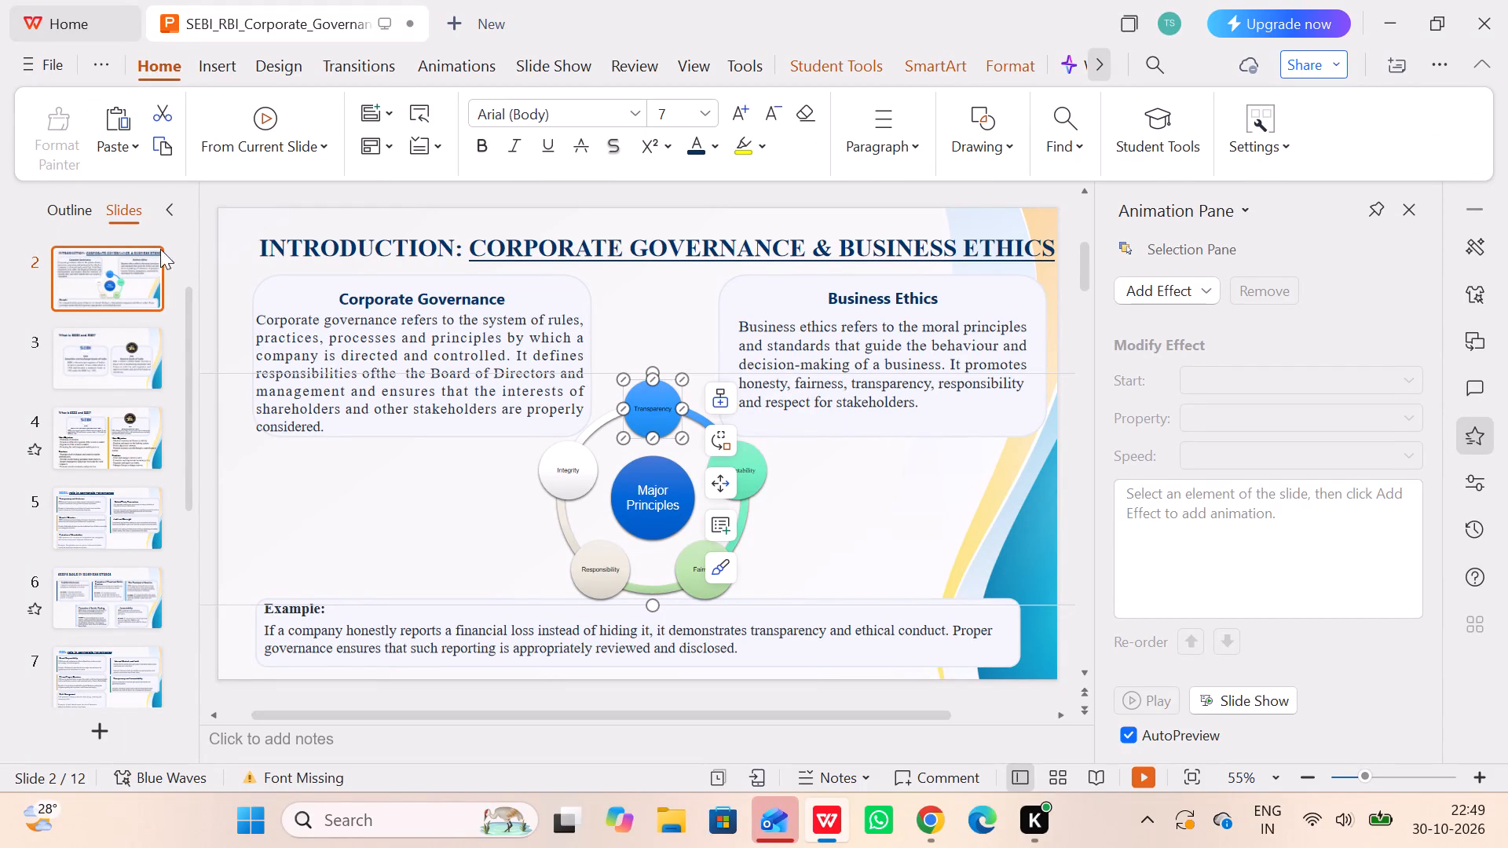
pyautogui.click(489, 61)
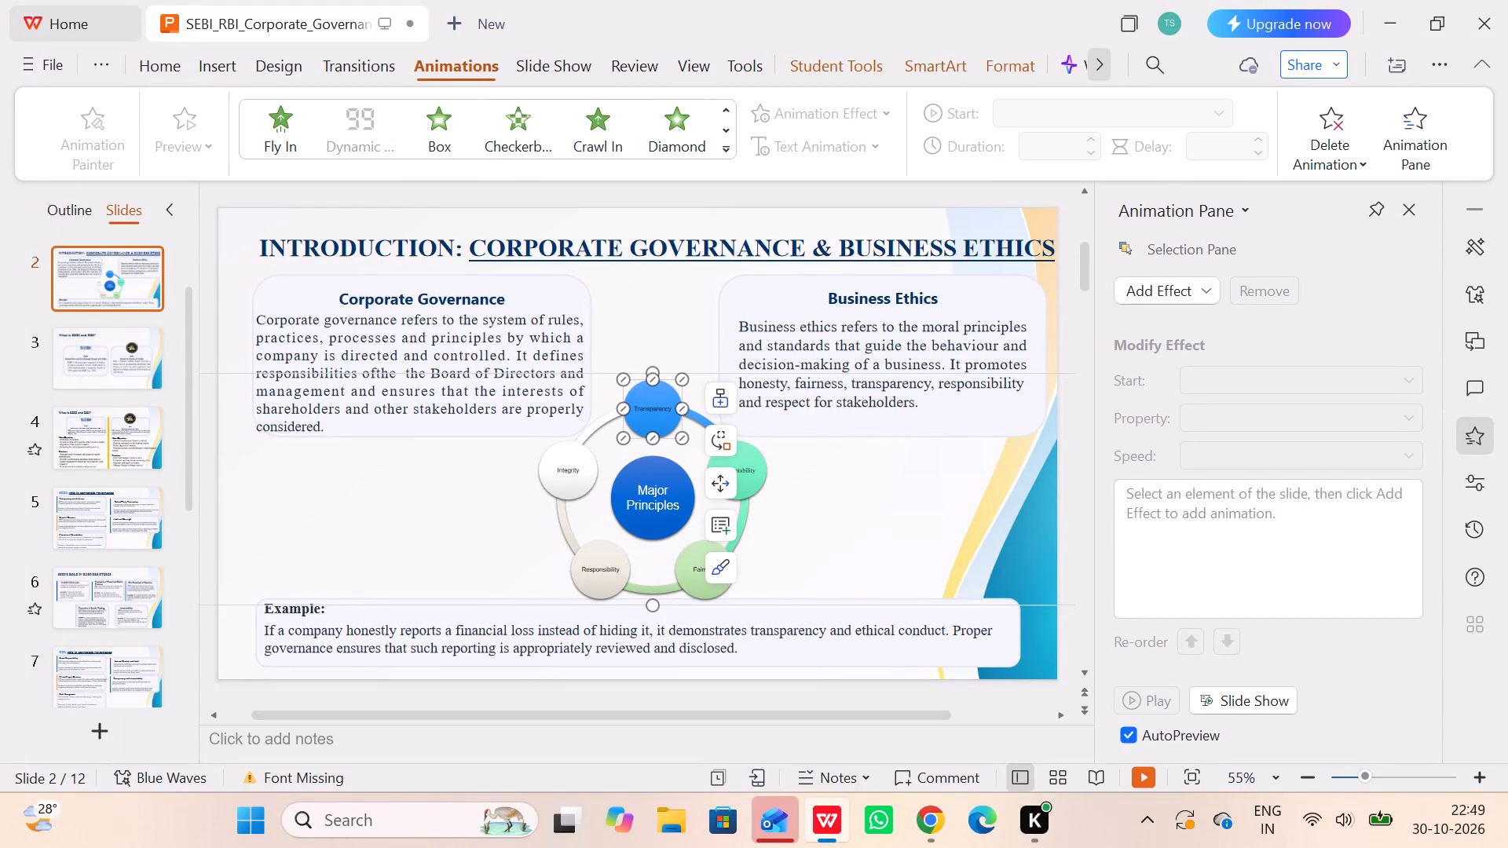
pyautogui.click(299, 520)
pyautogui.click(218, 506)
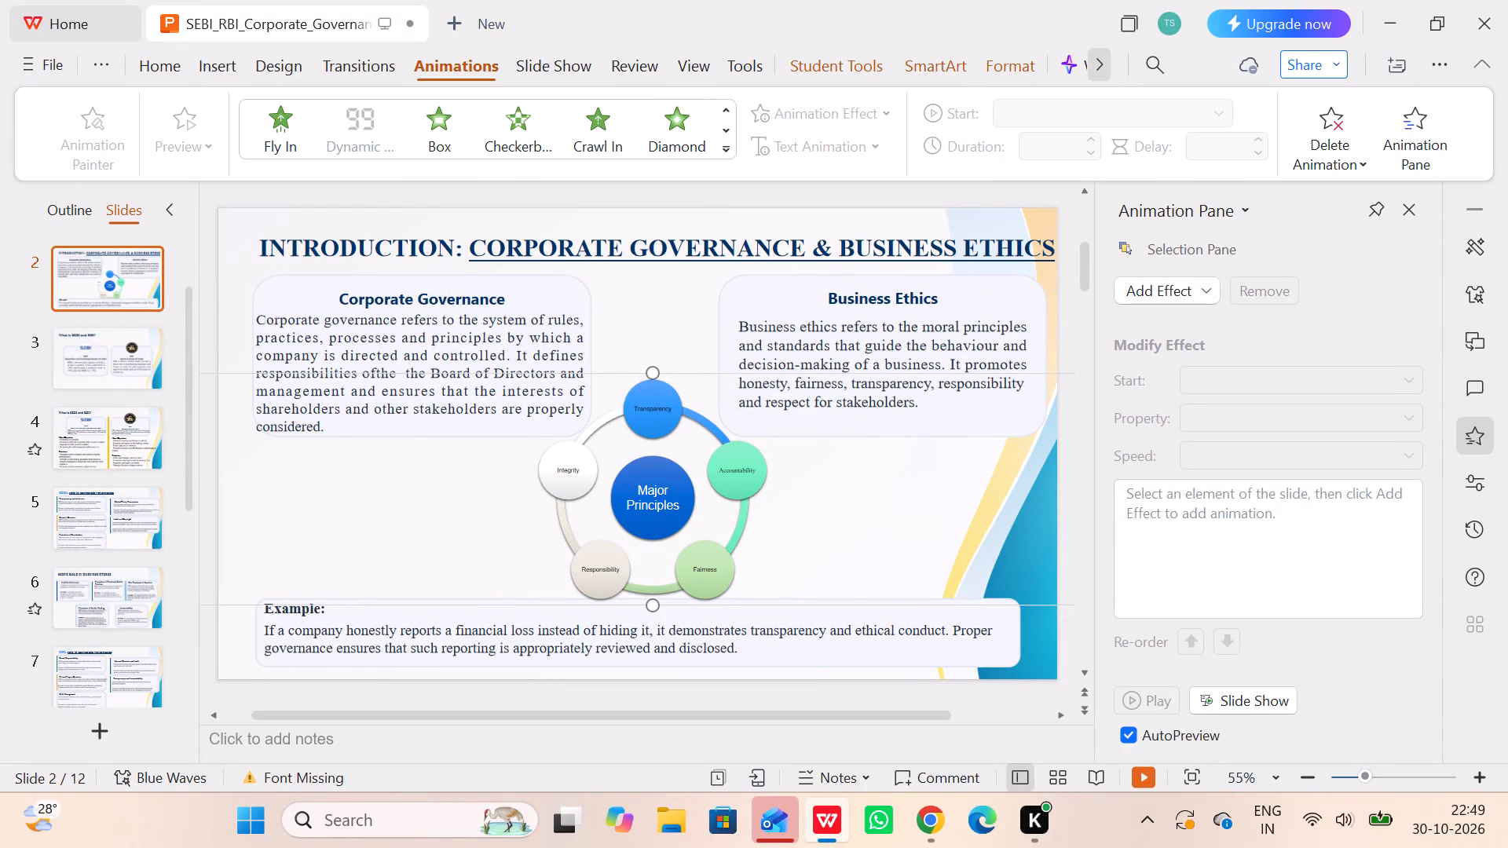
pyautogui.click(592, 488)
pyautogui.click(583, 503)
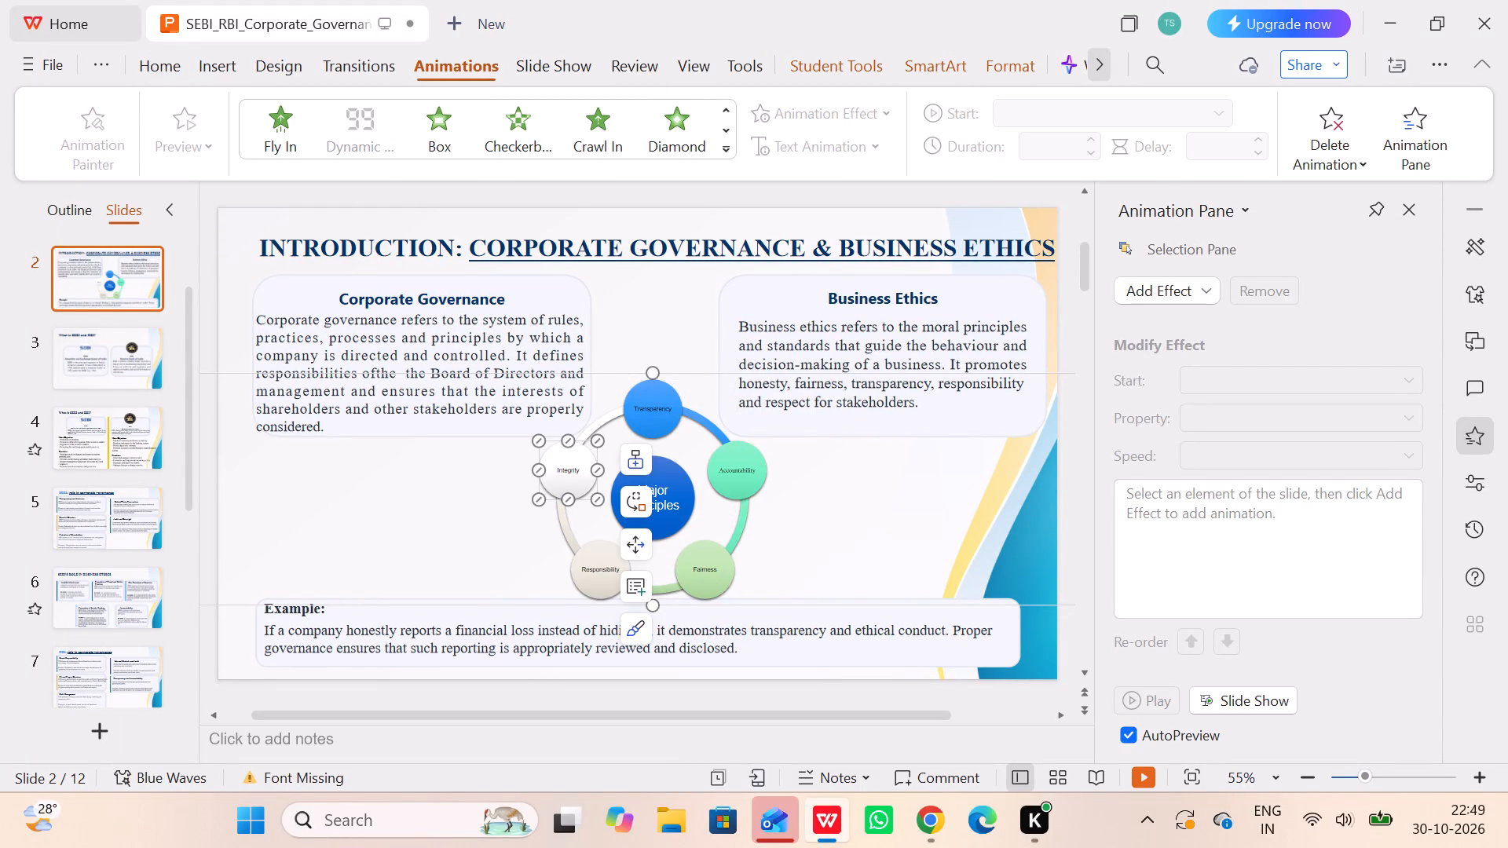
pyautogui.click(564, 525)
pyautogui.click(480, 535)
pyautogui.doubleClick(480, 535)
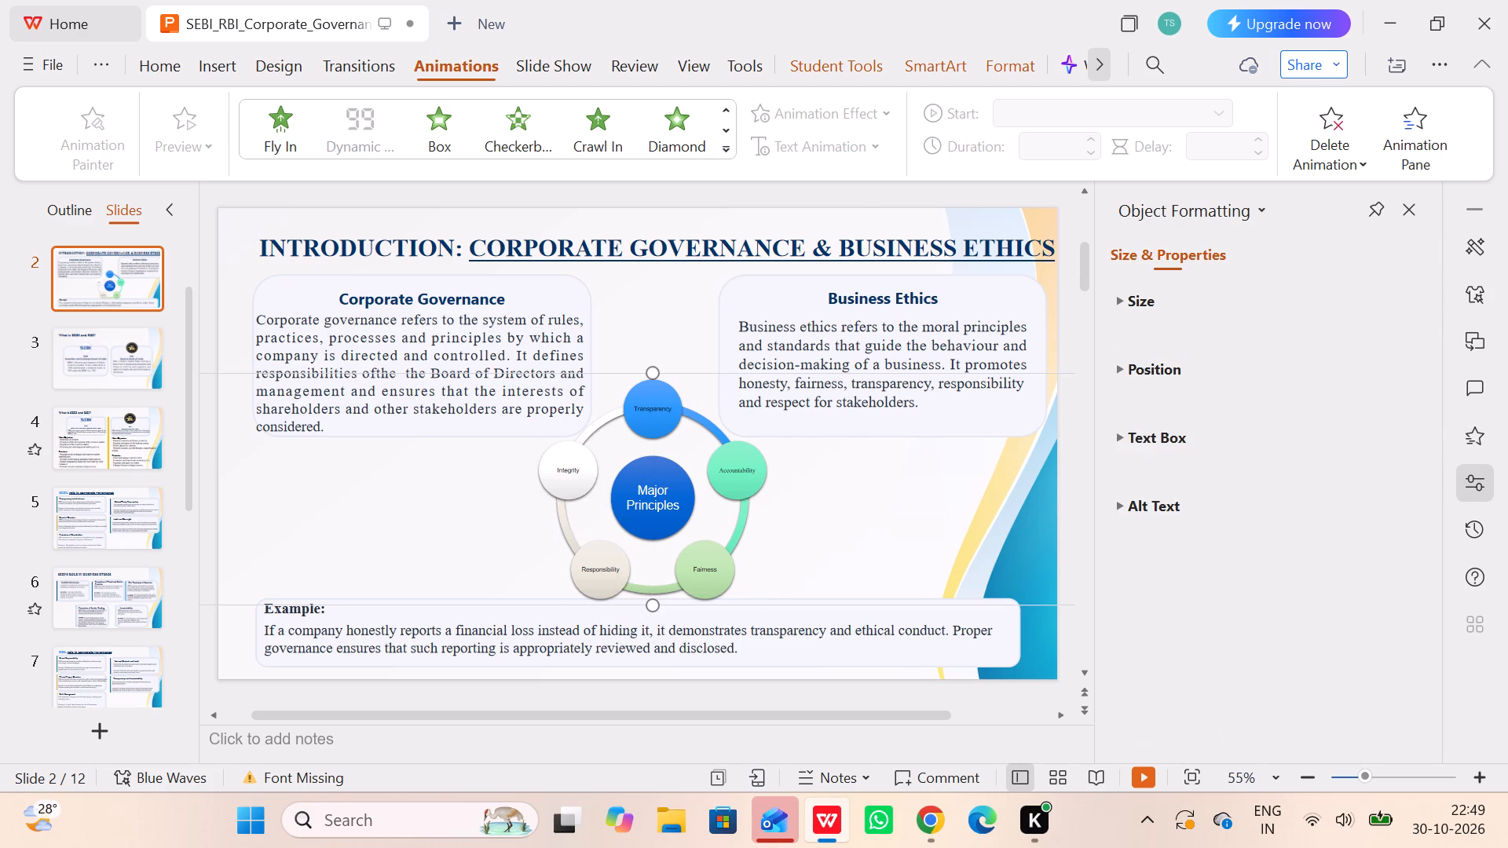
pyautogui.keyDown('ctrl'); pyautogui.scroll(-2, 480, 535); pyautogui.keyUp('ctrl')
pyautogui.click(324, 515)
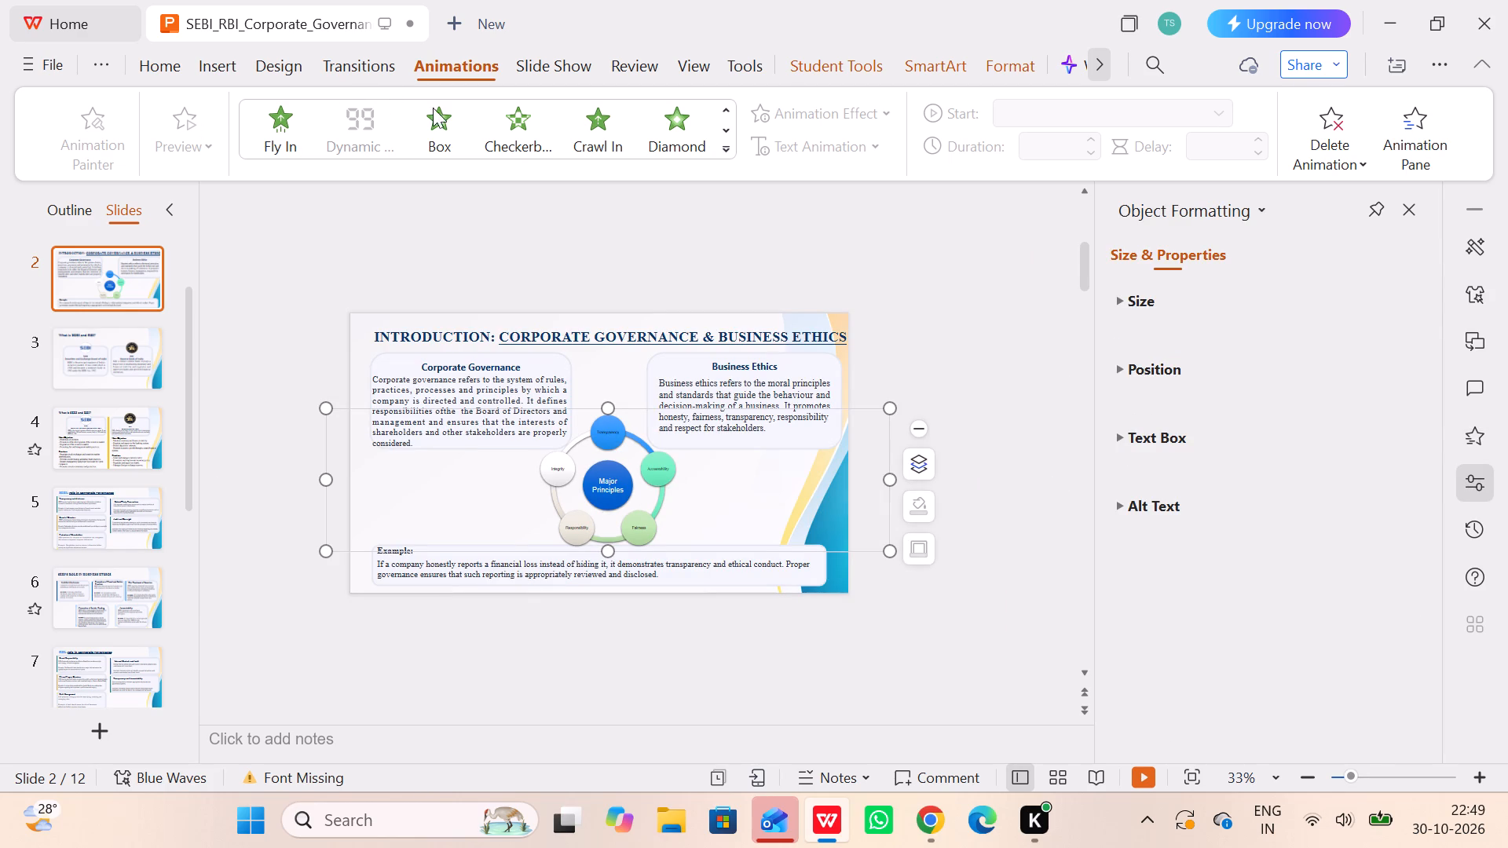
pyautogui.click(721, 155)
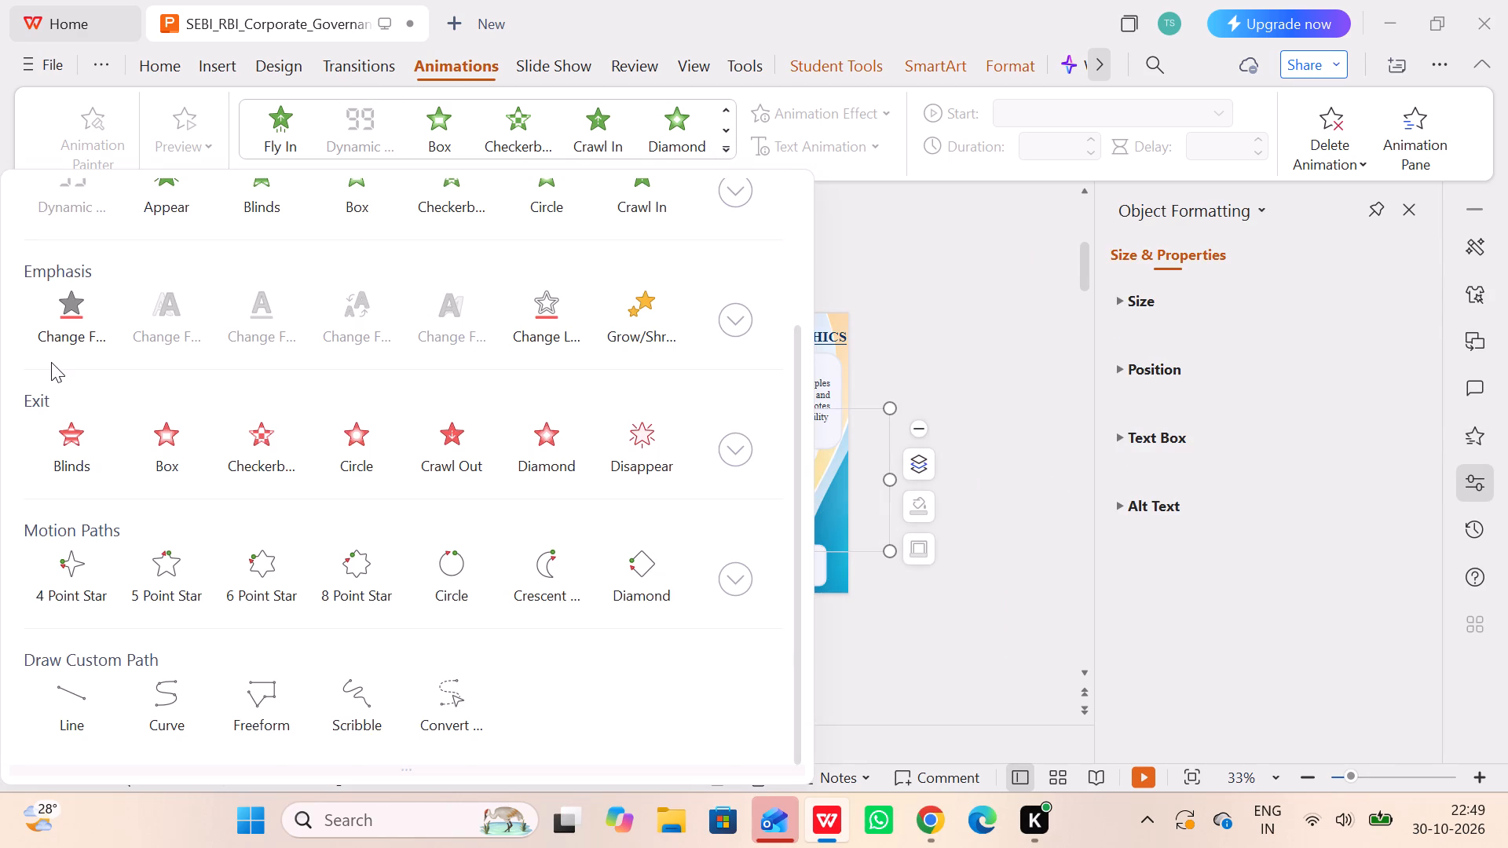
pyautogui.scroll(8, 51, 362)
pyautogui.scroll(5, 68, 244)
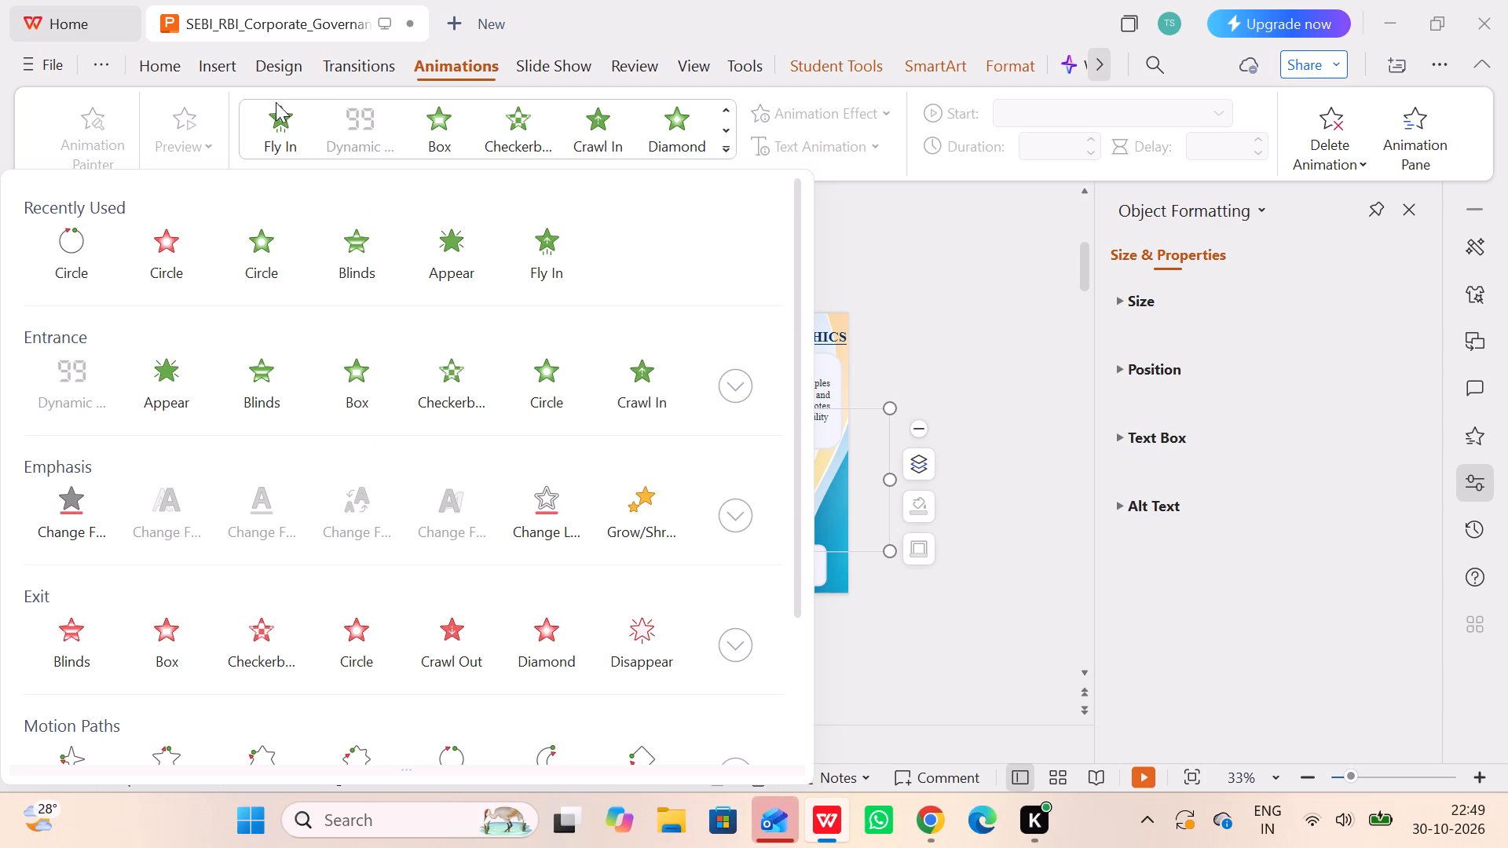
pyautogui.click(258, 104)
pyautogui.click(258, 104)
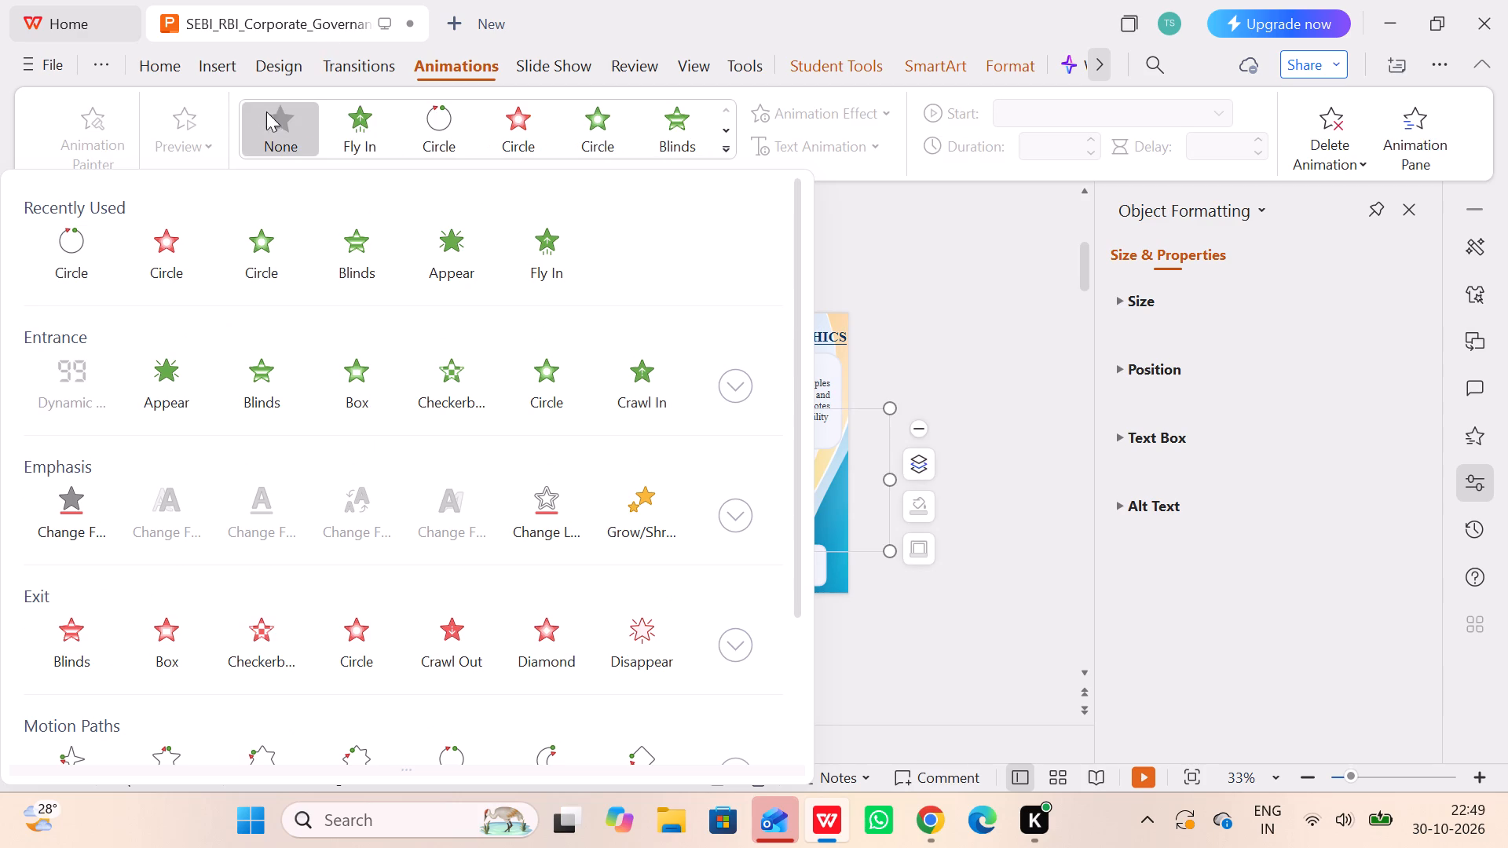
pyautogui.click(273, 113)
pyautogui.click(264, 310)
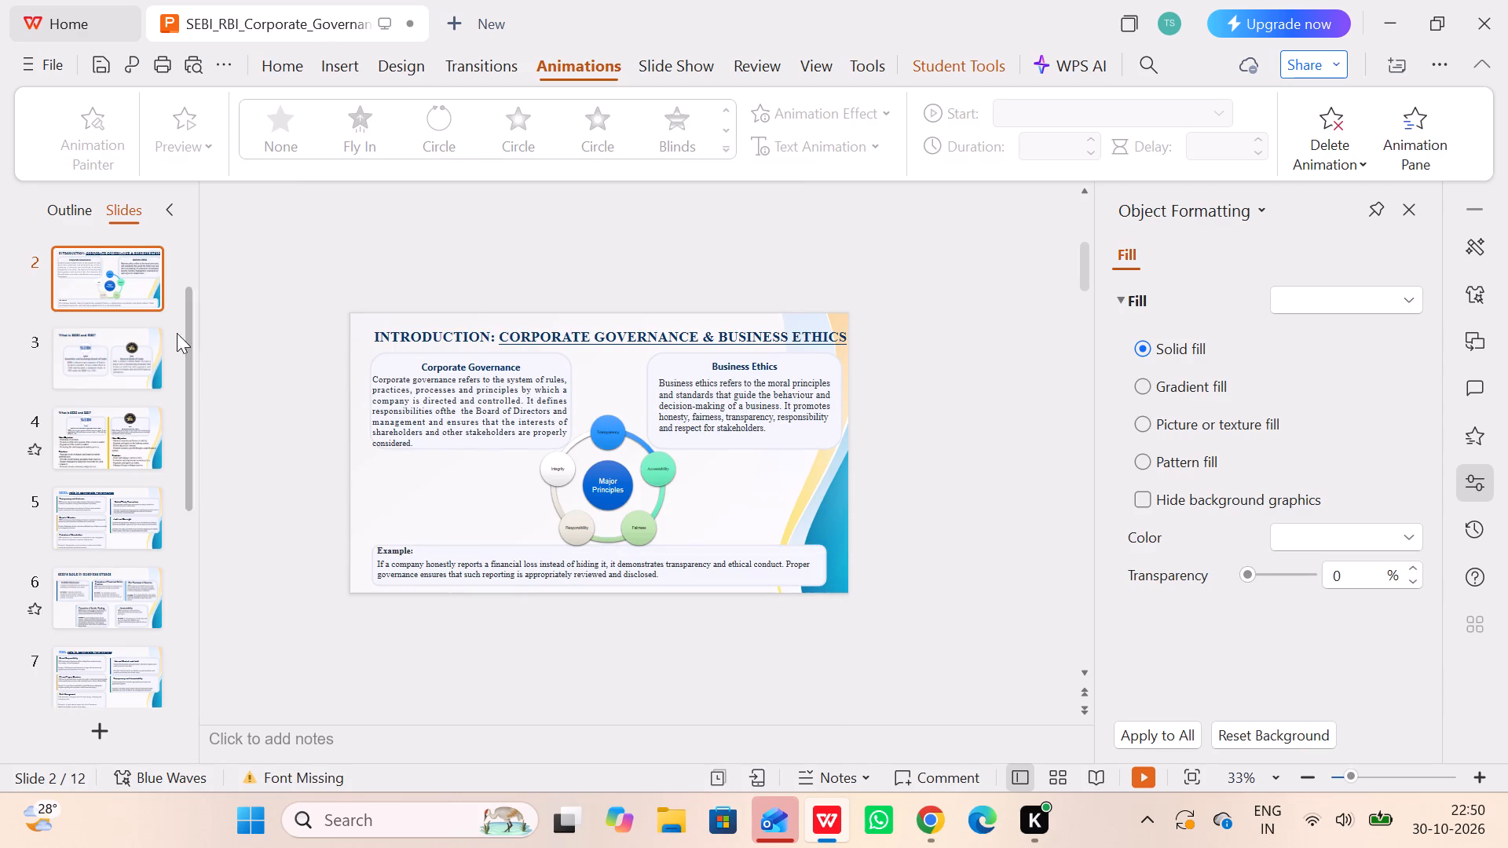
# Play the slide show from the title slide to check the Introduction slide without the motion path, and exit.
pyautogui.scroll(3, 108, 345)
pyautogui.click(121, 302)
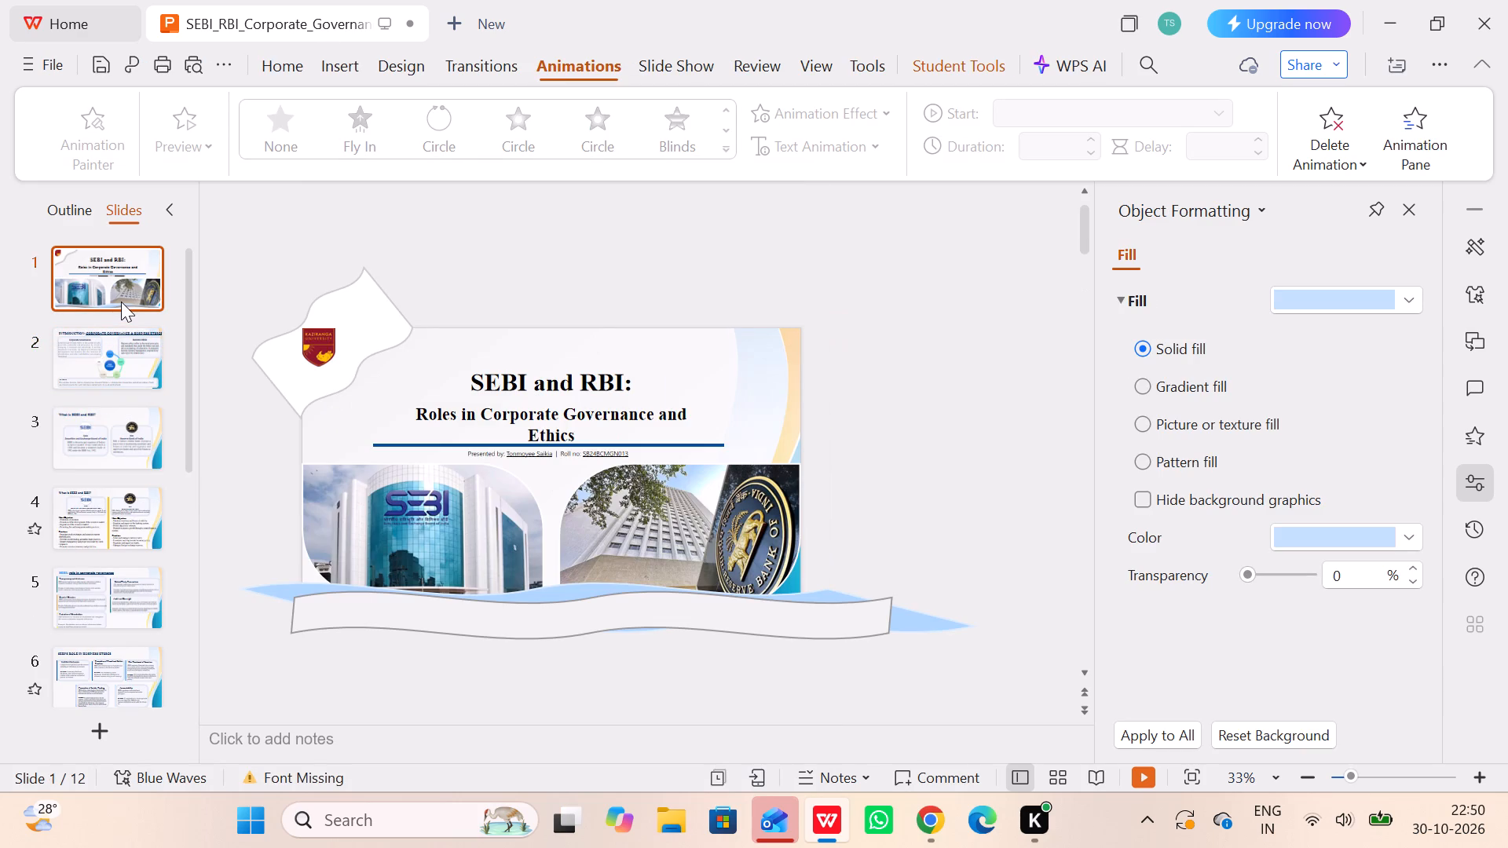
pyautogui.doubleClick(121, 302)
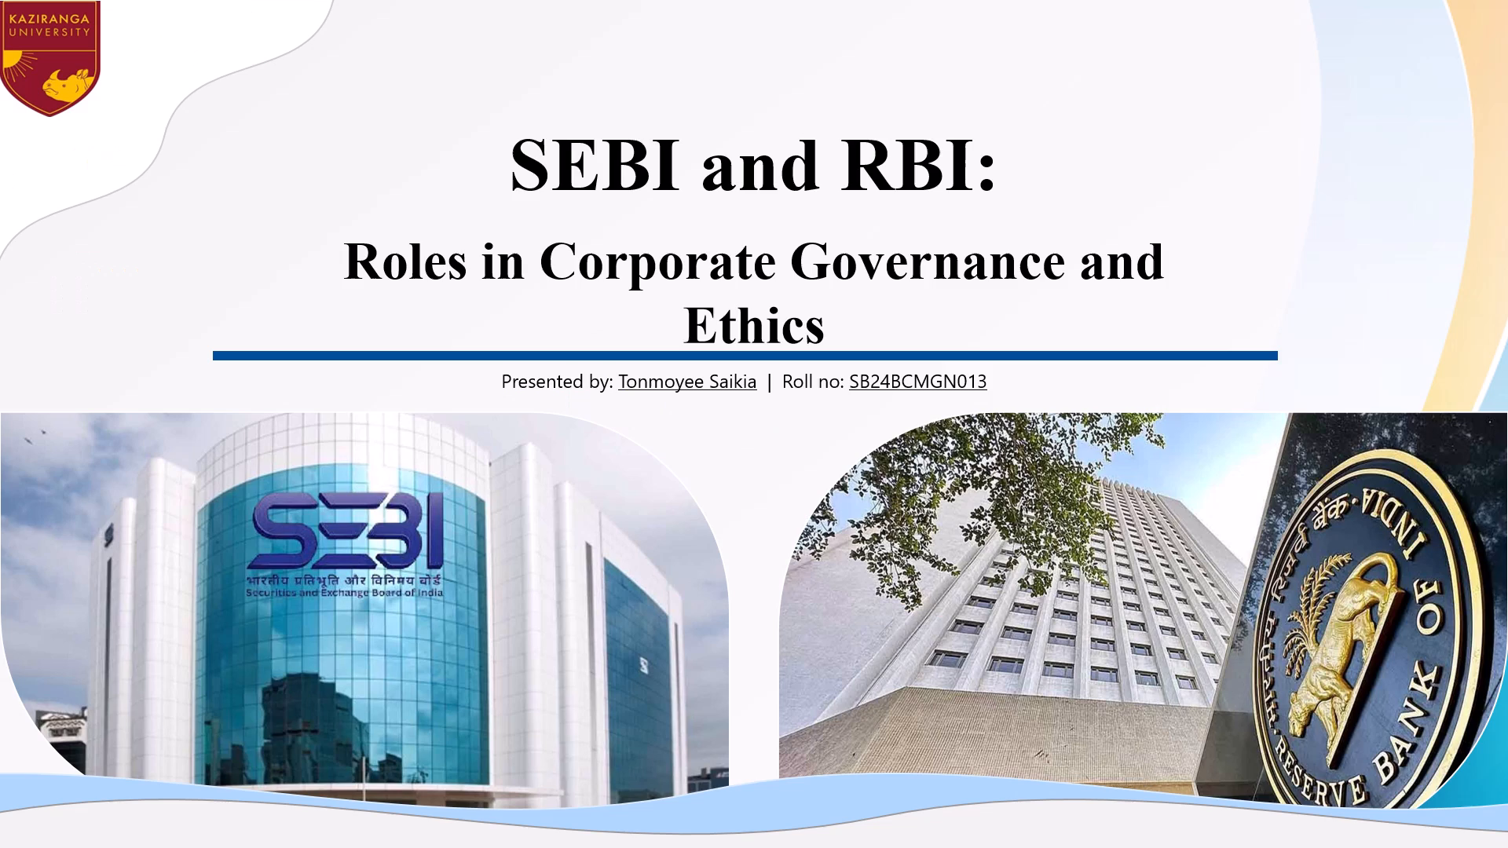
pyautogui.press('Right')
pyautogui.press('Right')
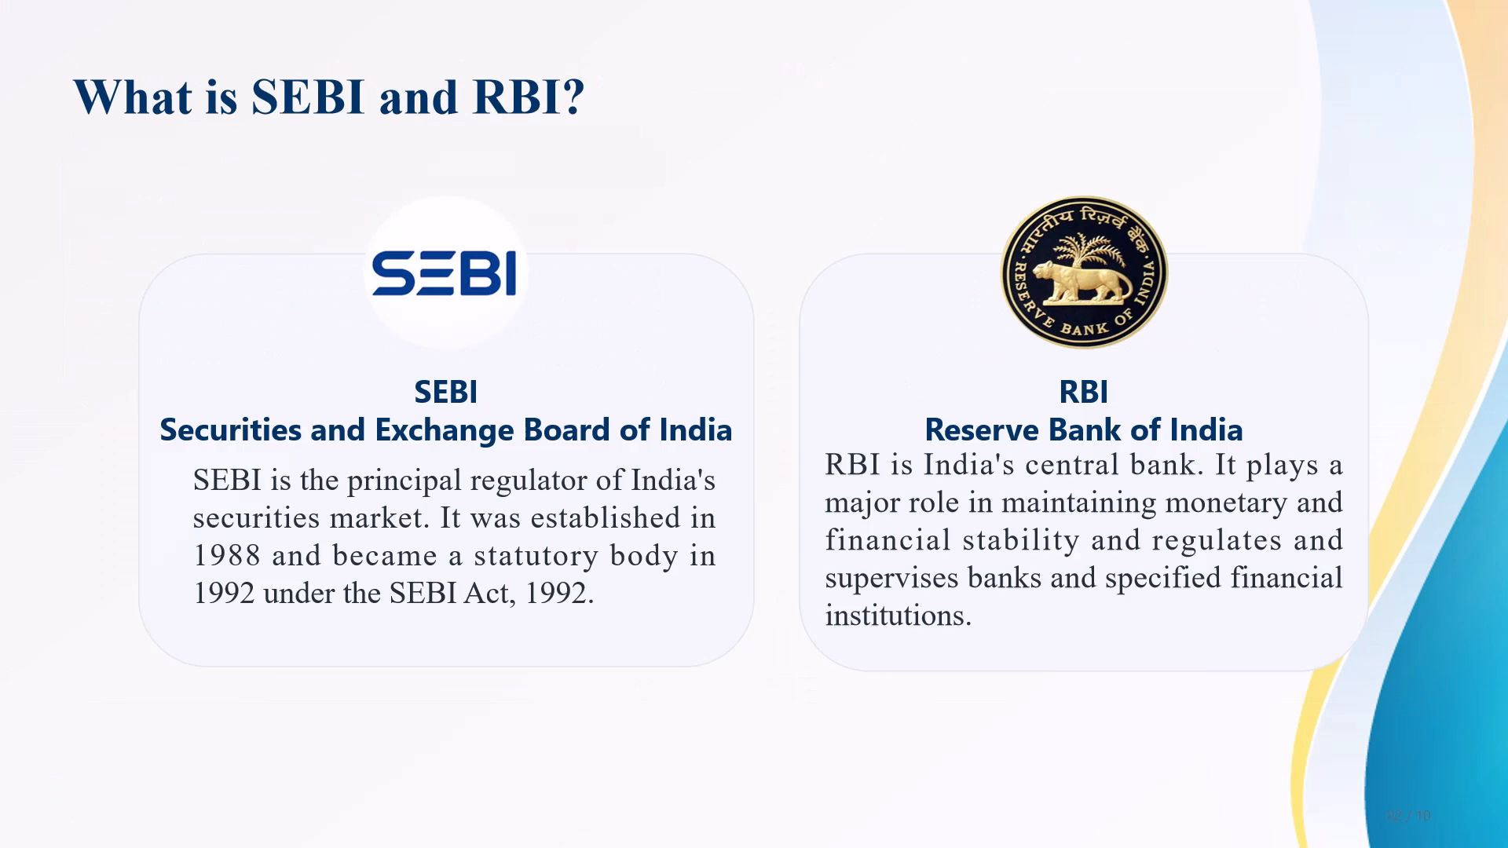
pyautogui.press('Left')
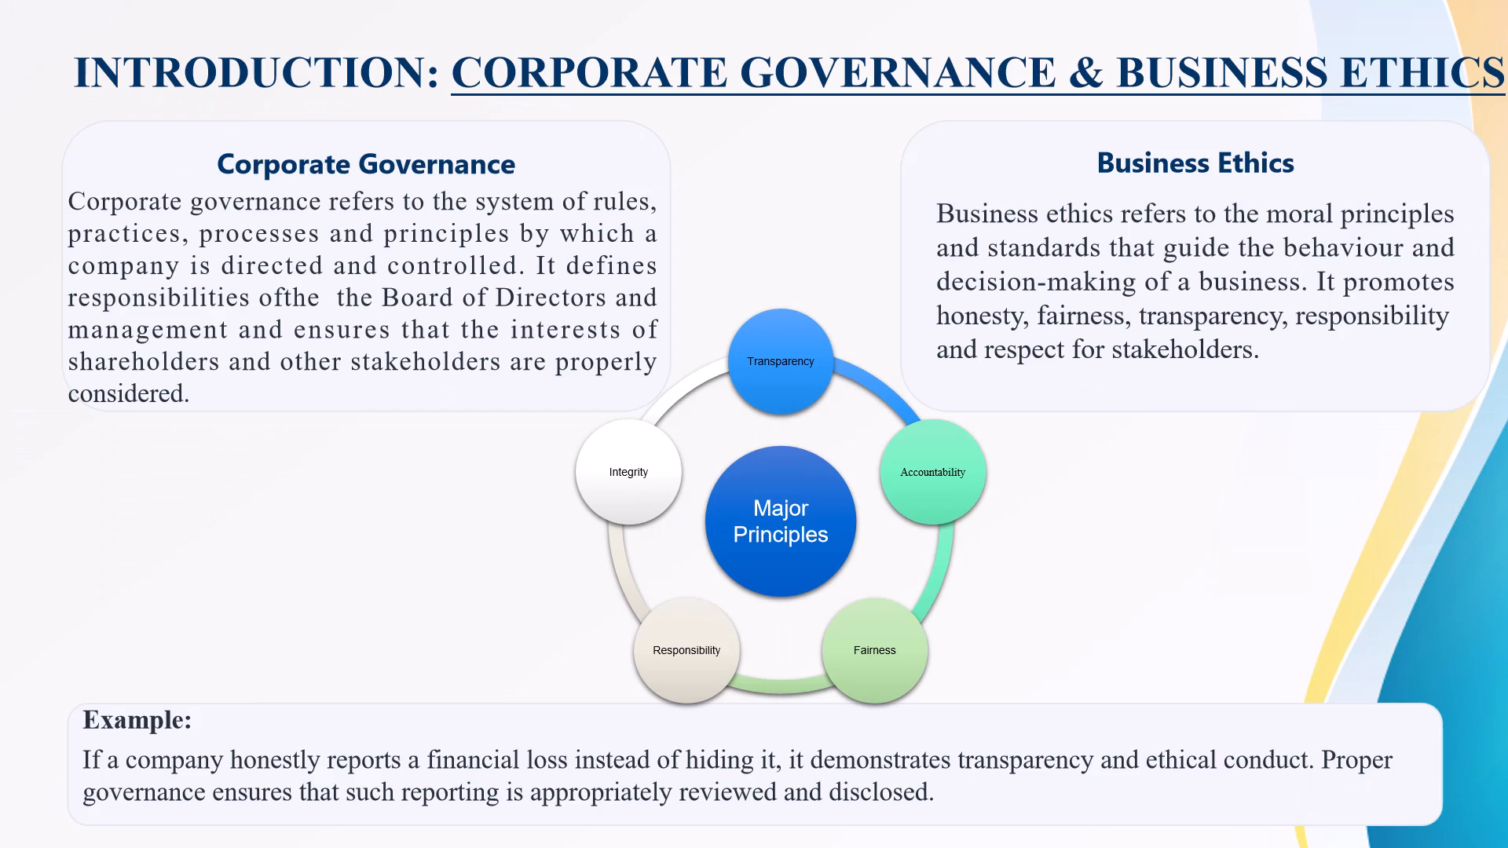
pyautogui.press('Escape')
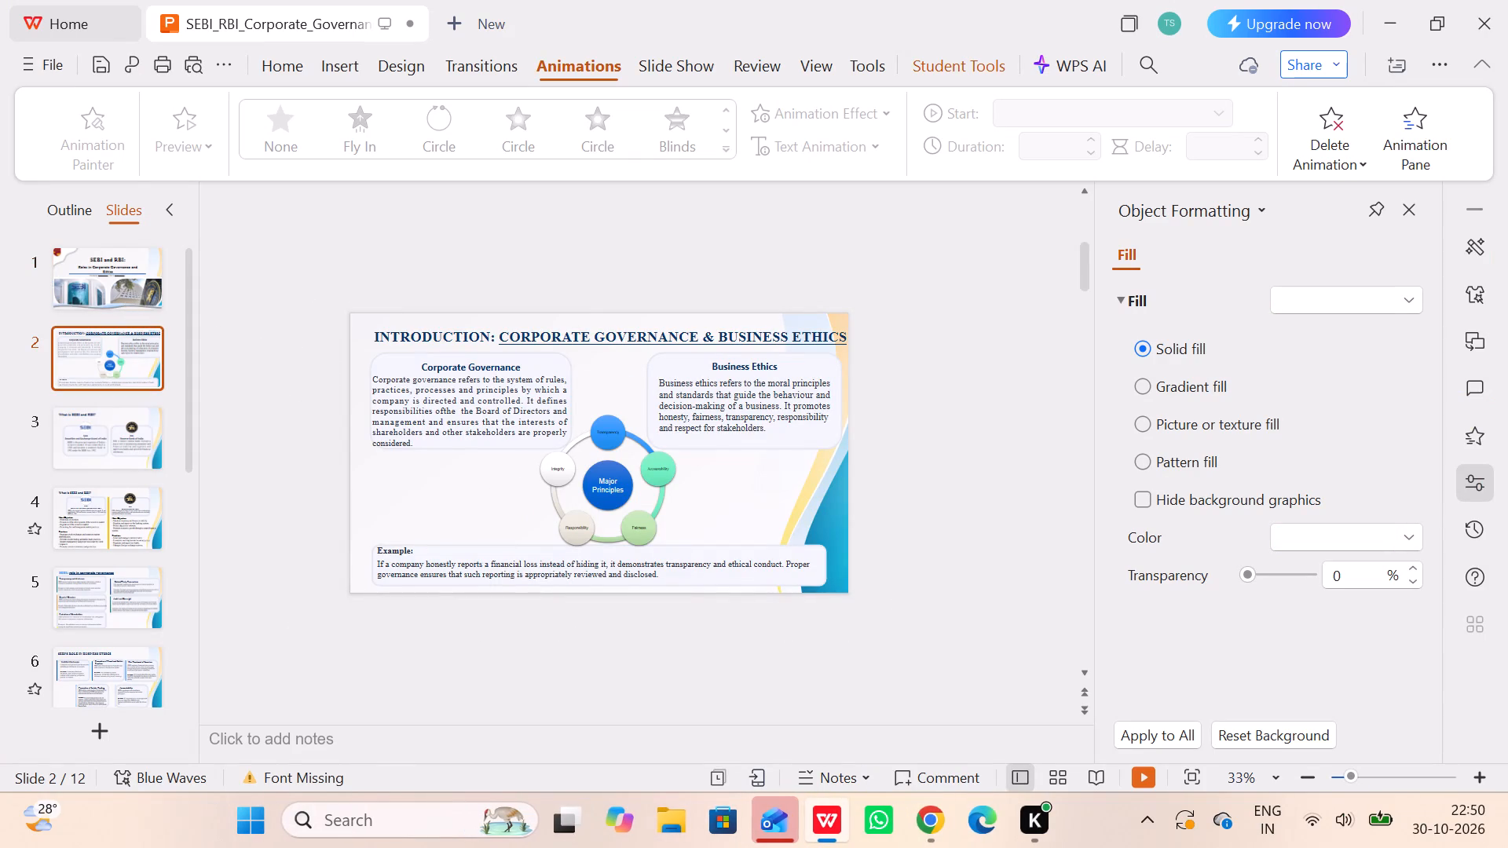
# Recolour the word "INTRODUCTION:" in the Introduction slide's title to Blue, Accent 1, Lighter 40%.
pyautogui.keyDown('ctrl'); pyautogui.scroll(3, 435, 382); pyautogui.keyUp('ctrl')
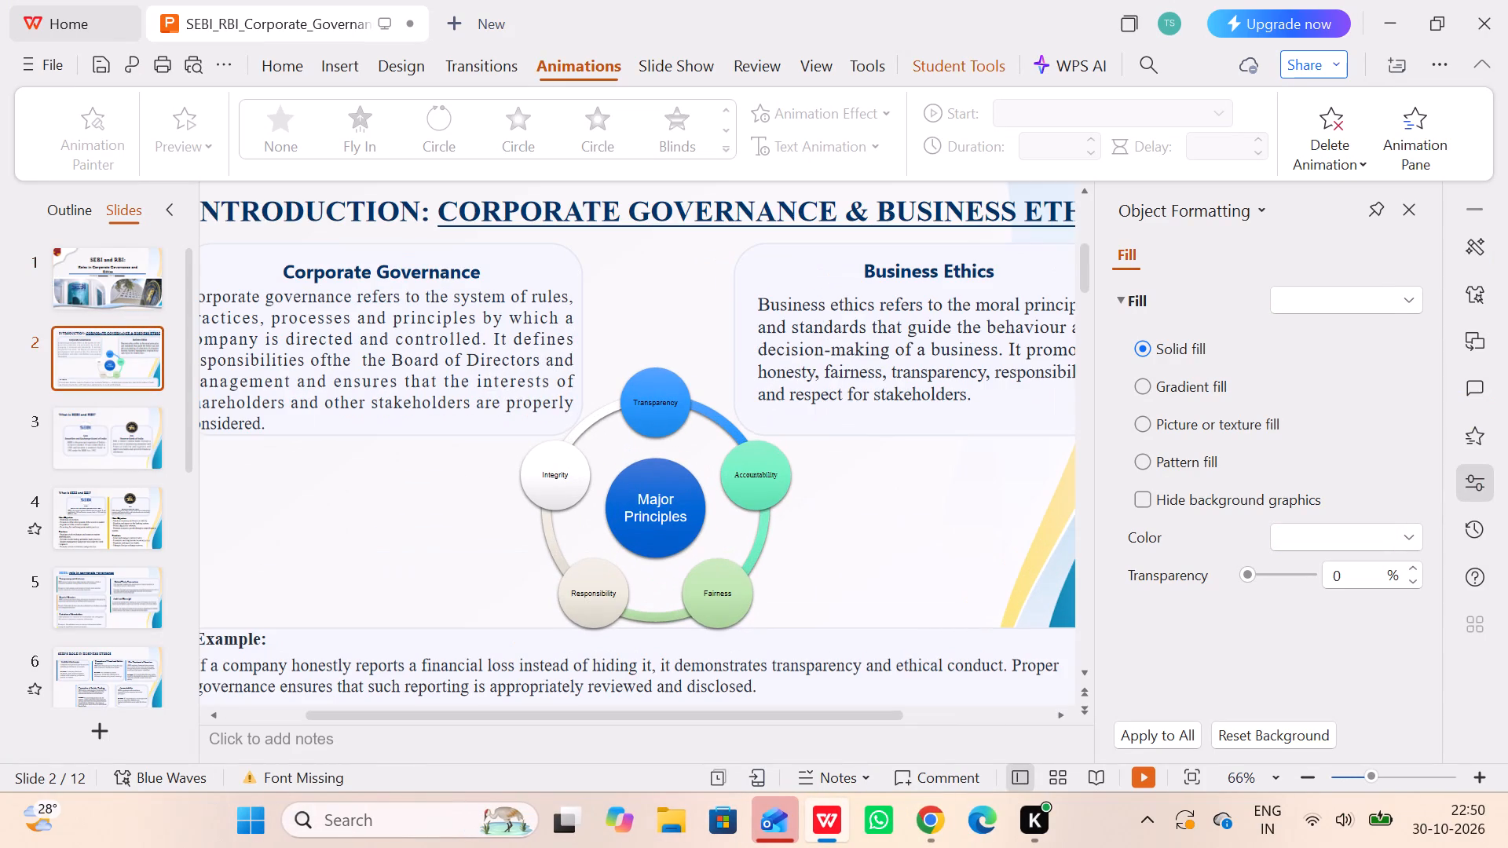
pyautogui.keyDown('ctrl'); pyautogui.scroll(-1, 435, 382); pyautogui.keyUp('ctrl')
pyautogui.click(447, 255)
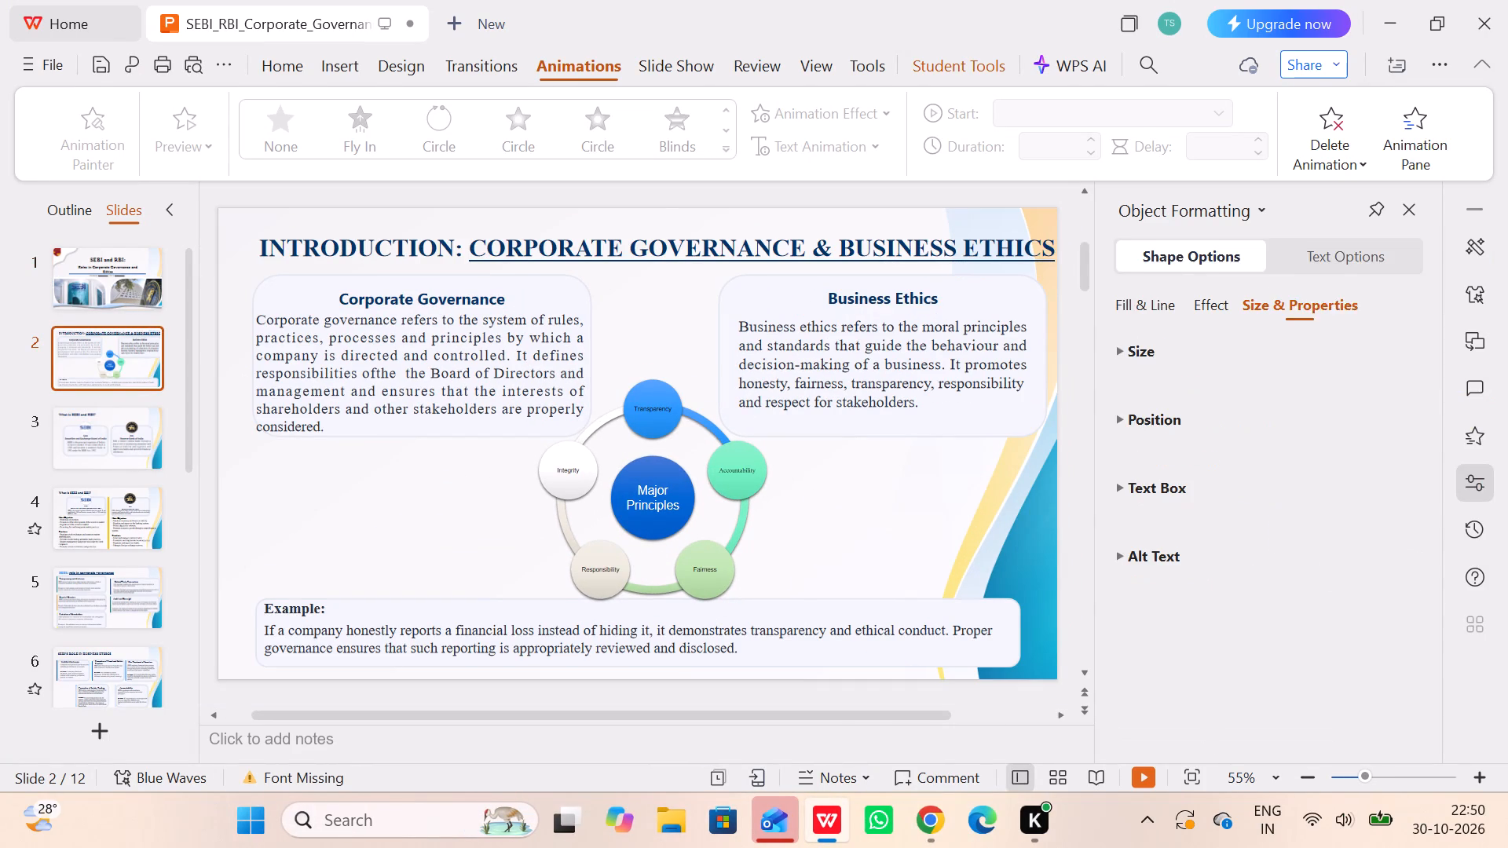
pyautogui.moveTo(448, 242); pyautogui.dragTo(279, 258)
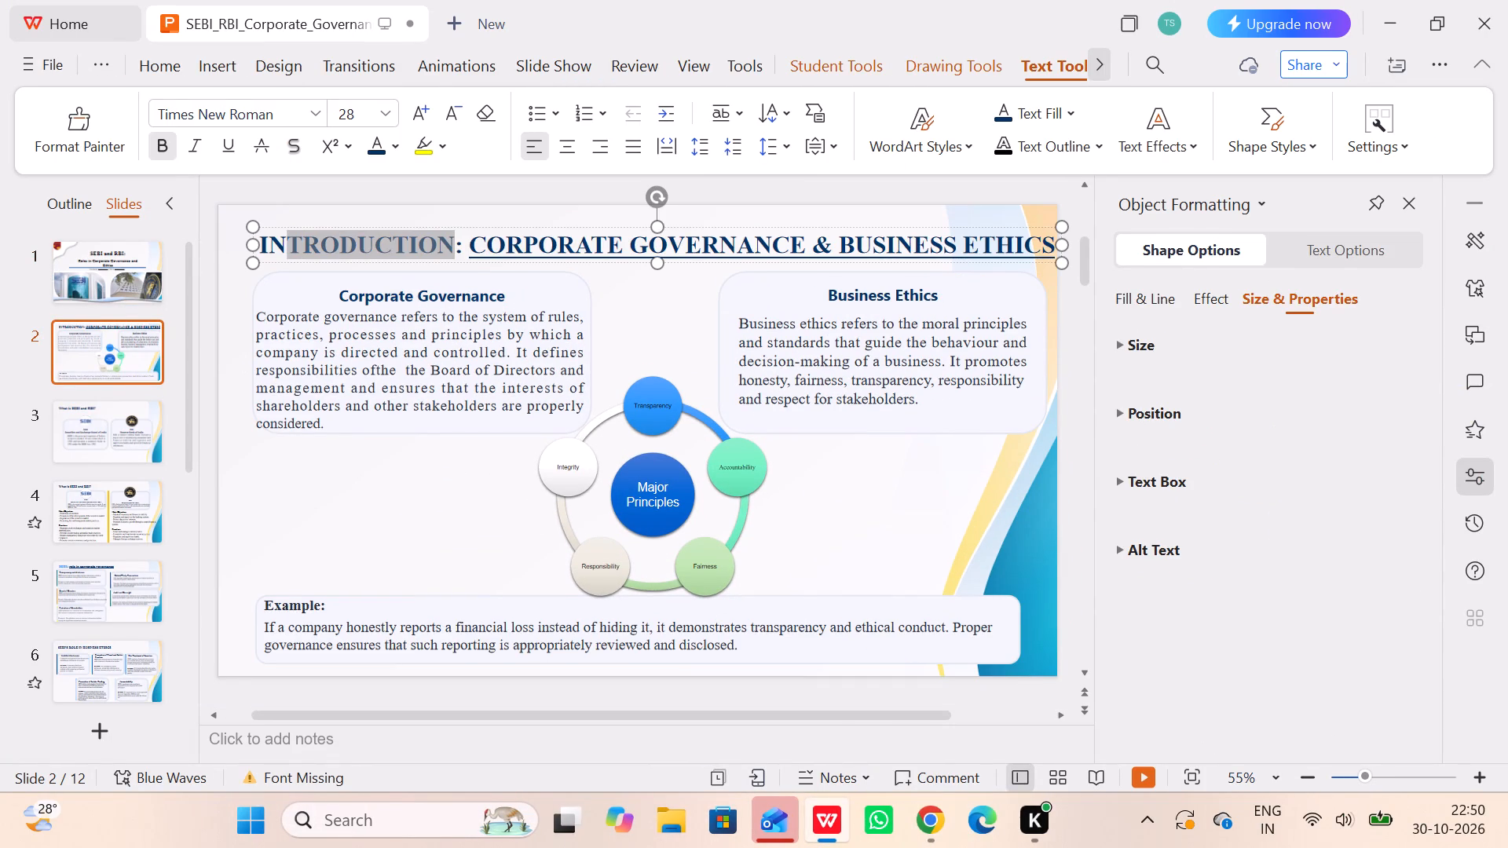
pyautogui.moveTo(279, 258); pyautogui.dragTo(276, 257)
pyautogui.moveTo(262, 247); pyautogui.dragTo(349, 246)
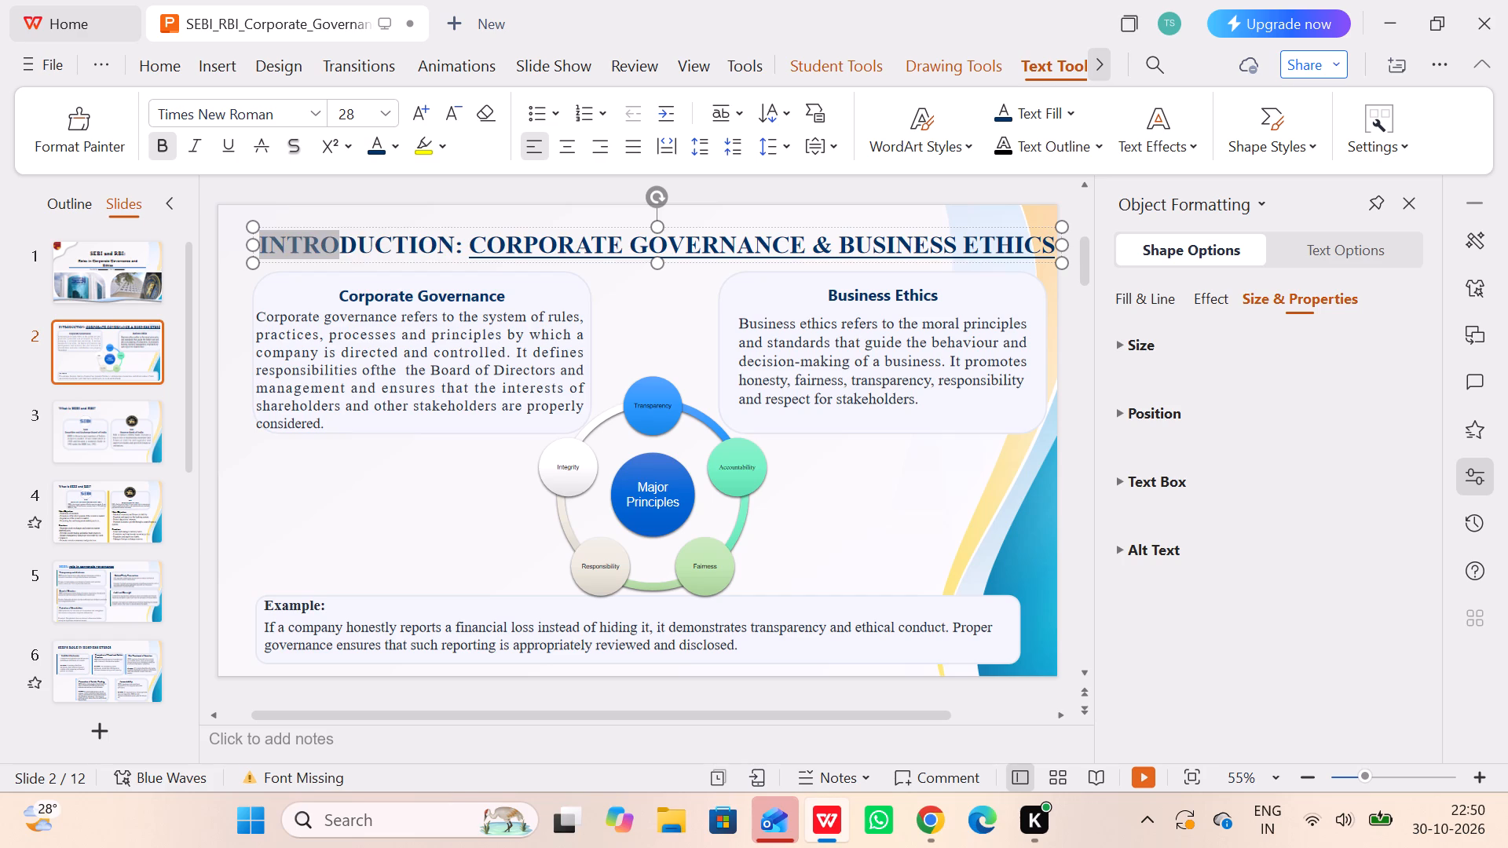
pyautogui.moveTo(349, 246); pyautogui.dragTo(465, 245)
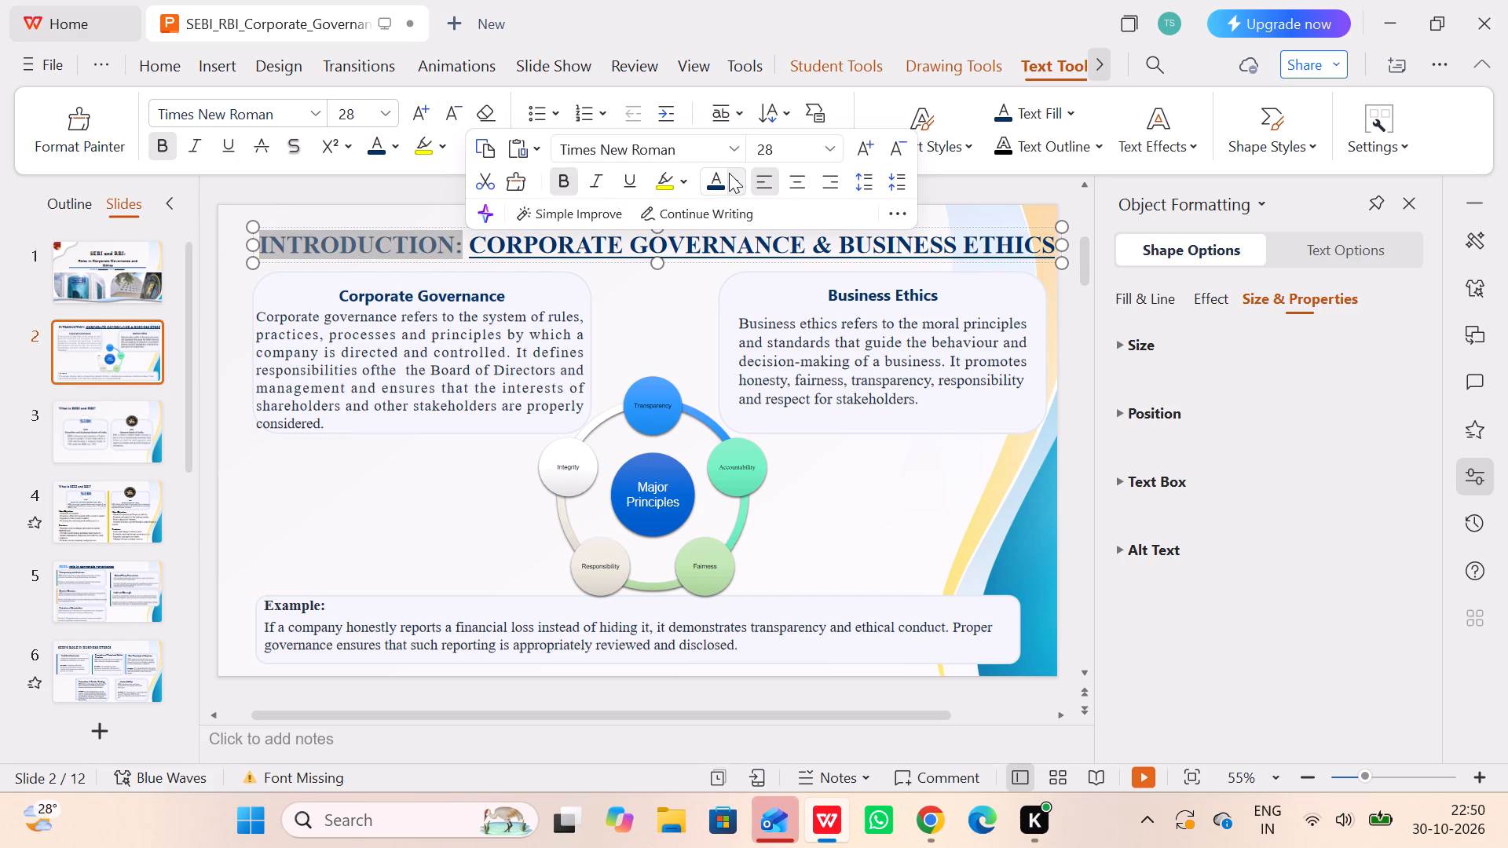
pyautogui.click(729, 173)
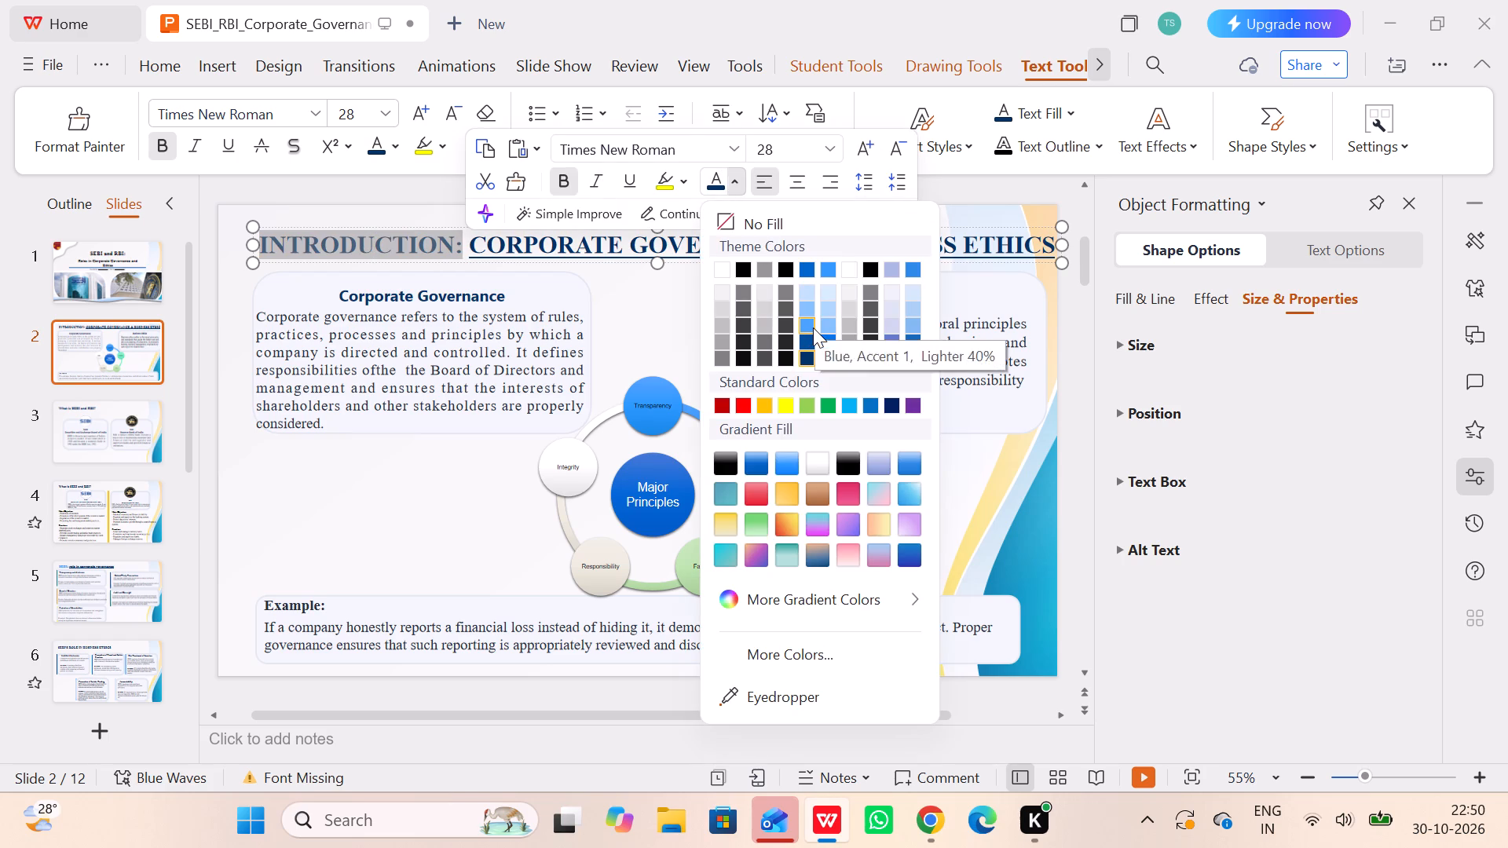
pyautogui.click(813, 327)
pyautogui.click(1062, 317)
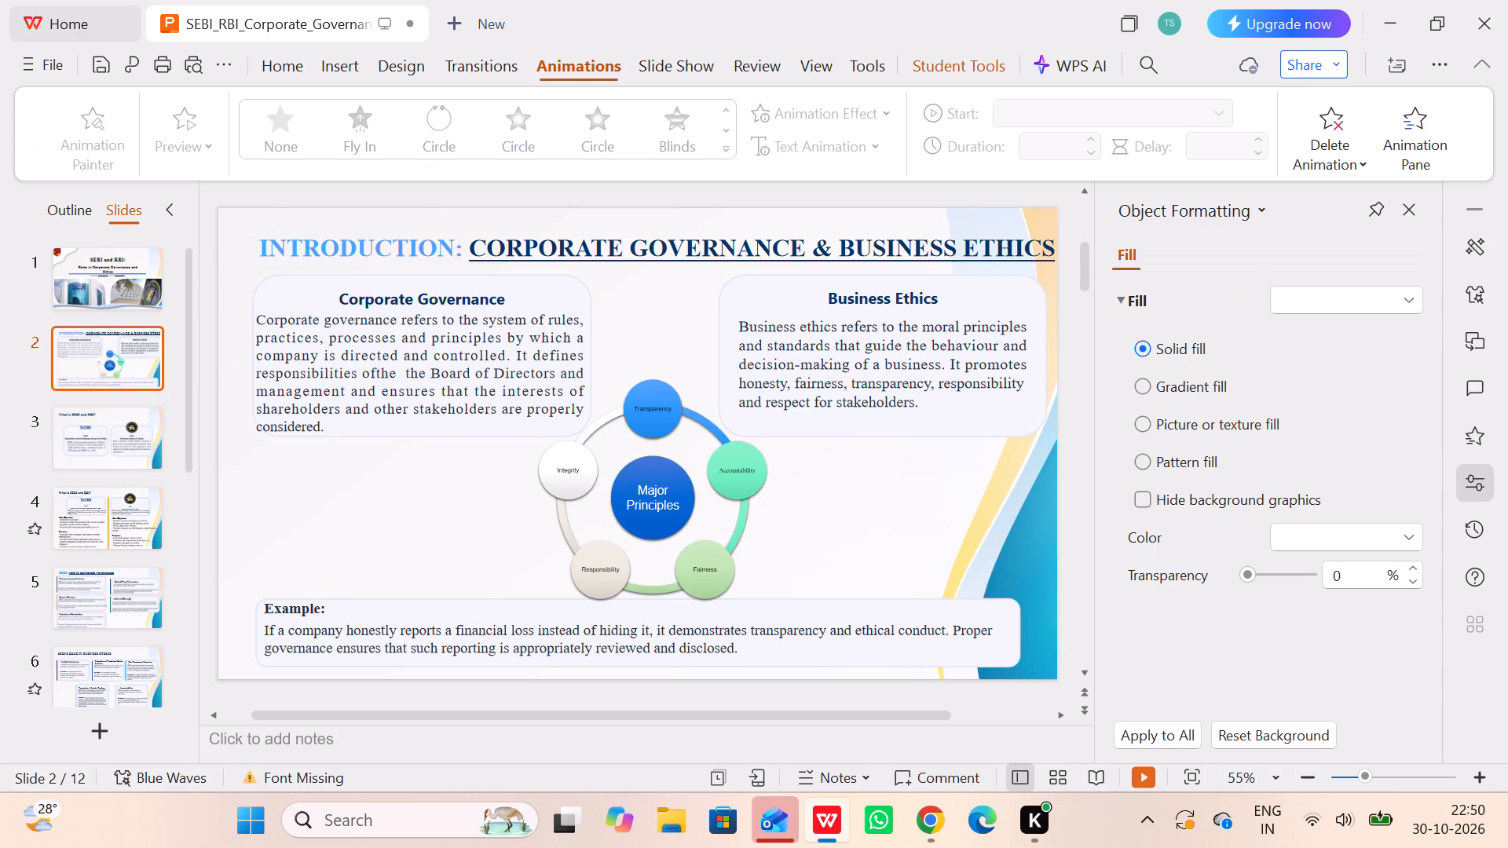
# Look over the two "What is SEBI and RBI?" slides, including the title on slide 3.
pyautogui.press('Right')
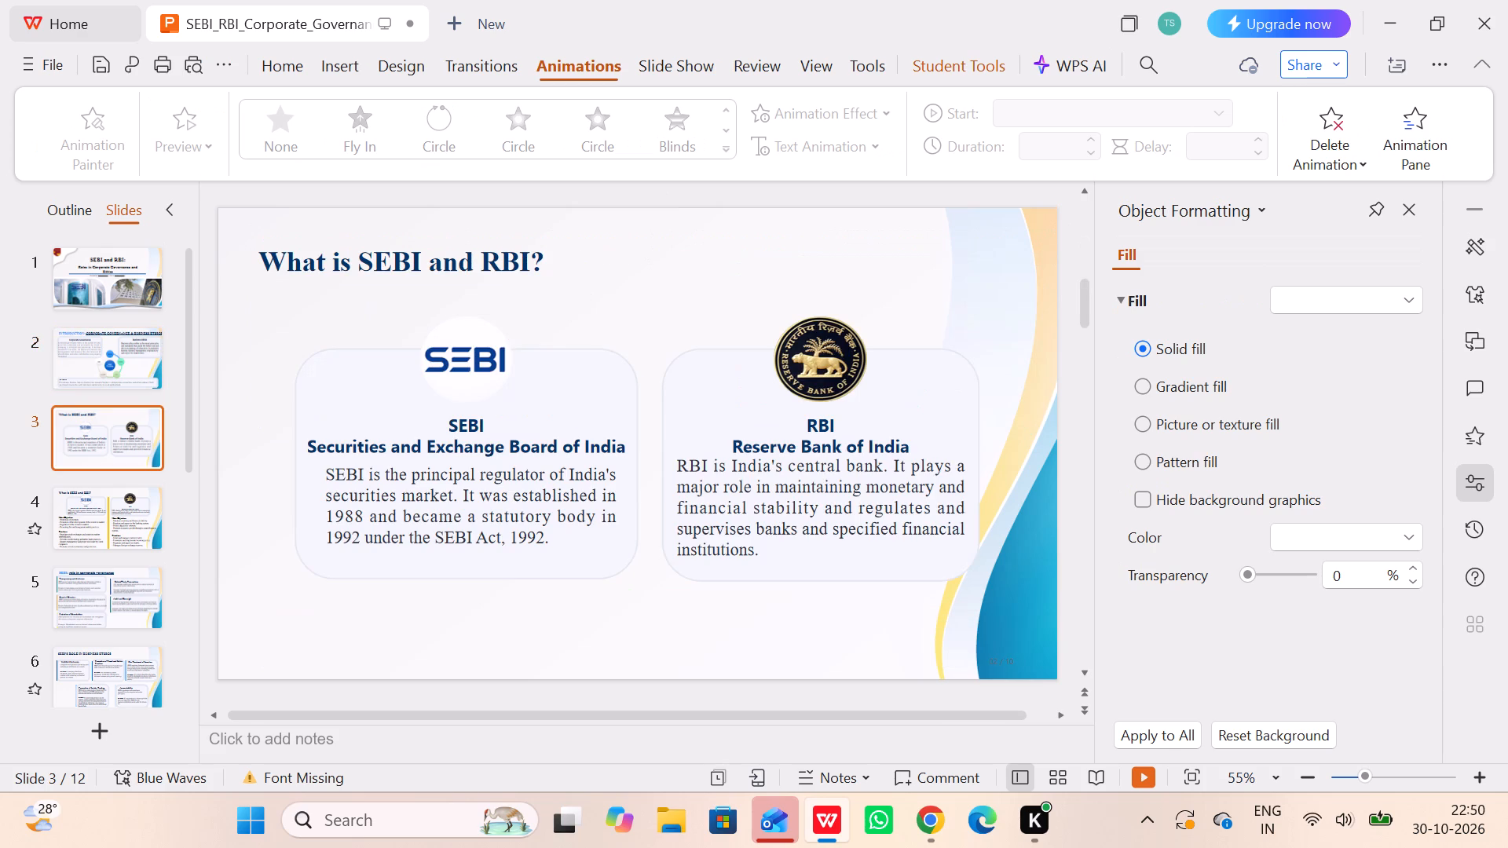
pyautogui.click(549, 262)
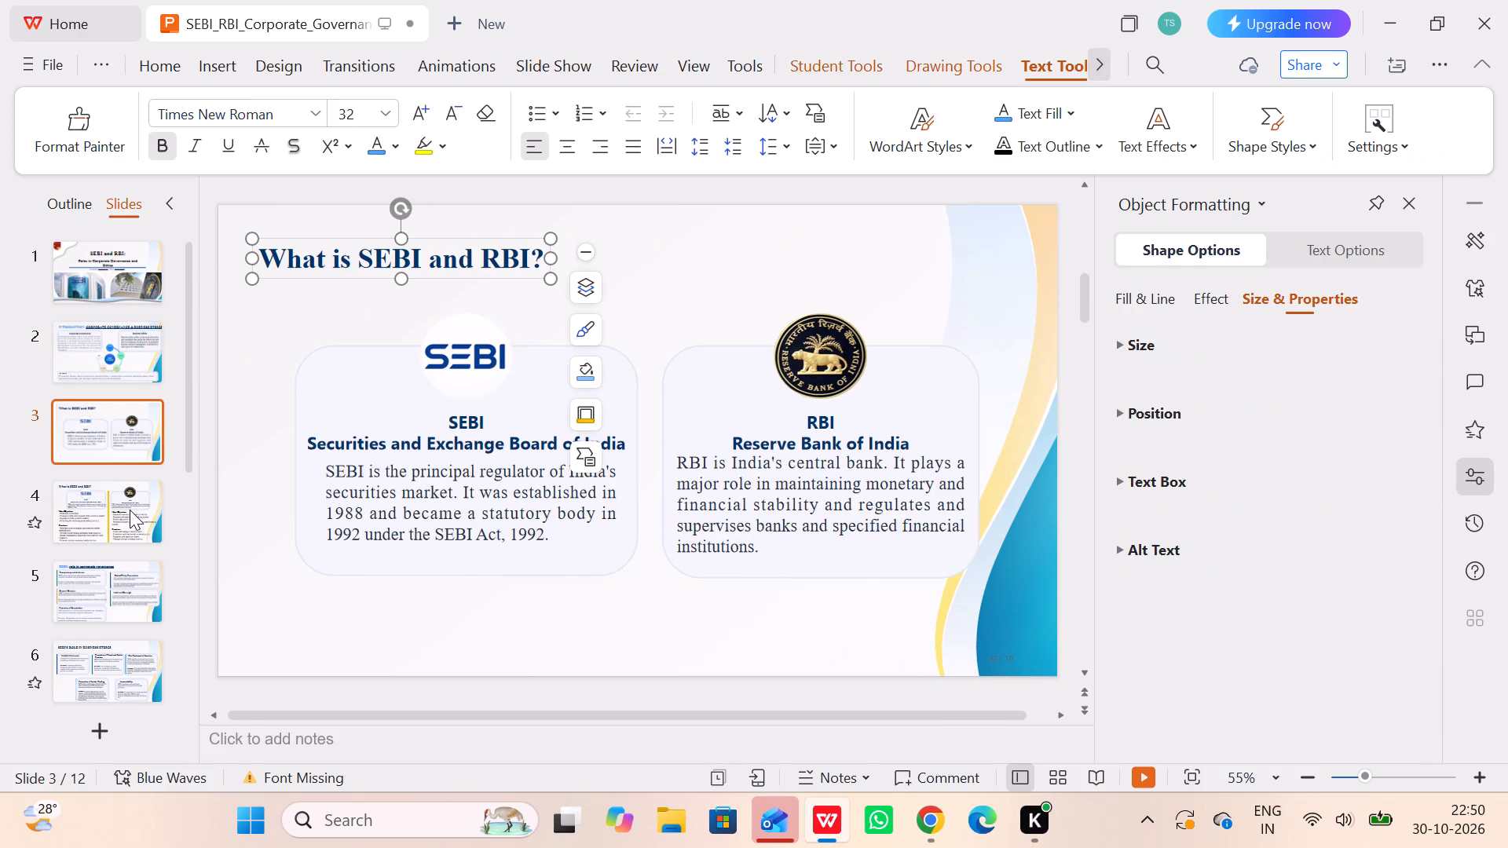
pyautogui.click(130, 510)
pyautogui.click(122, 451)
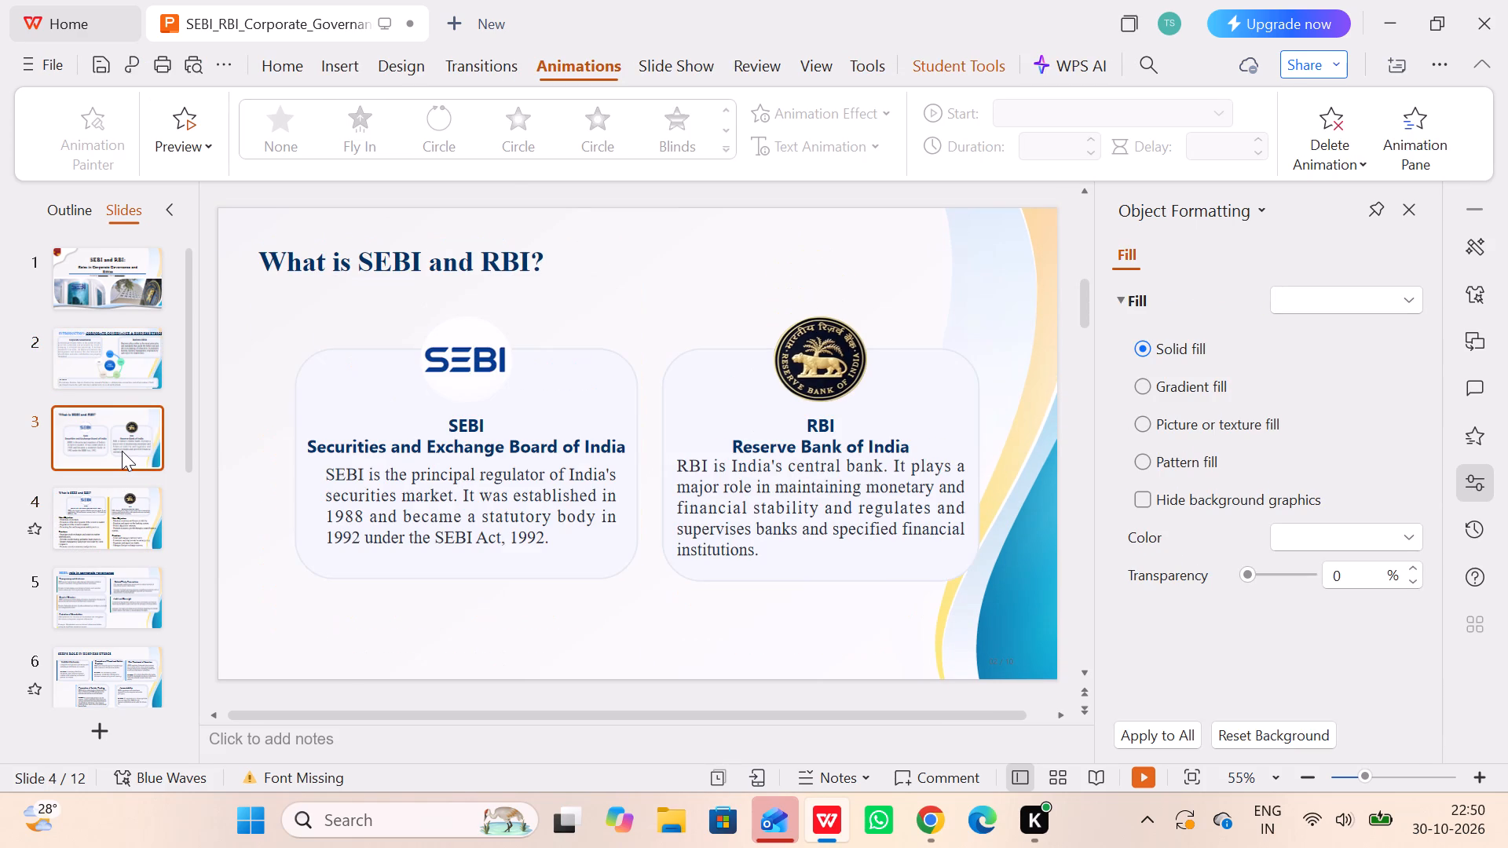
pyautogui.click(115, 502)
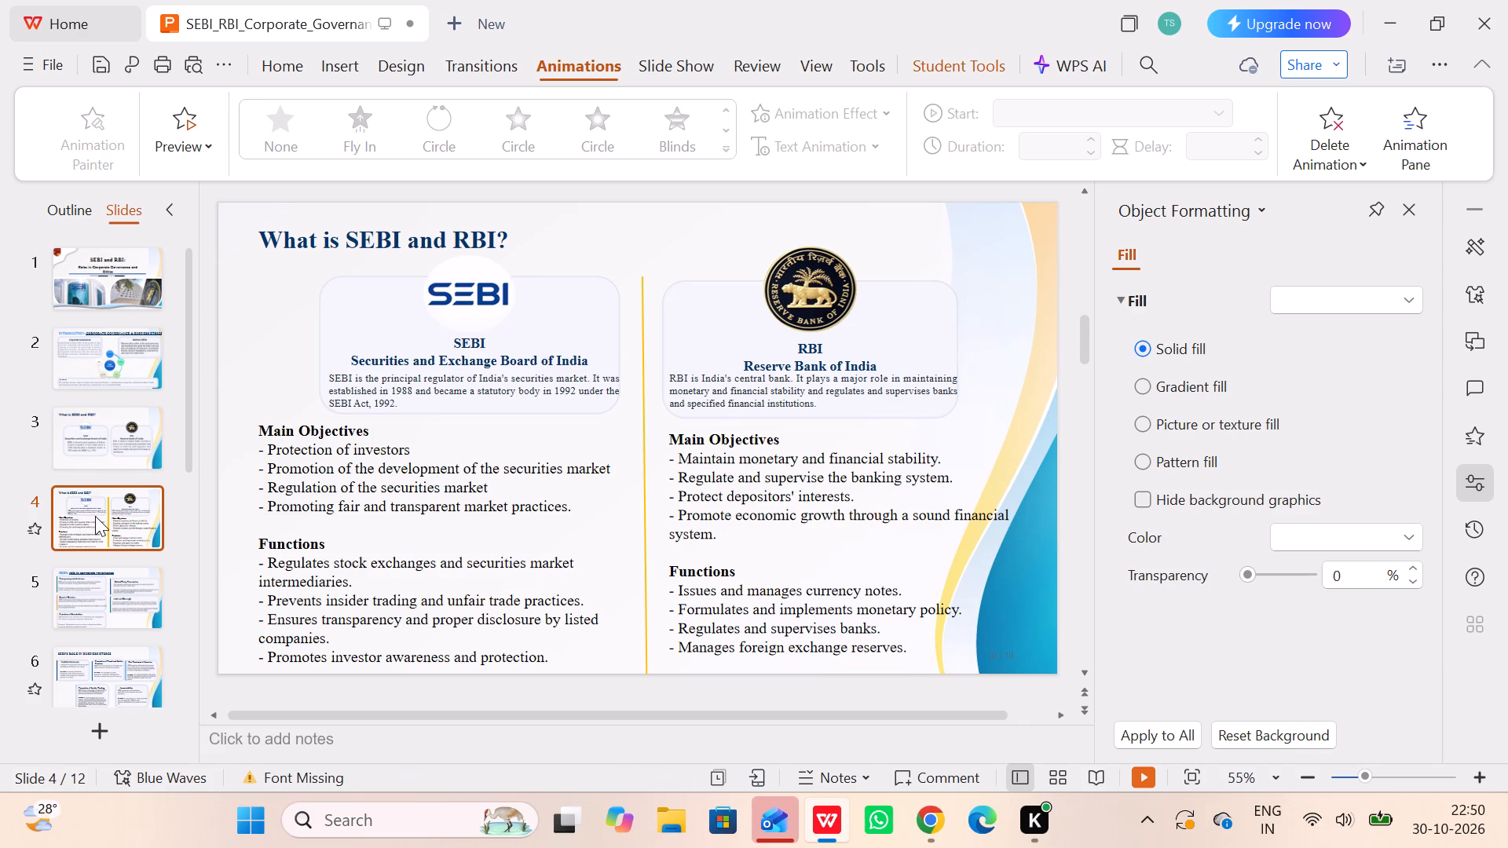
pyautogui.scroll(-8, 95, 516)
pyautogui.scroll(6, 95, 516)
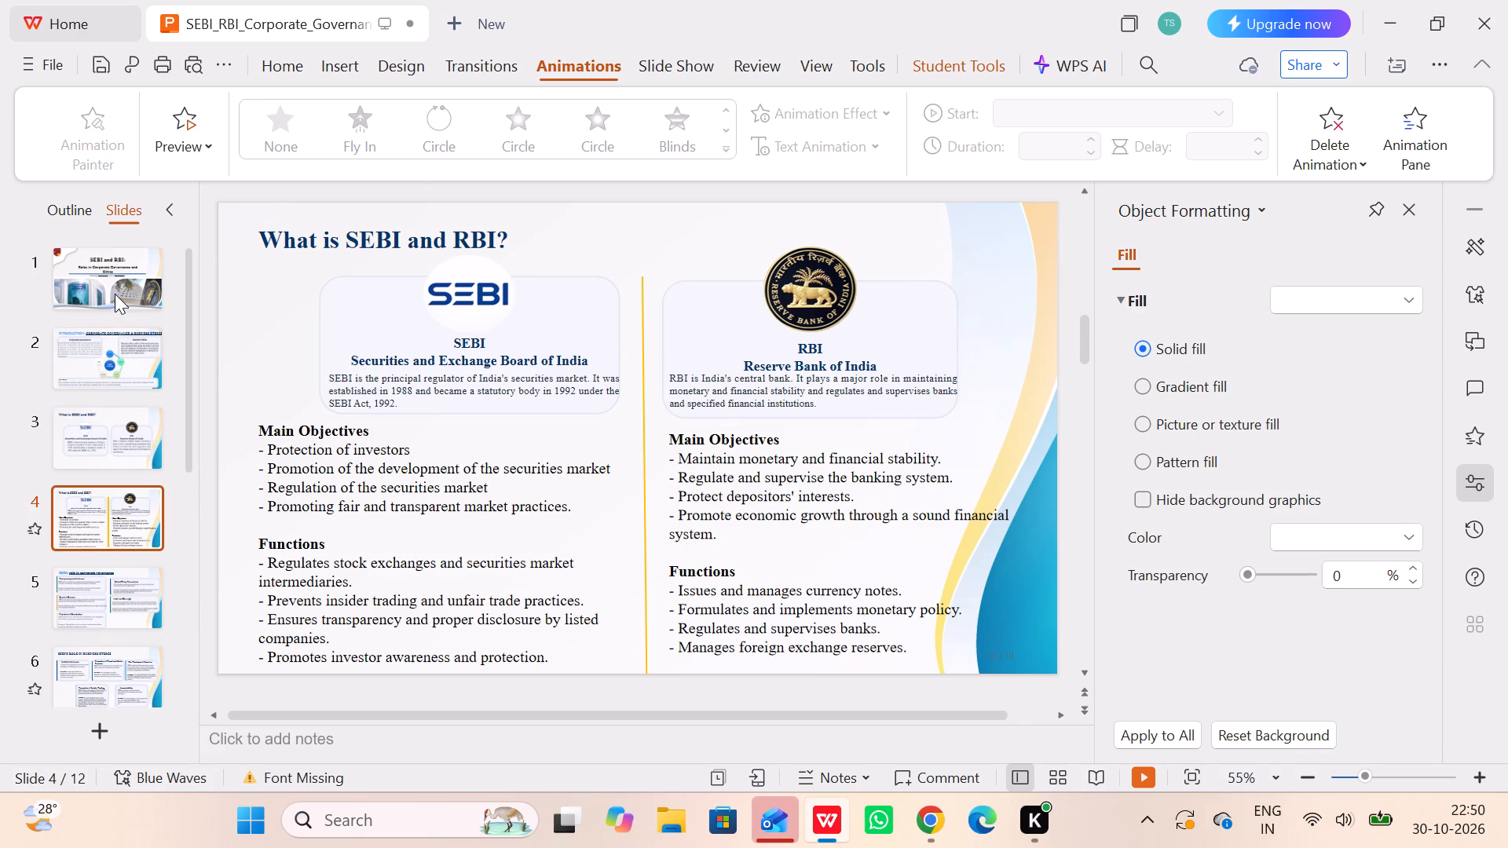
# Play the slide show from the title slide through slide 4 to review the opening slides, and exit.
pyautogui.click(115, 294)
pyautogui.doubleClick(115, 294)
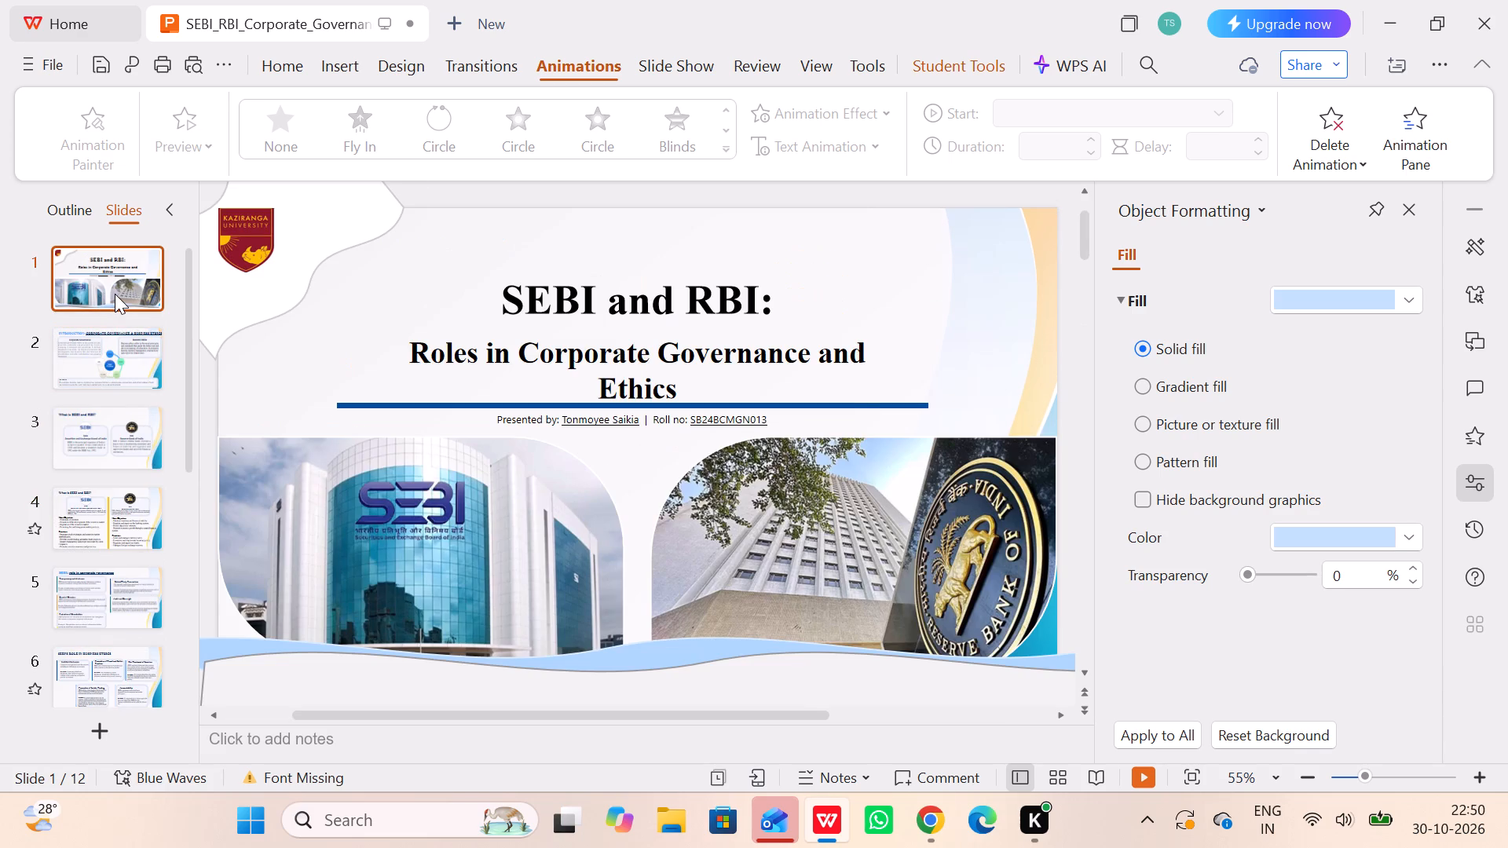
pyautogui.press('Right')
pyautogui.press('Right')
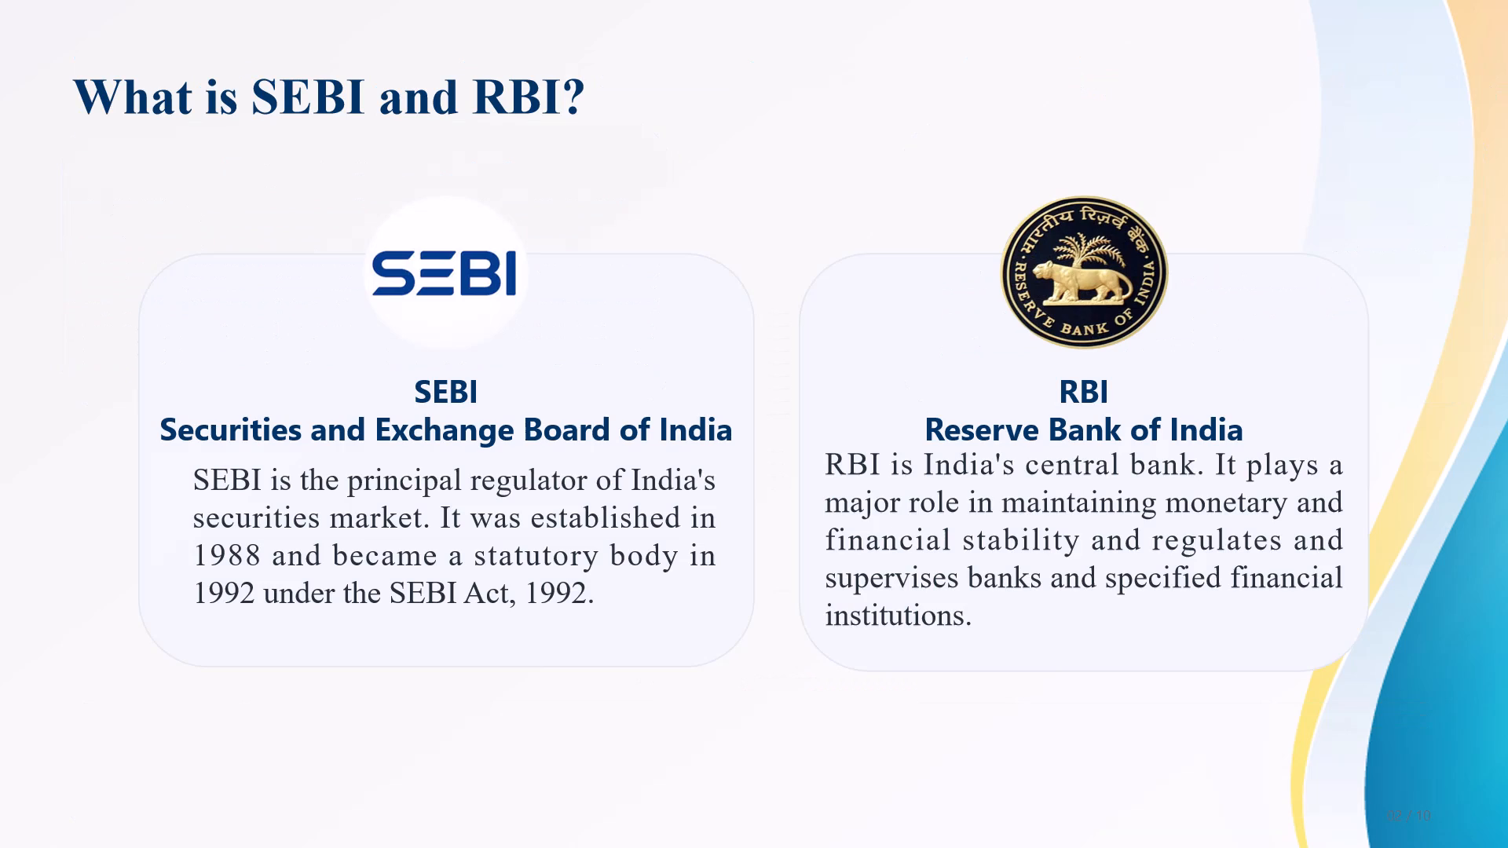
pyautogui.press('Right')
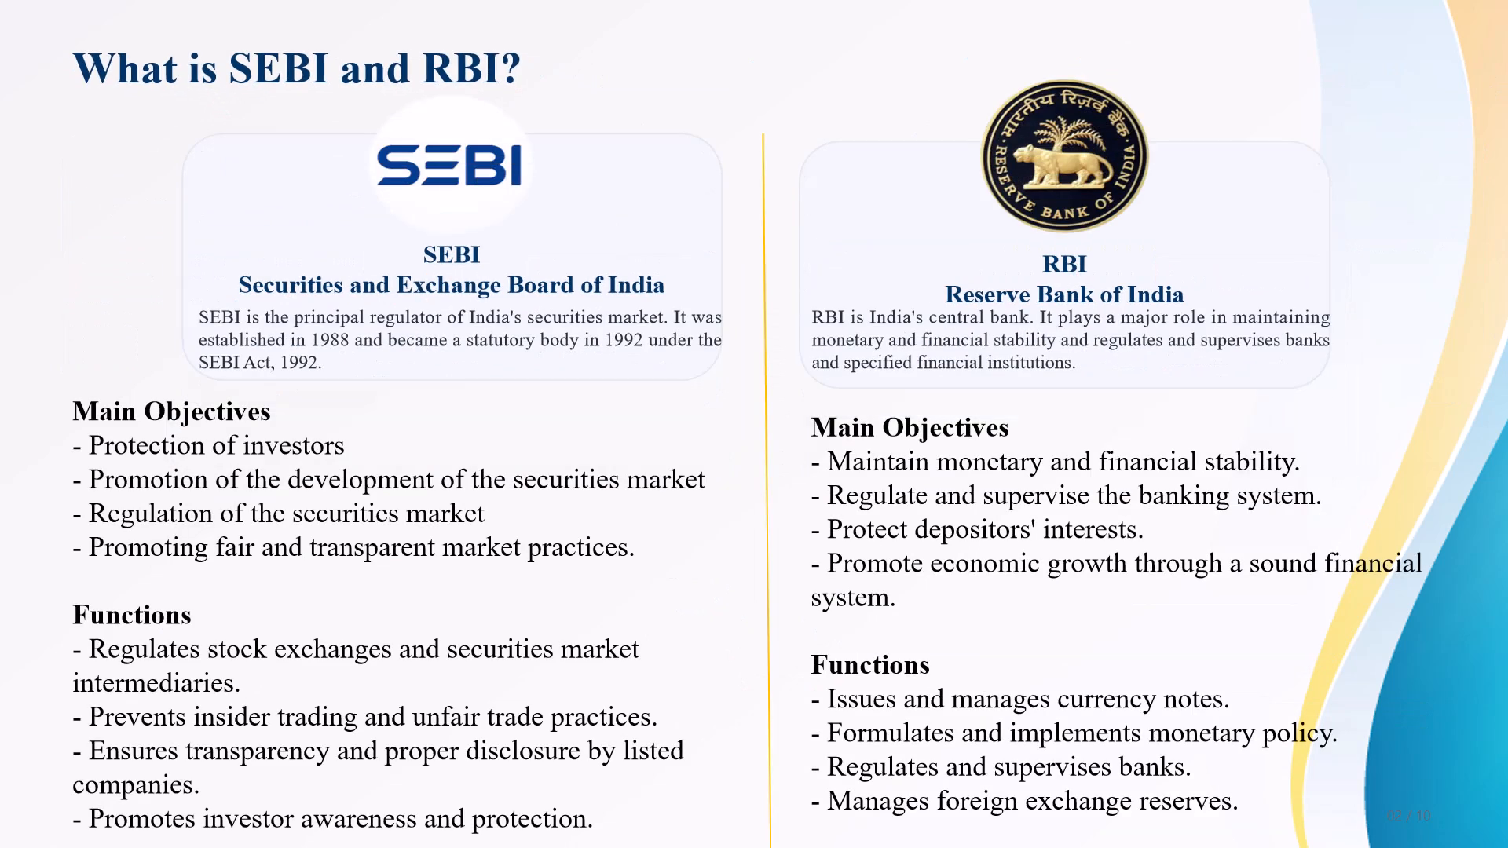
pyautogui.press('Escape')
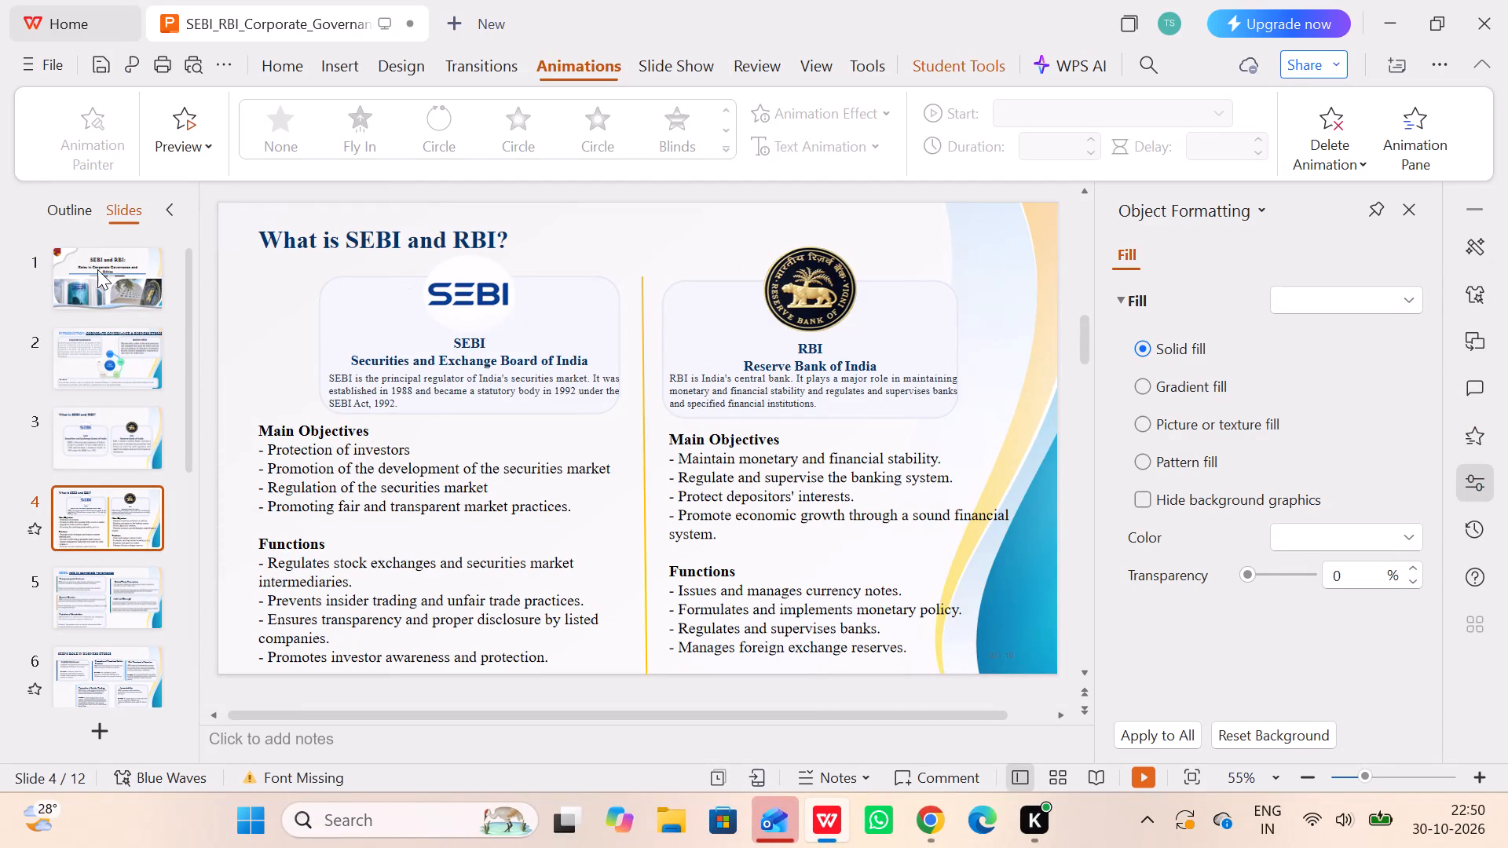
# Cut slide 3, the shorter "What is SEBI and RBI?" slide without the objectives and functions lists, from the presentation.
pyautogui.click(79, 417)
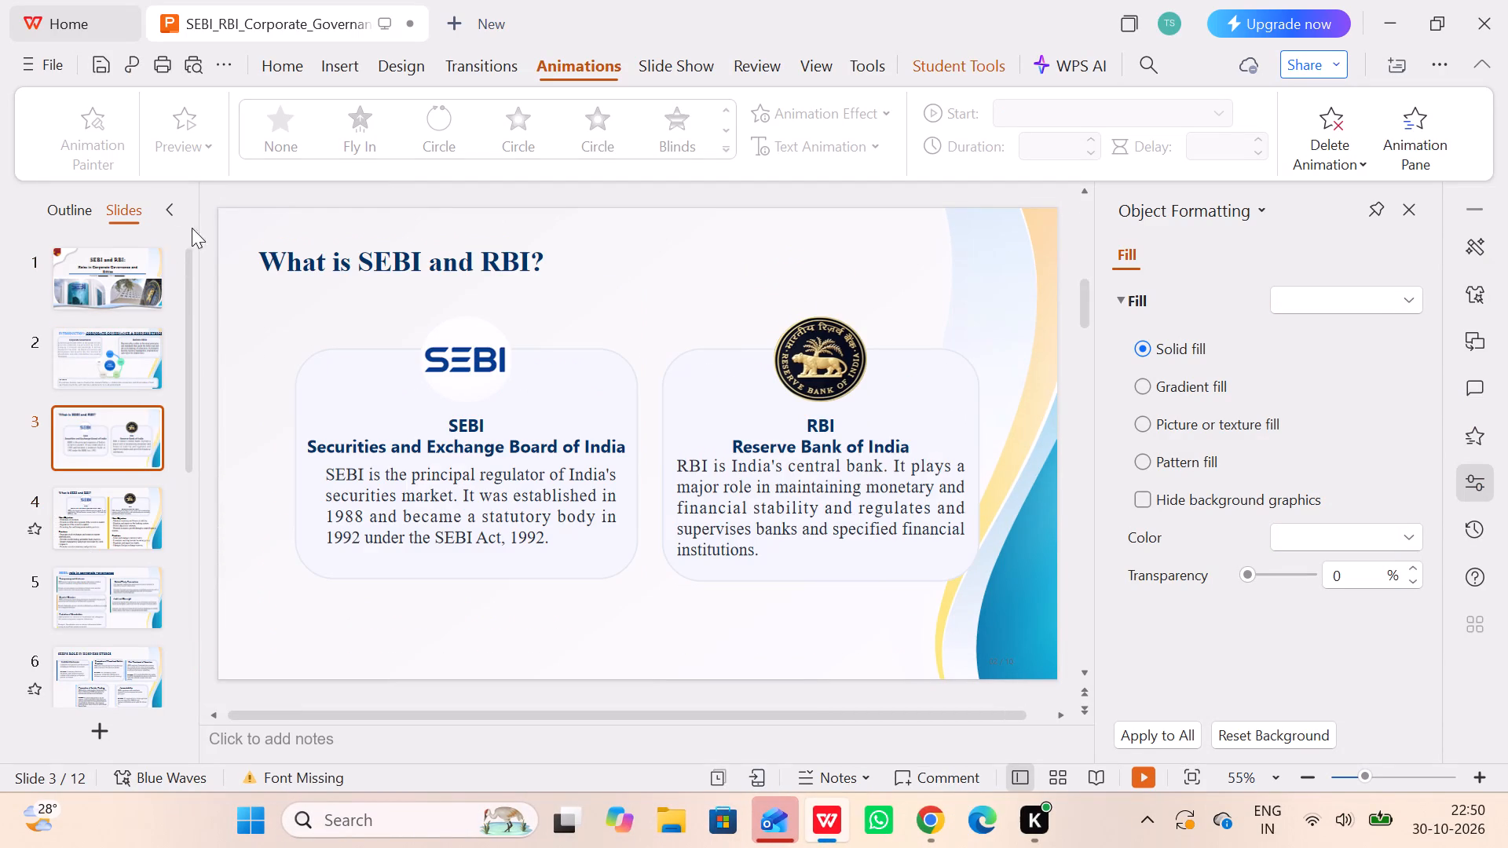
pyautogui.click(85, 422)
pyautogui.click(272, 61)
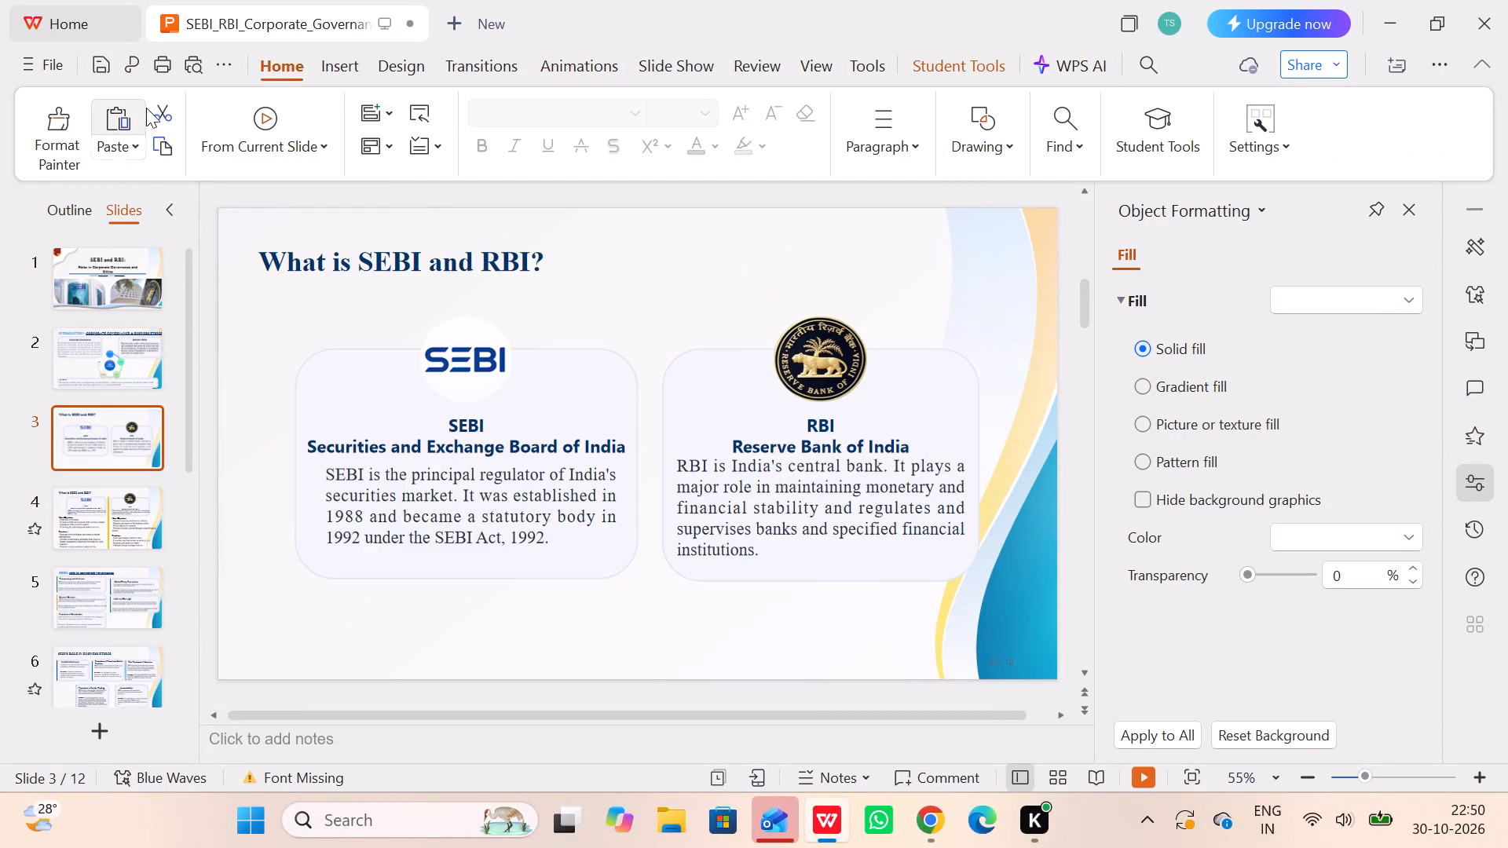
pyautogui.click(152, 108)
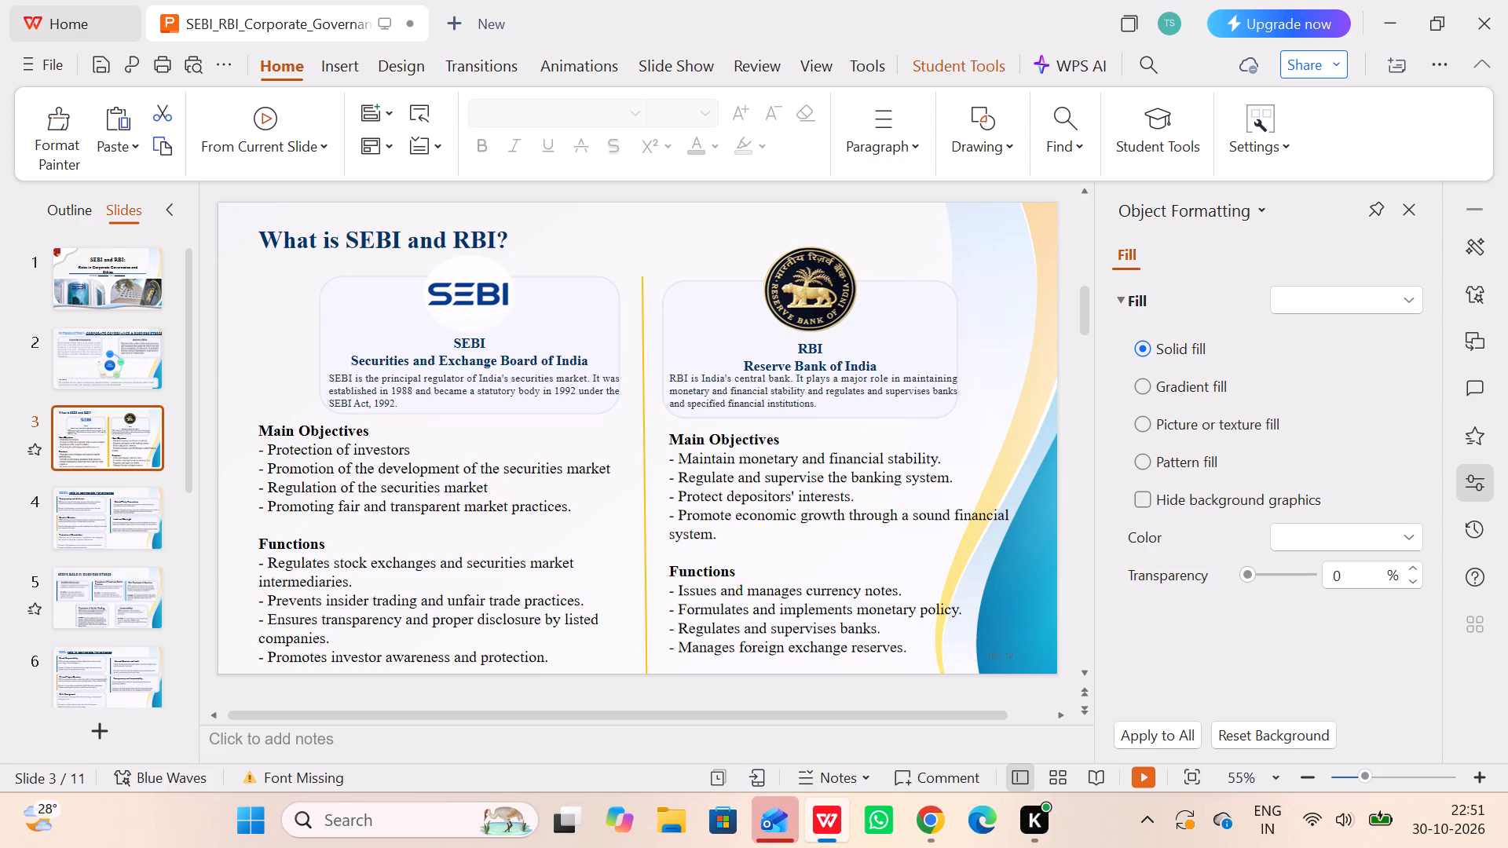
# Play the slide show from the Introduction slide to the remaining "What is SEBI and RBI?" slide, and exit.
pyautogui.click(206, 360)
pyautogui.doubleClick(133, 353)
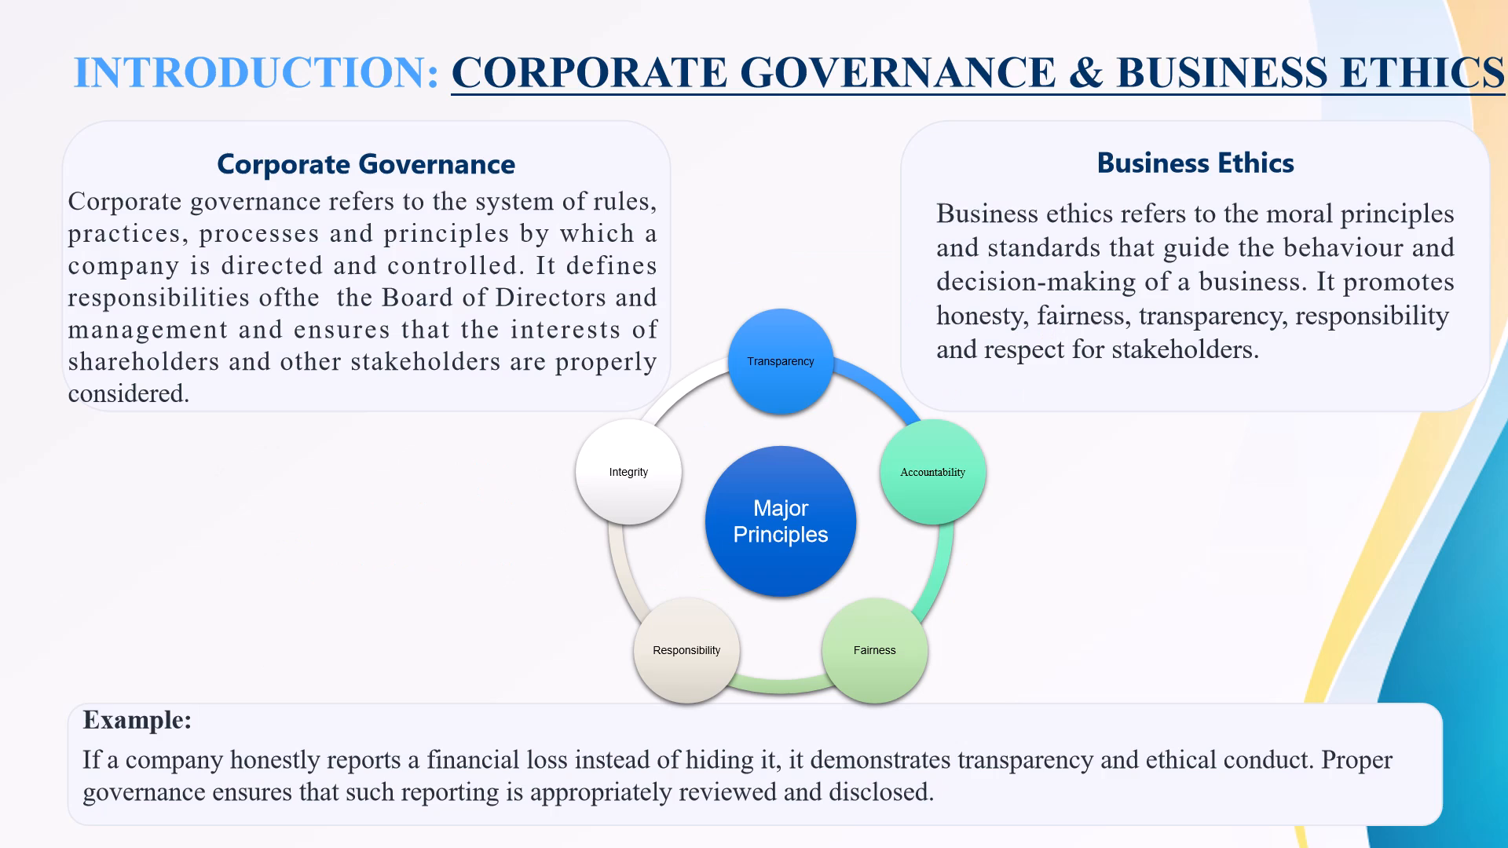
pyautogui.press('Right')
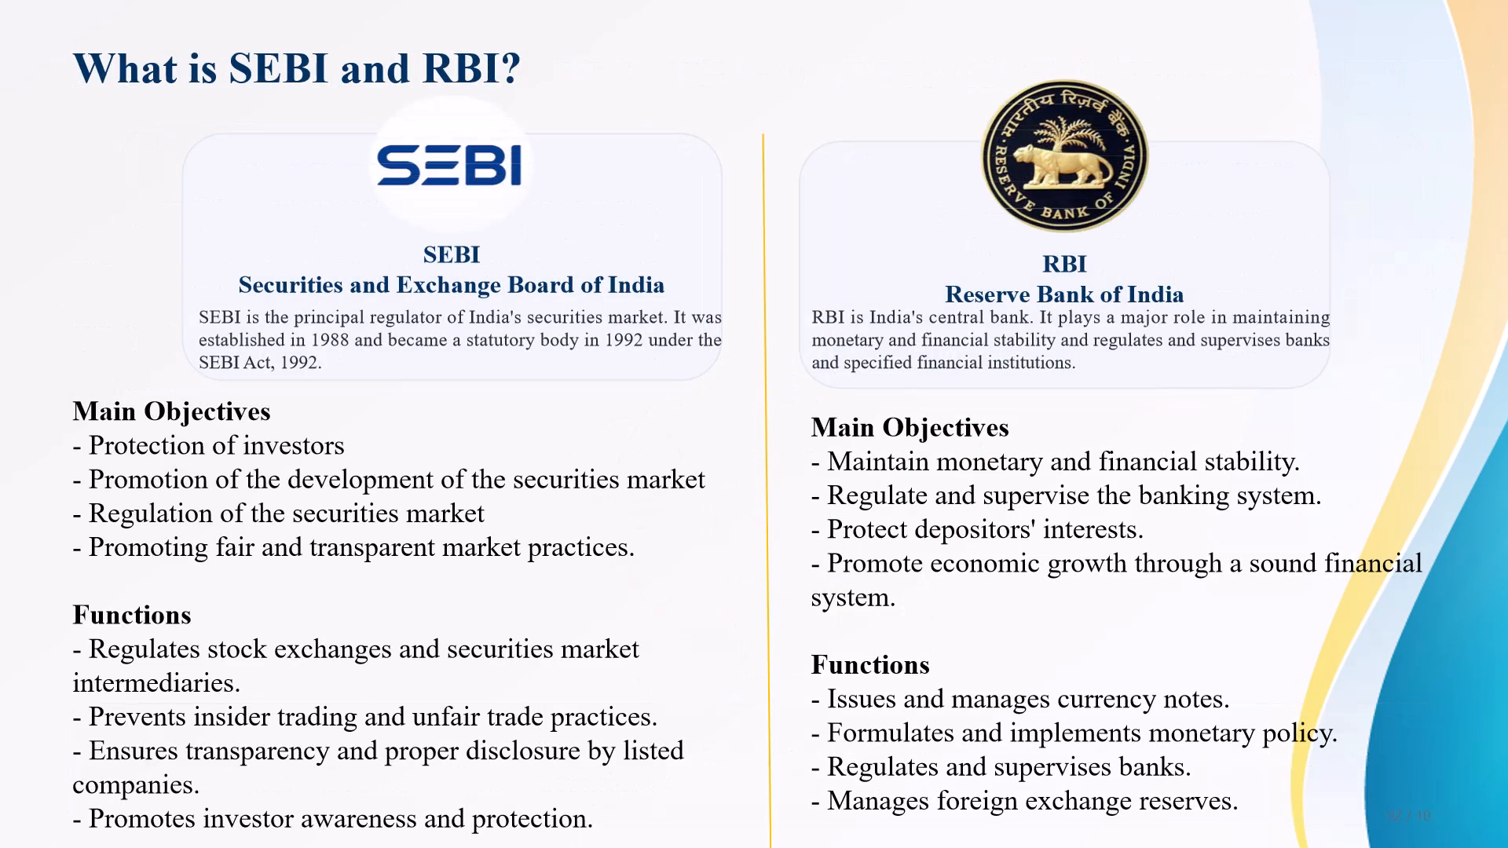
pyautogui.press('Escape')
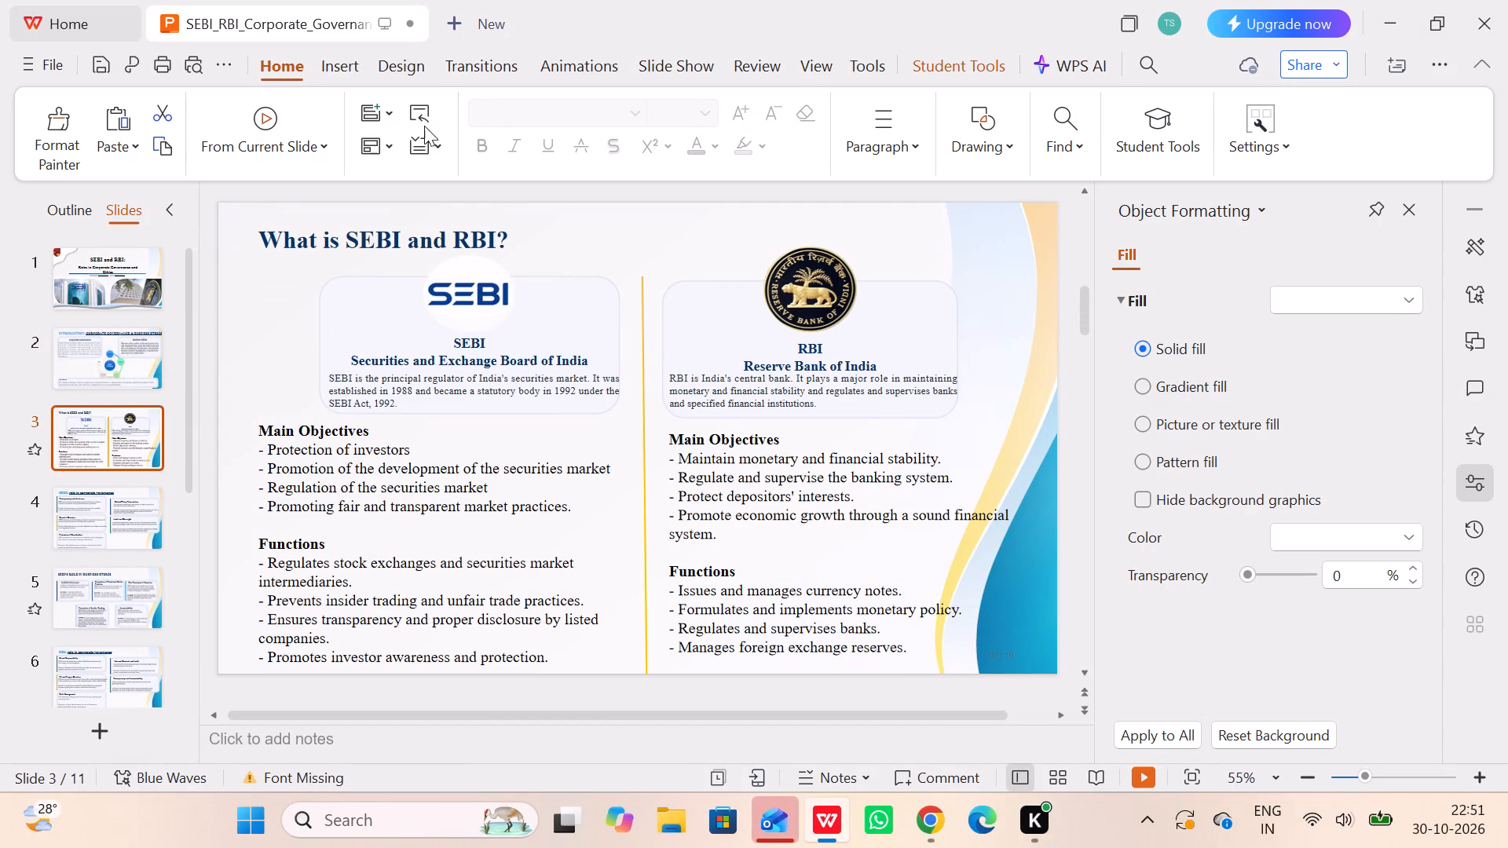
# Set the slide transition of the "What is SEBI and RBI?" slide to None.
pyautogui.click(578, 59)
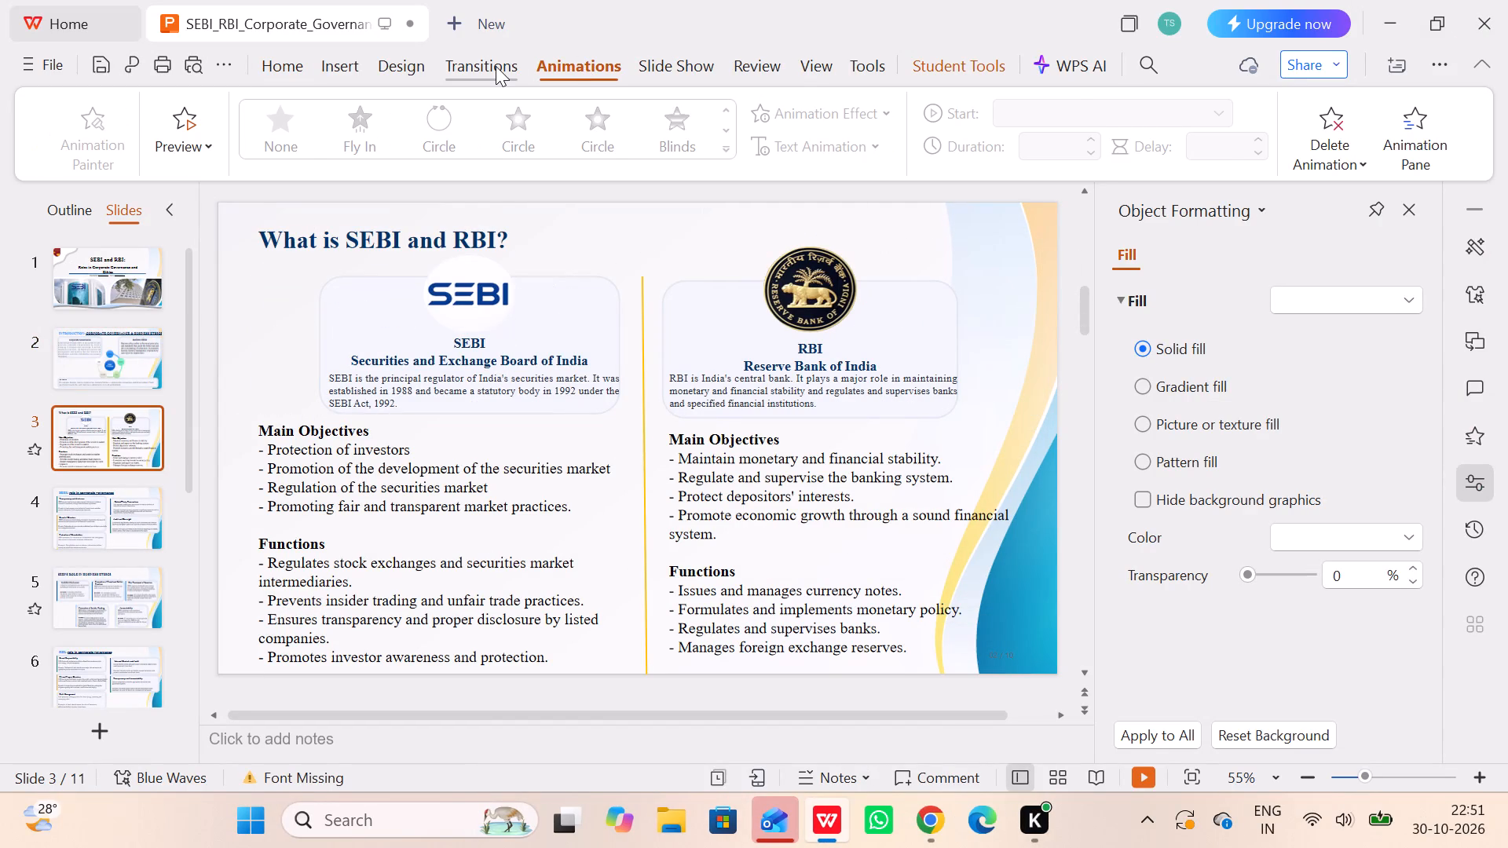
pyautogui.click(496, 66)
pyautogui.click(163, 135)
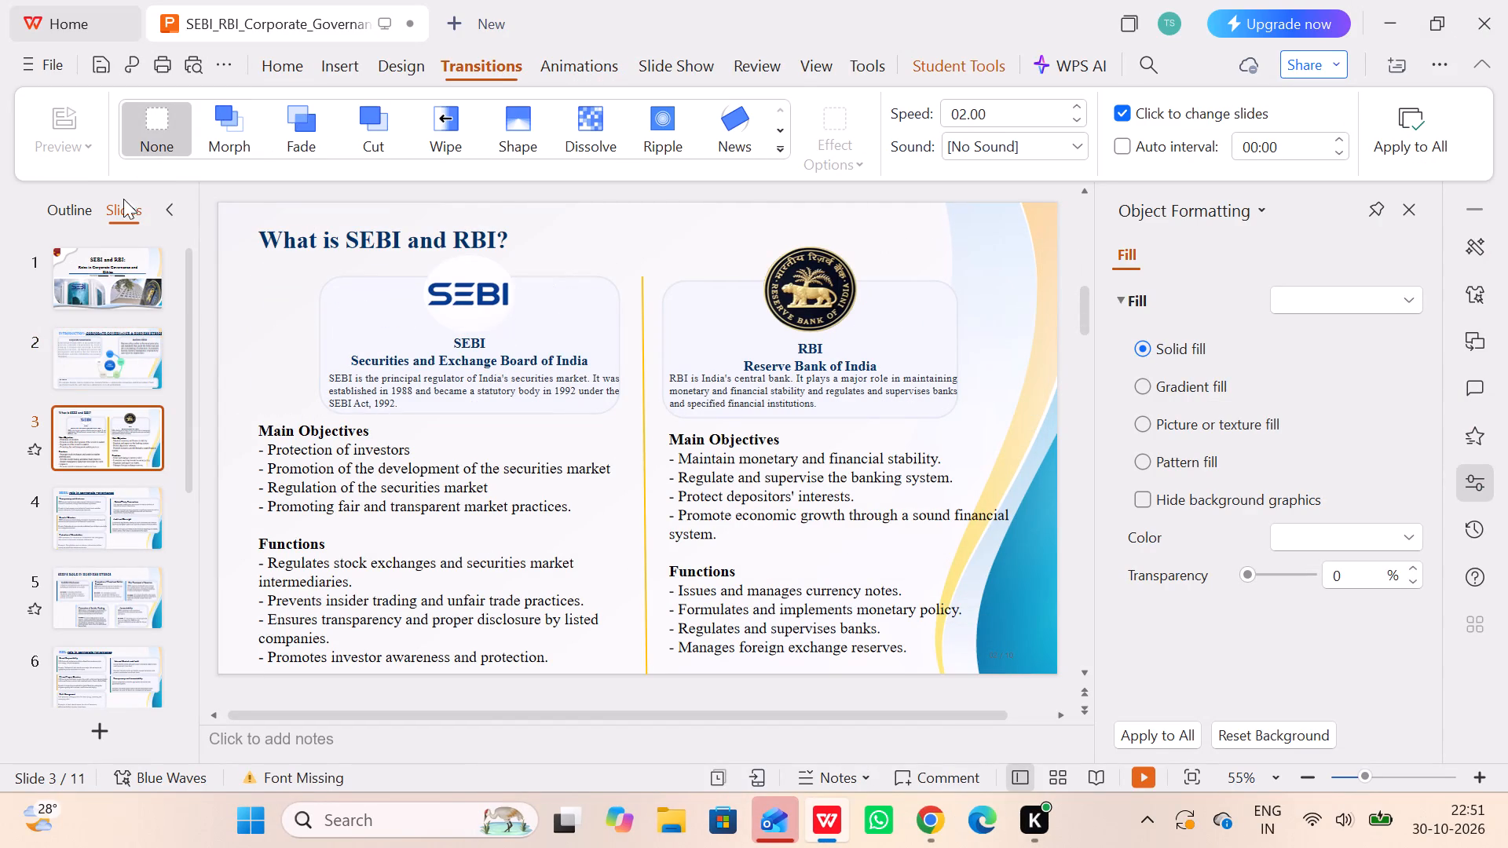
# Play the slide show from the title slide through slide 5, rechecking the change into the "What is SEBI and RBI?" slide, and exit.
pyautogui.doubleClick(96, 265)
pyautogui.press('Right')
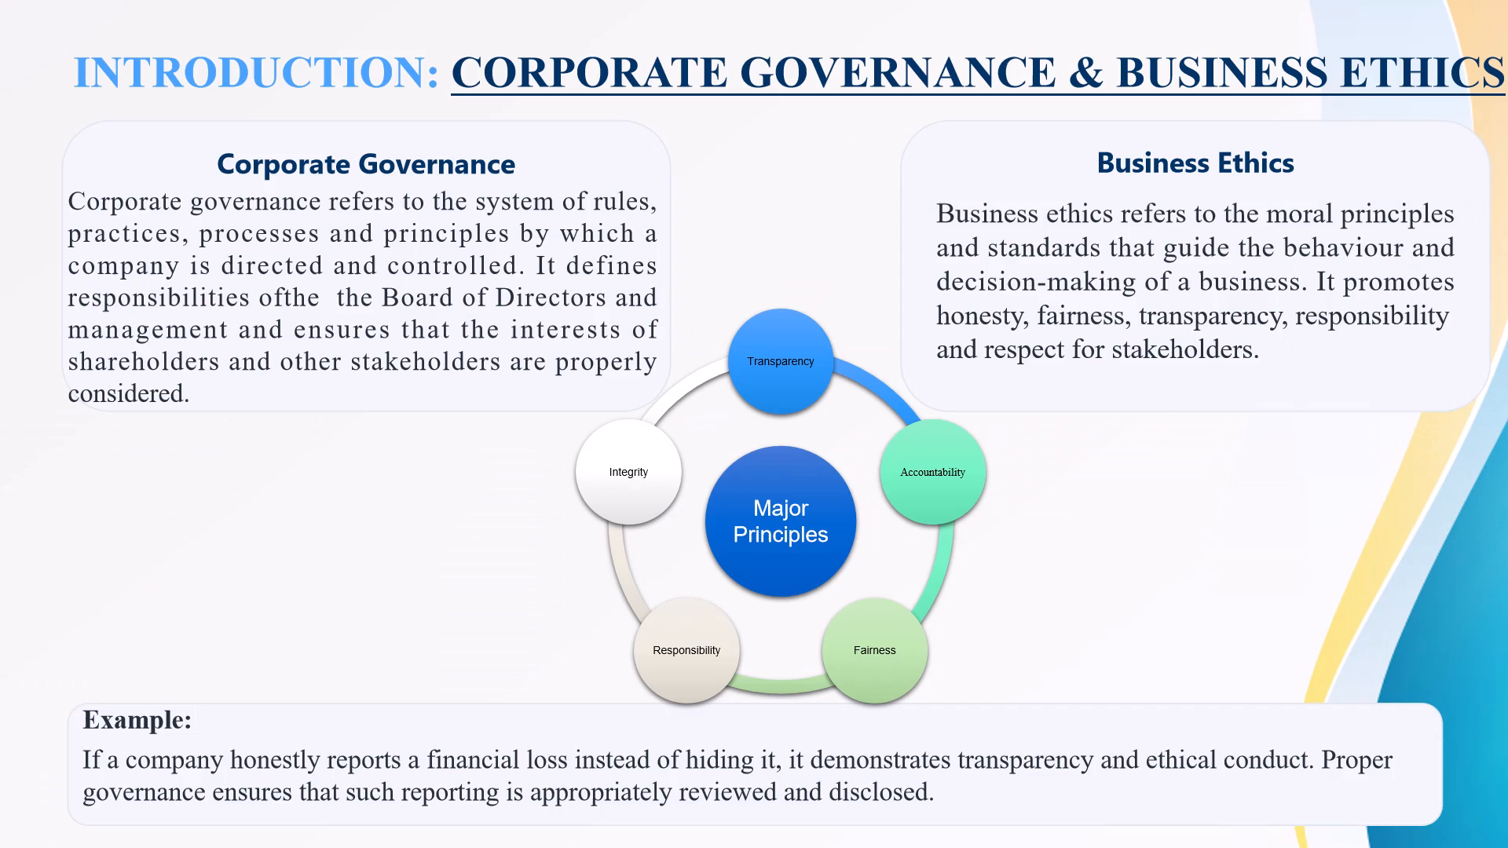
pyautogui.press('Right')
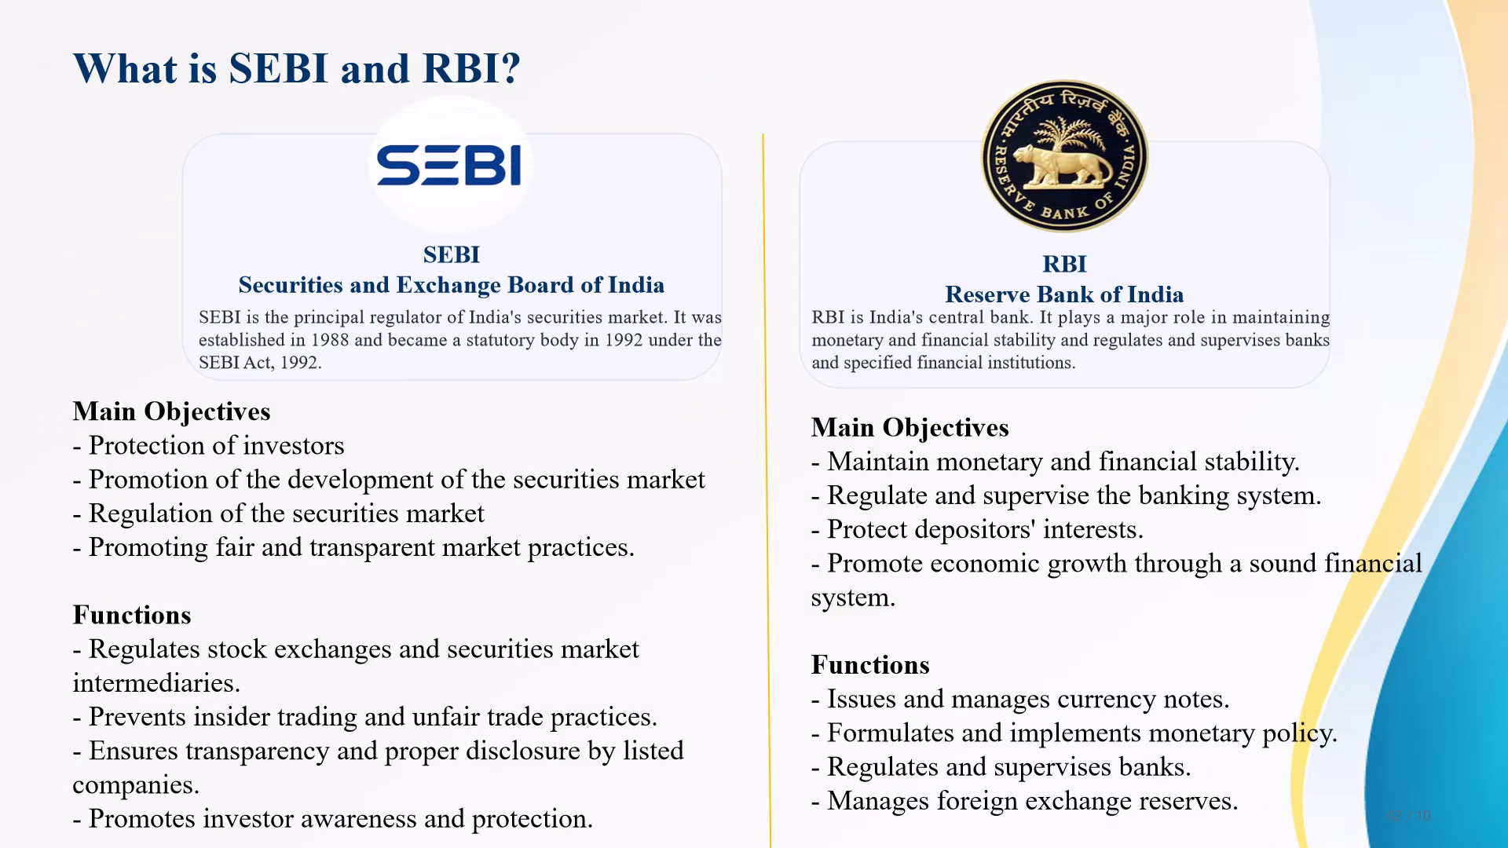
pyautogui.press('Right')
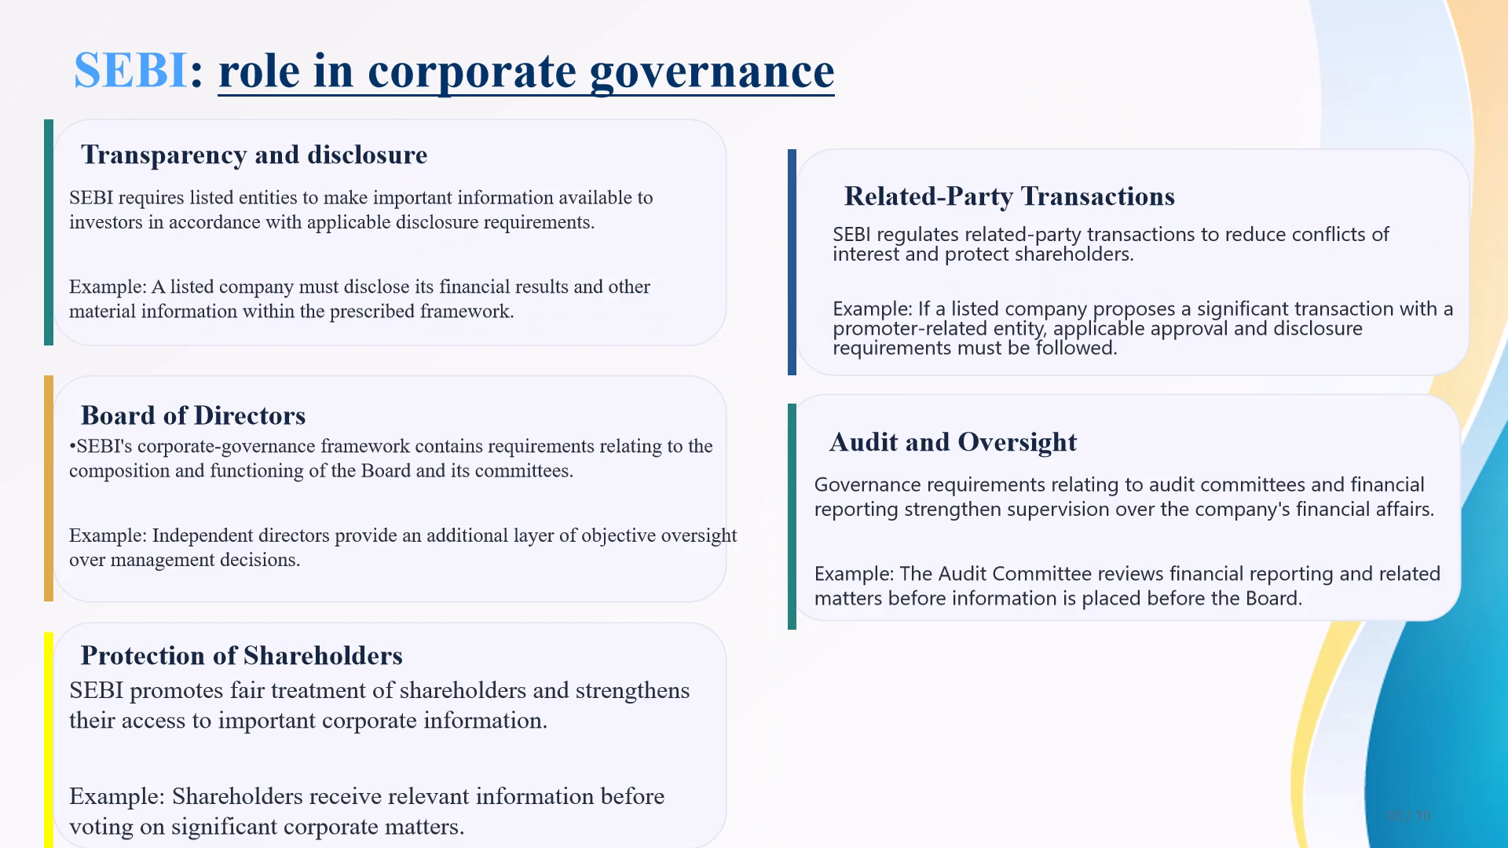
pyautogui.press('Left')
pyautogui.press('Left')
pyautogui.press('Right')
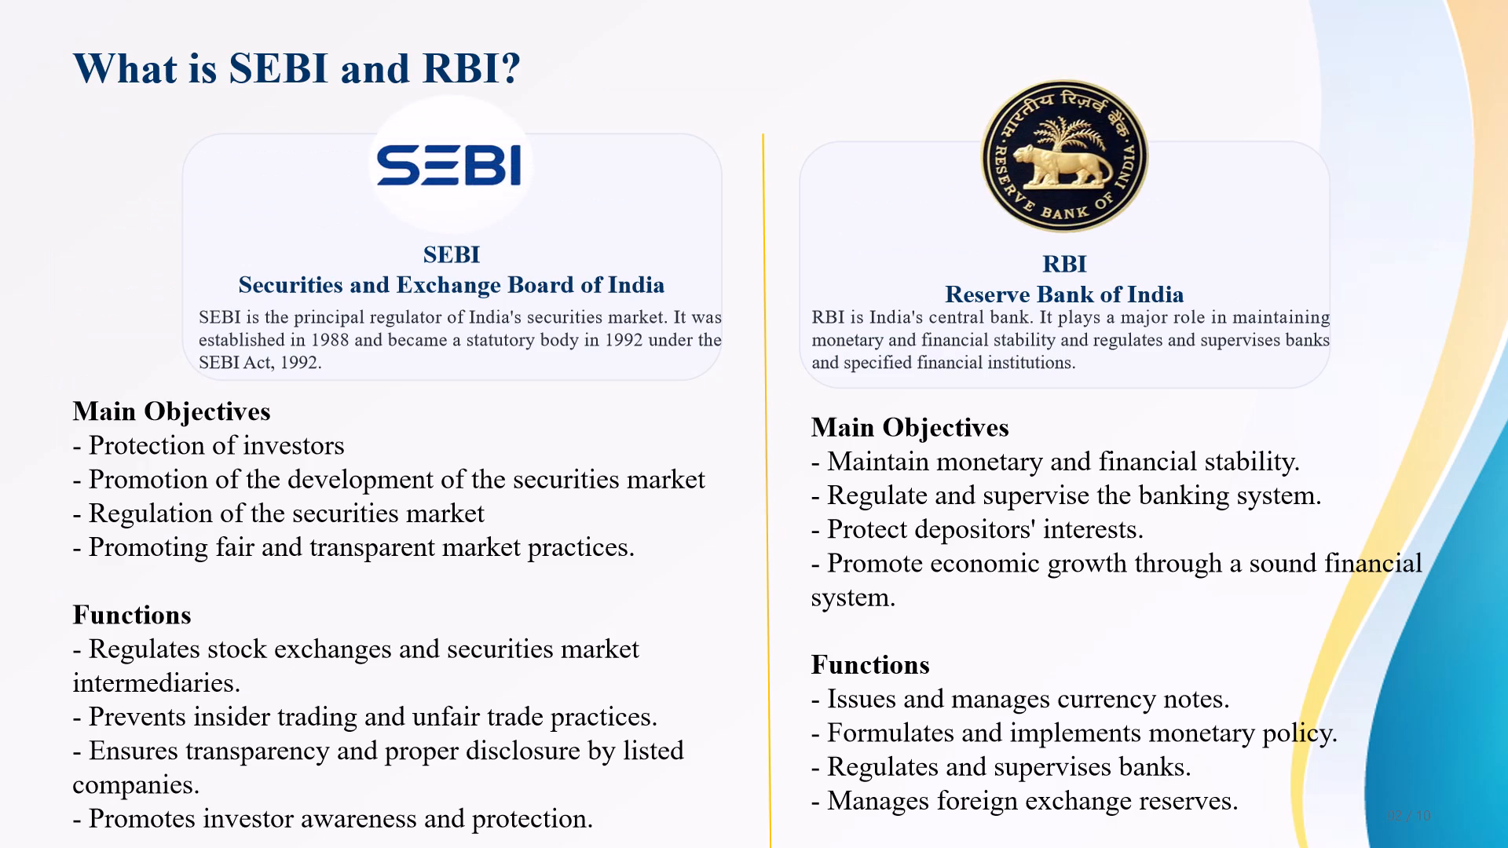
pyautogui.press('Right')
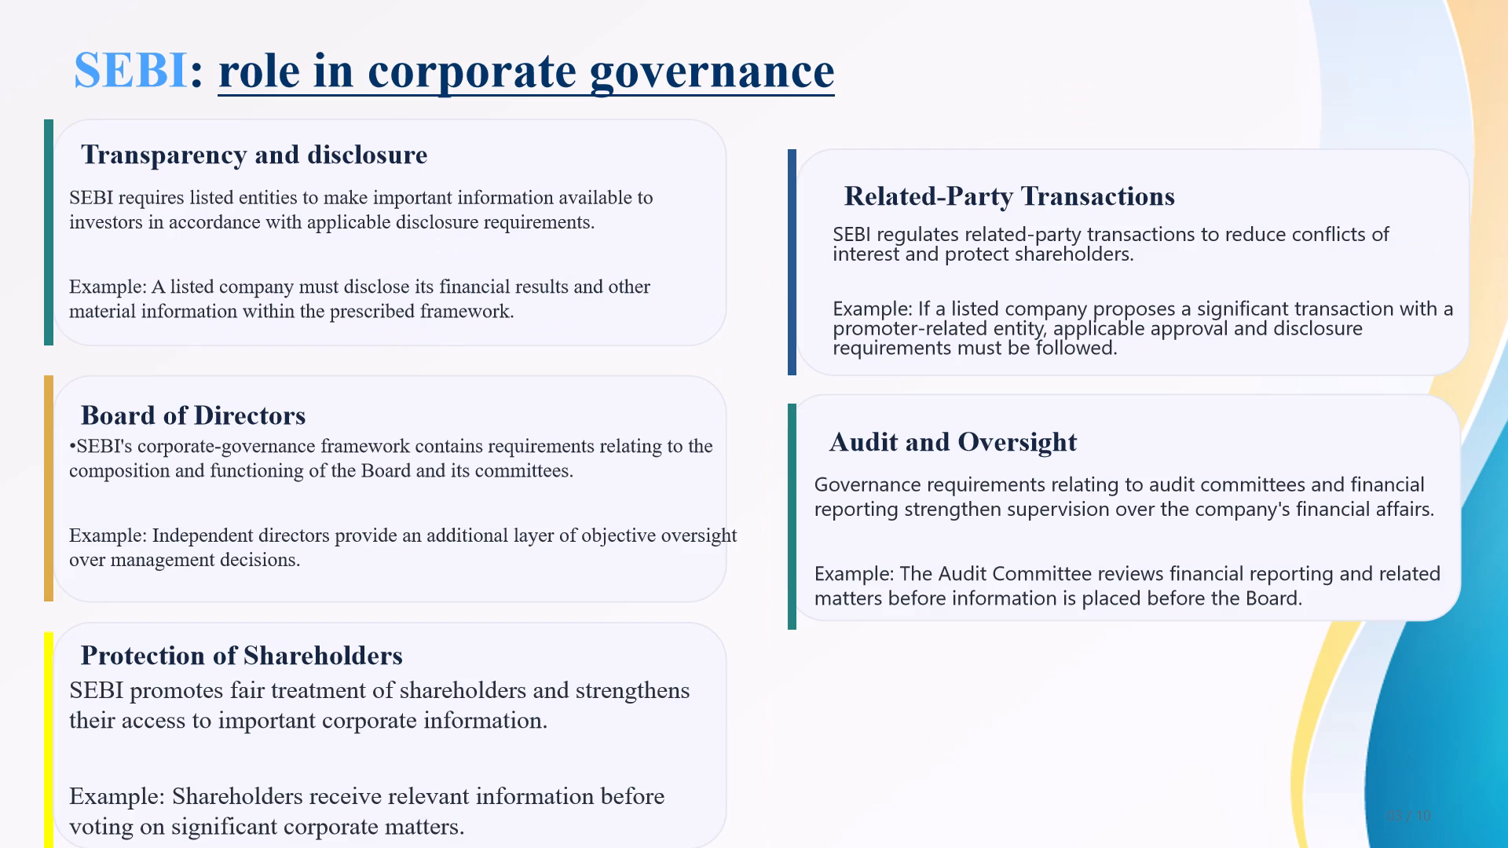
pyautogui.press('Right')
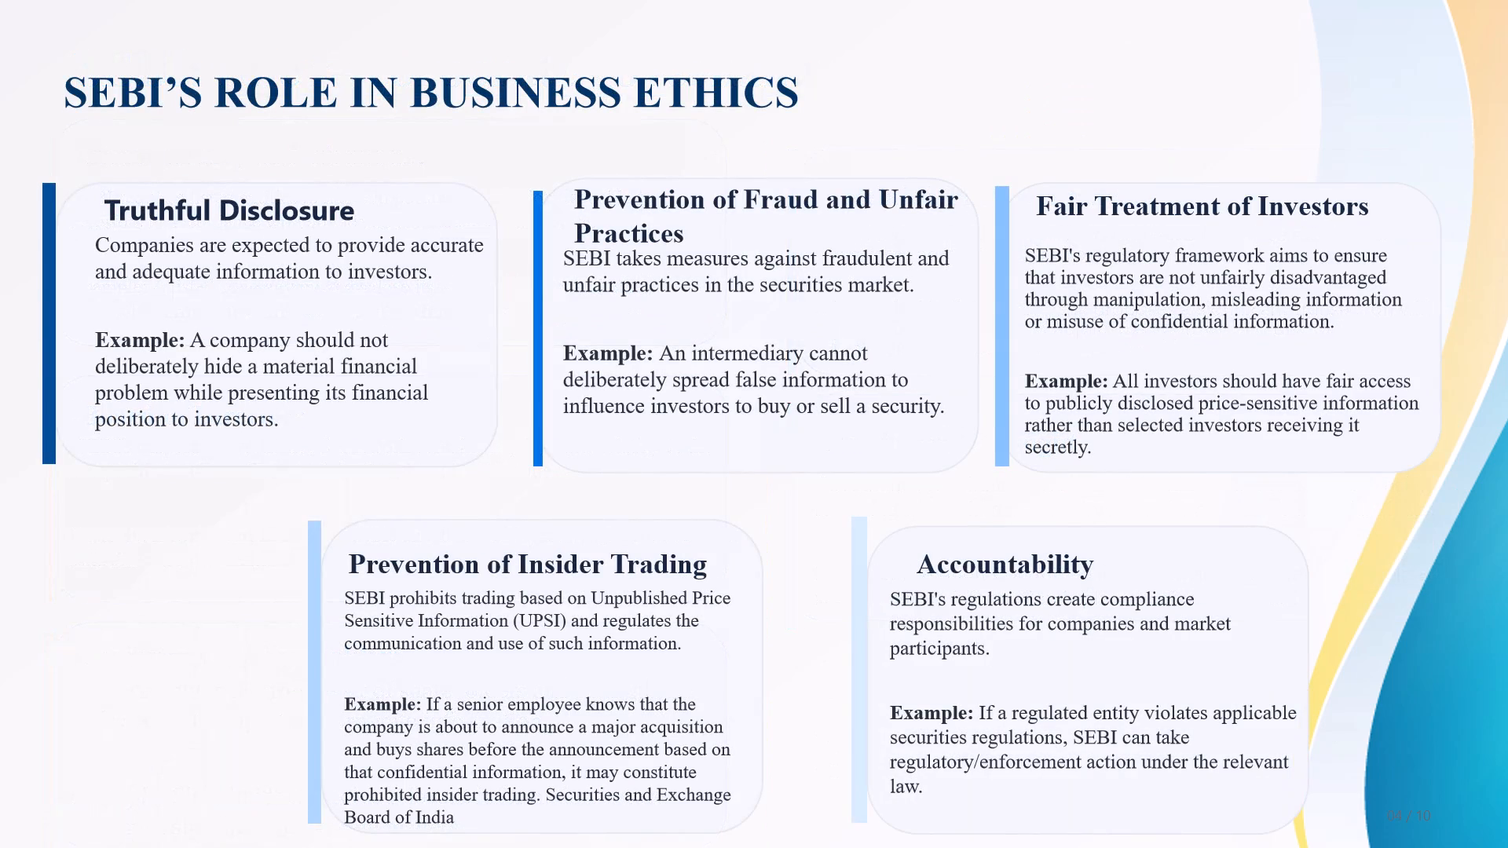
pyautogui.press('Escape')
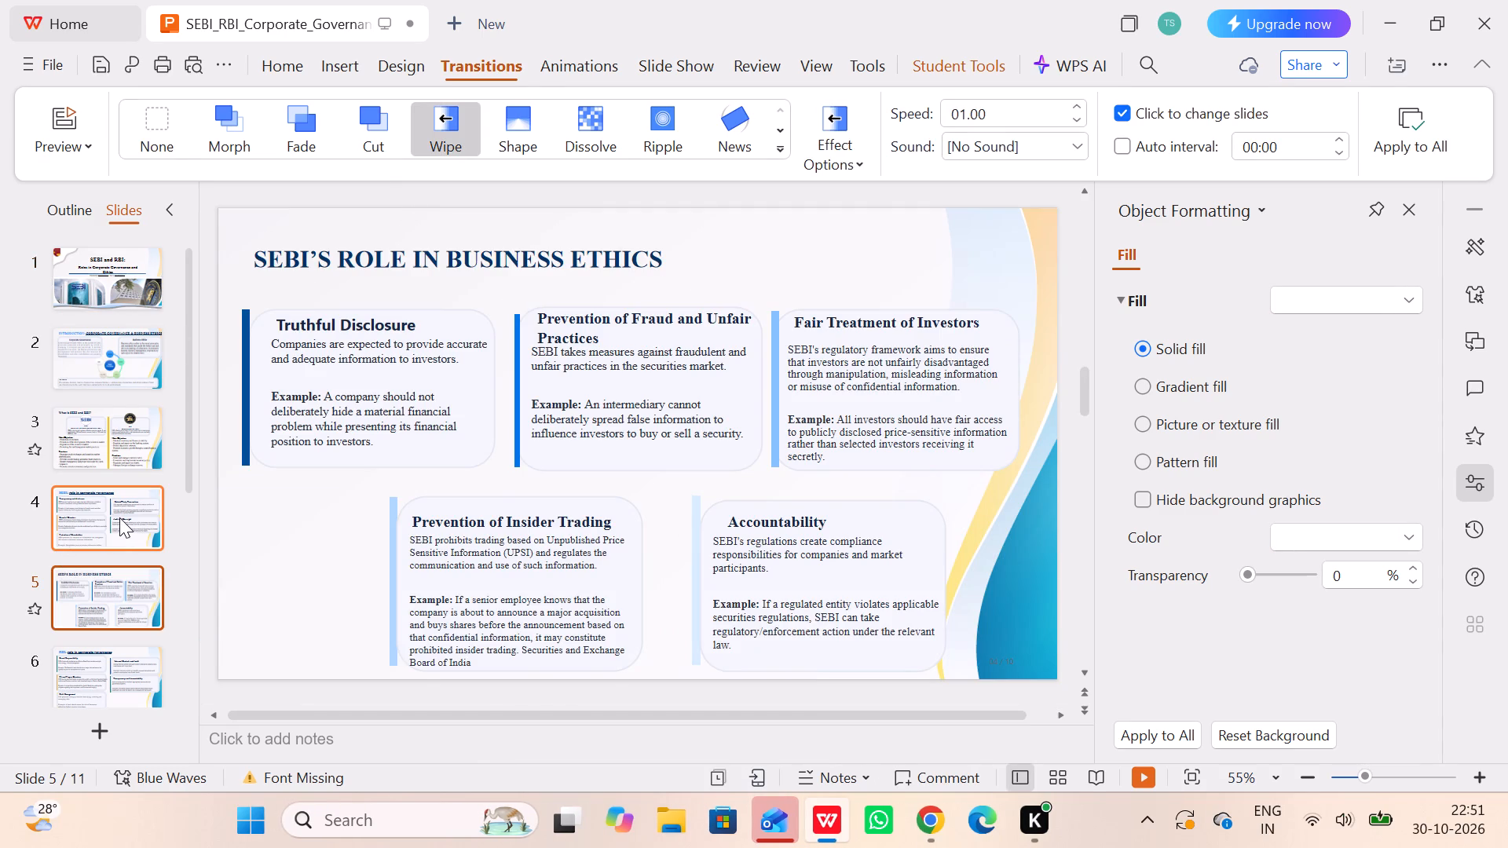
# Change "SEBI'S" to "SEBI:" in slide 5's title about the role in business ethics.
pyautogui.click(120, 517)
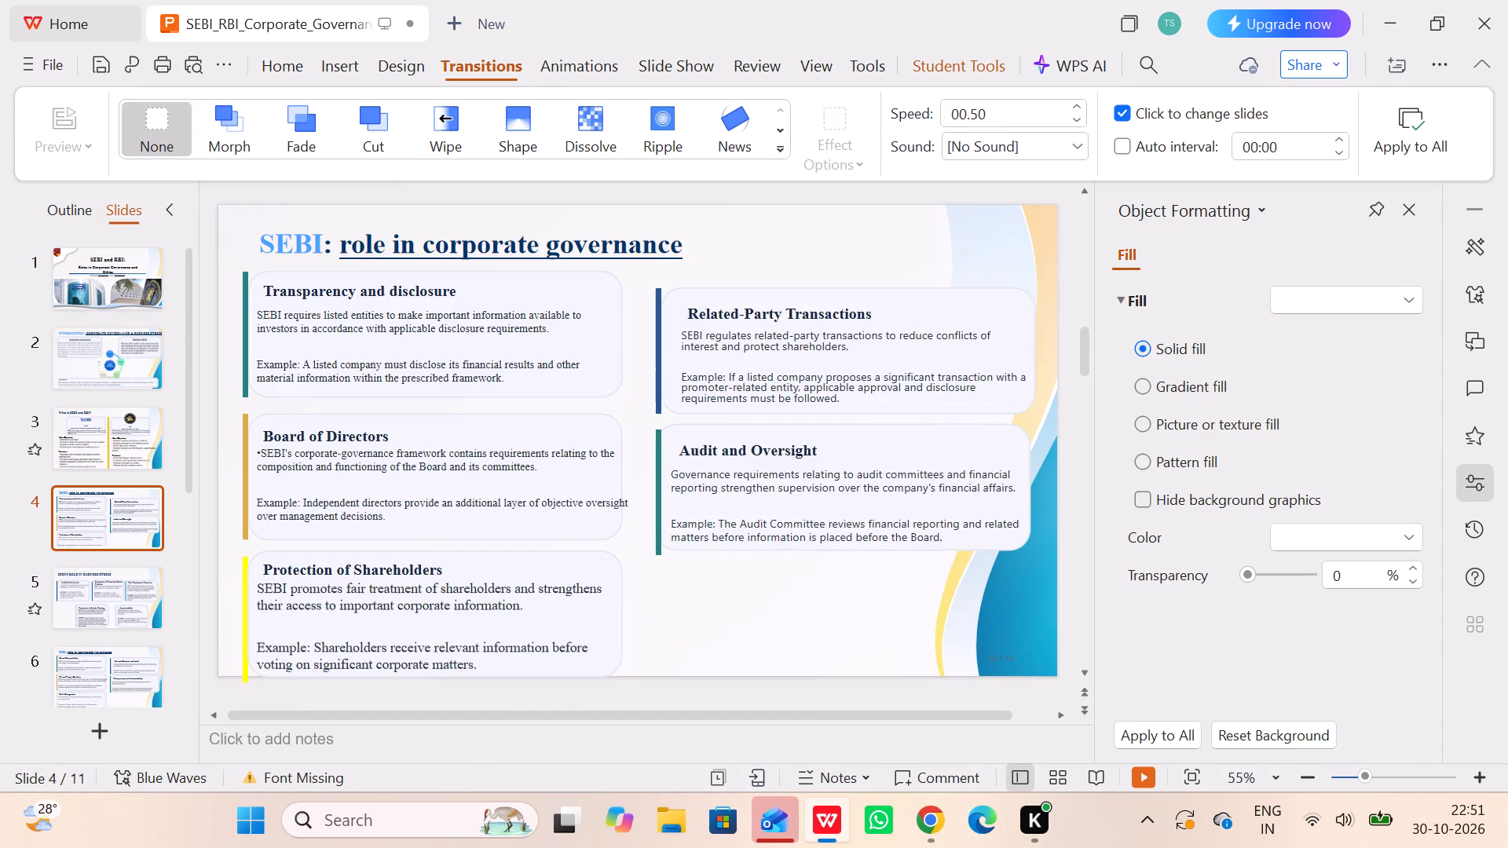
pyautogui.click(132, 428)
pyautogui.click(108, 500)
pyautogui.click(119, 605)
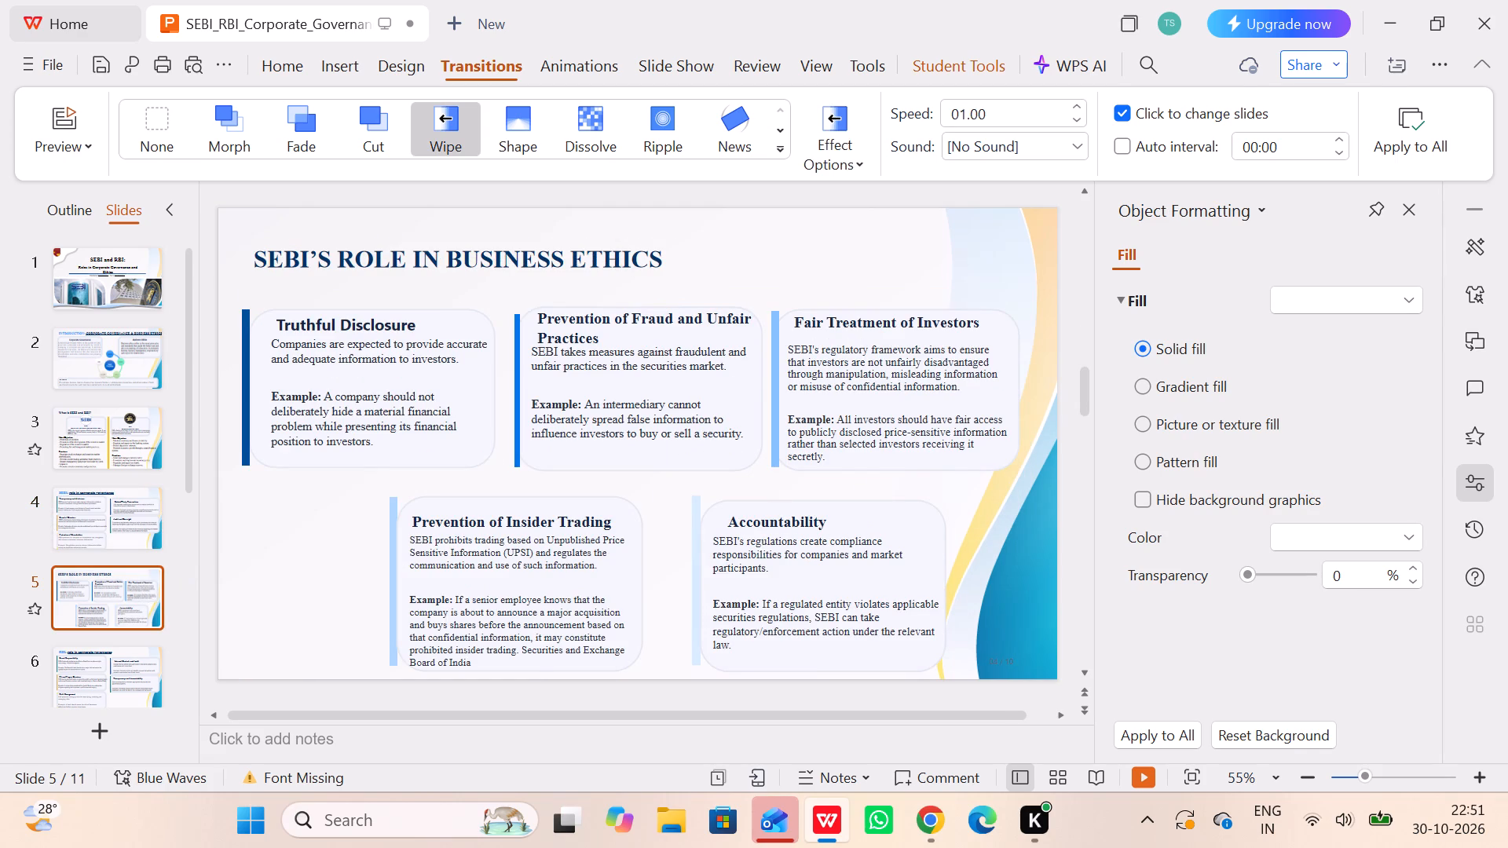
pyautogui.click(130, 492)
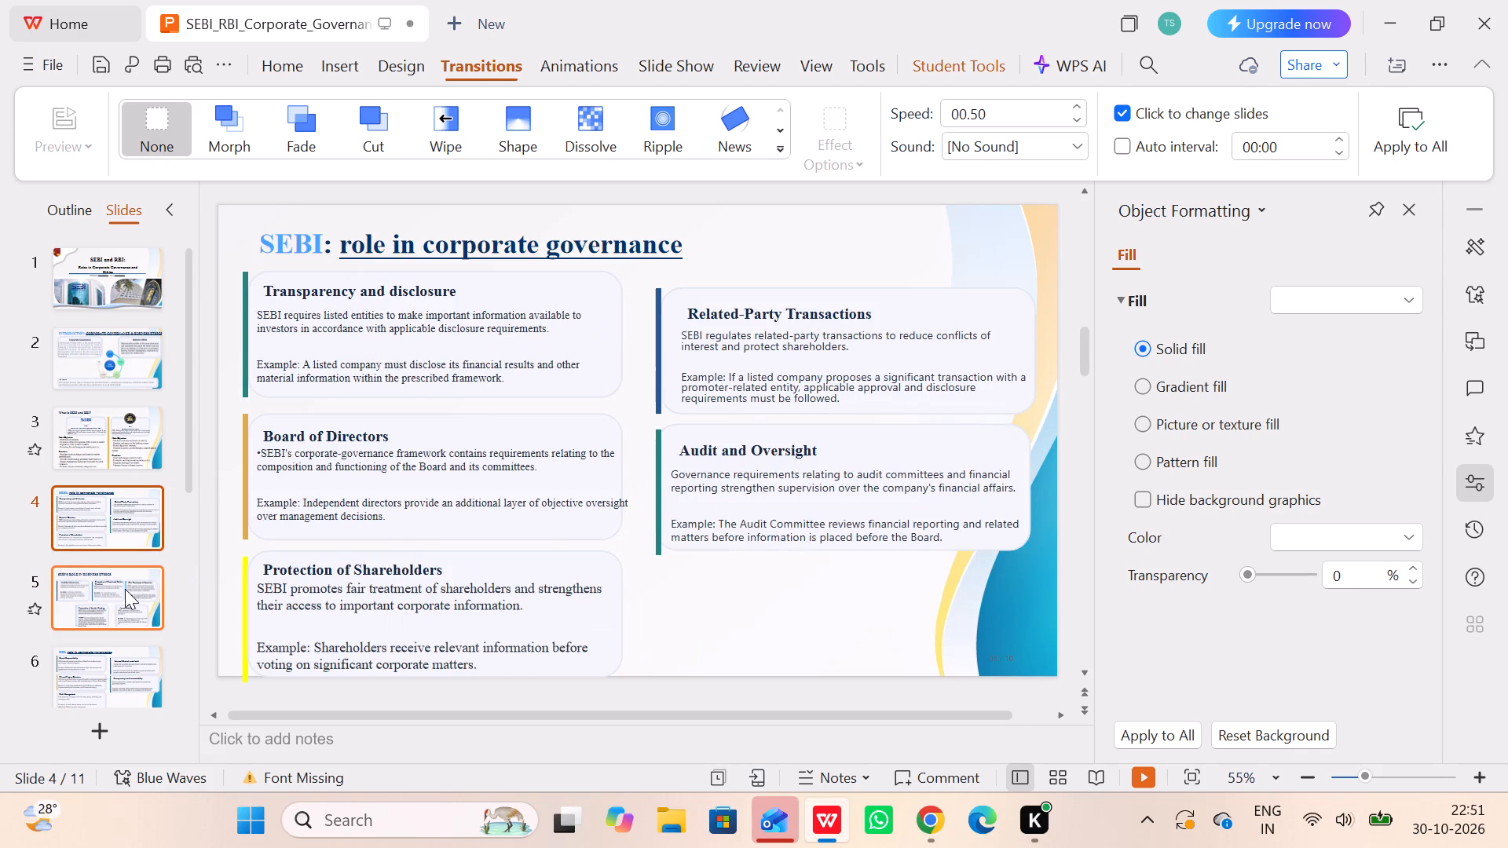
pyautogui.click(125, 589)
pyautogui.click(331, 258)
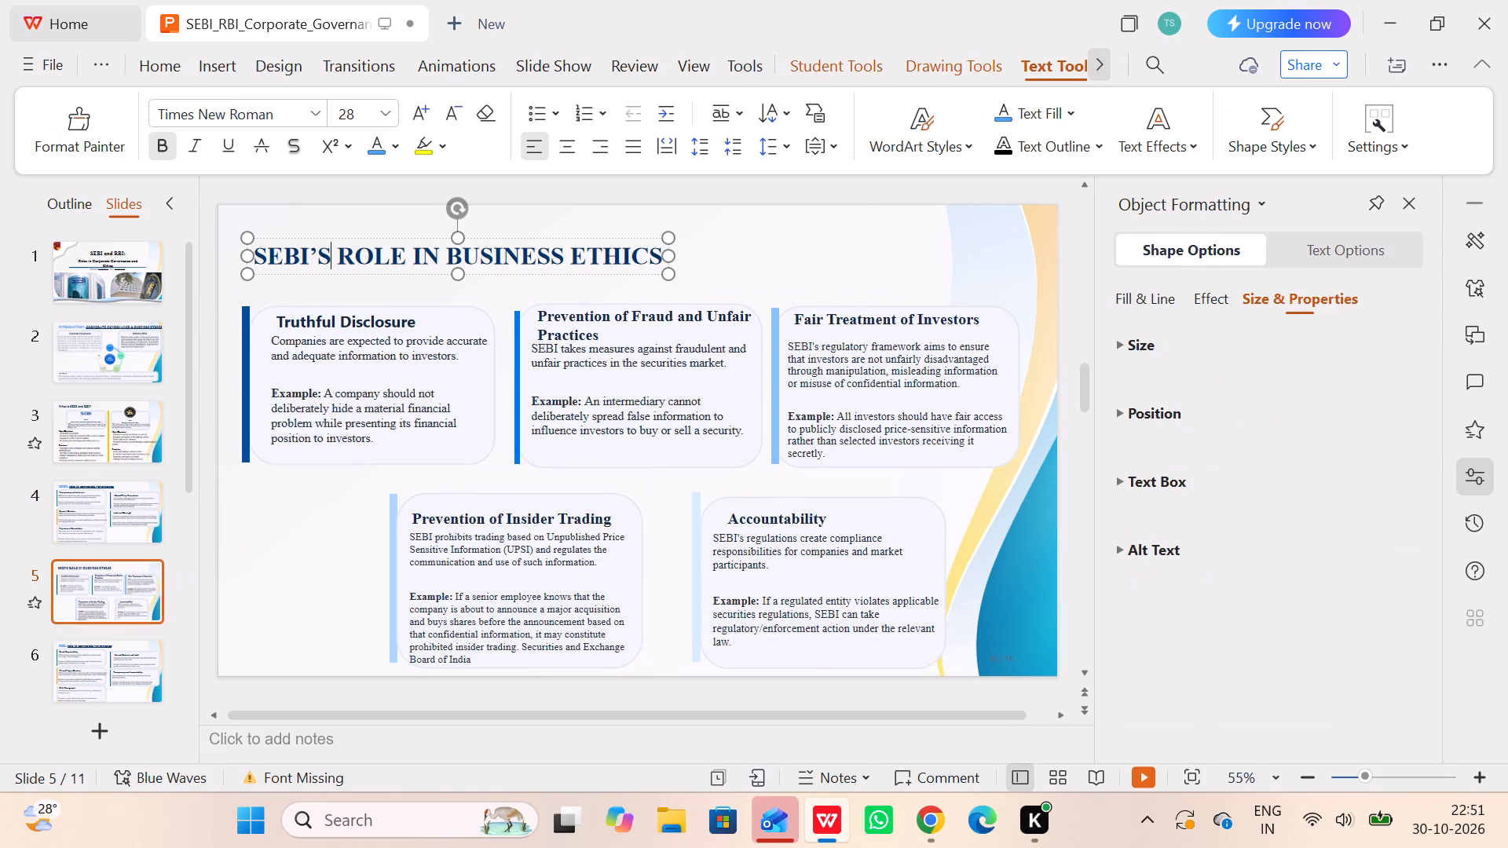
pyautogui.press('BackSpace')
pyautogui.press('BackSpace')
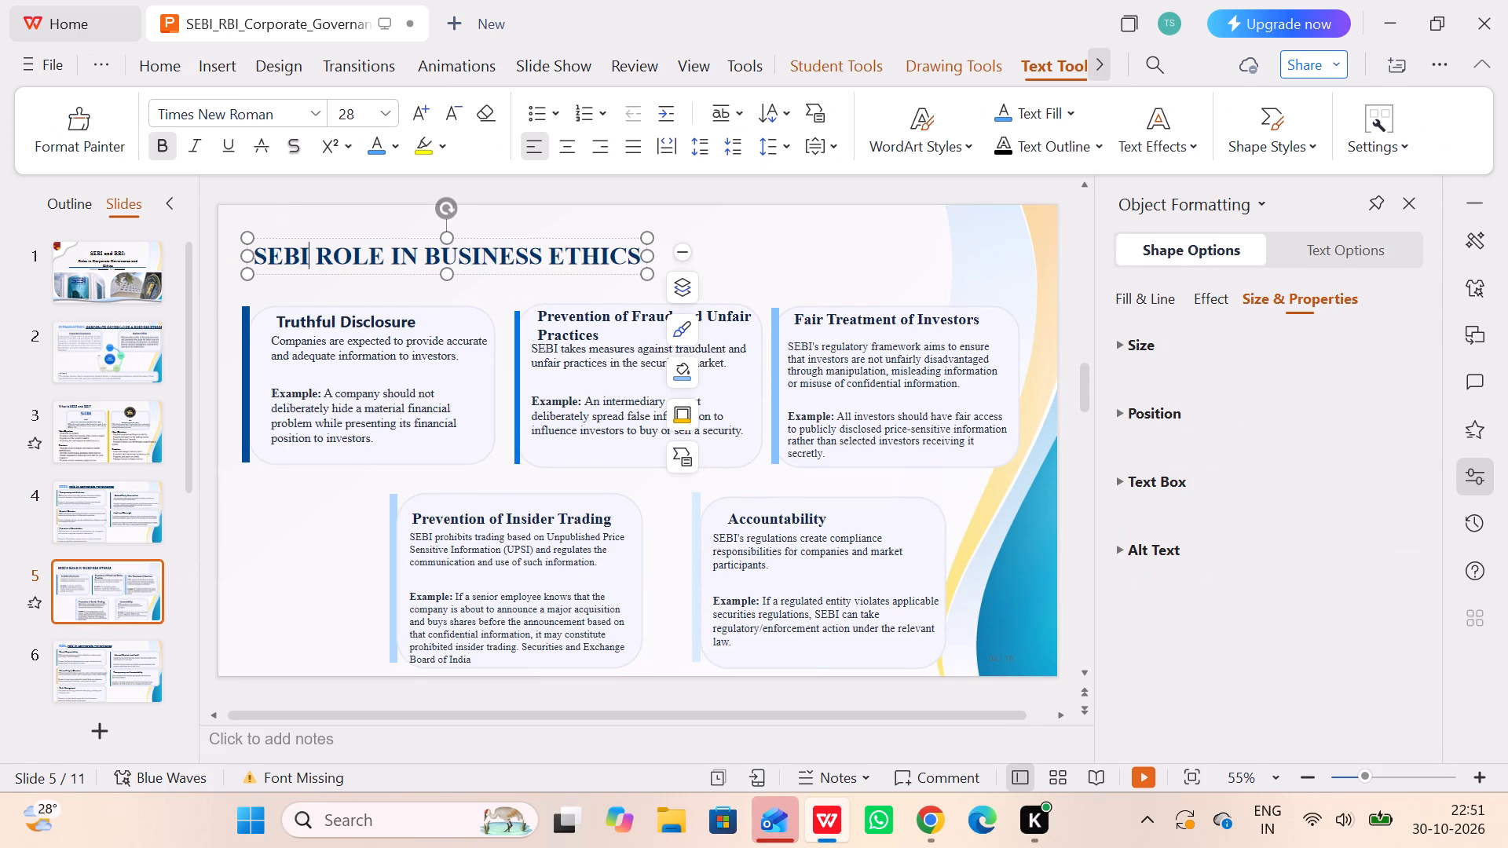
pyautogui.hotkey('shift', ':')
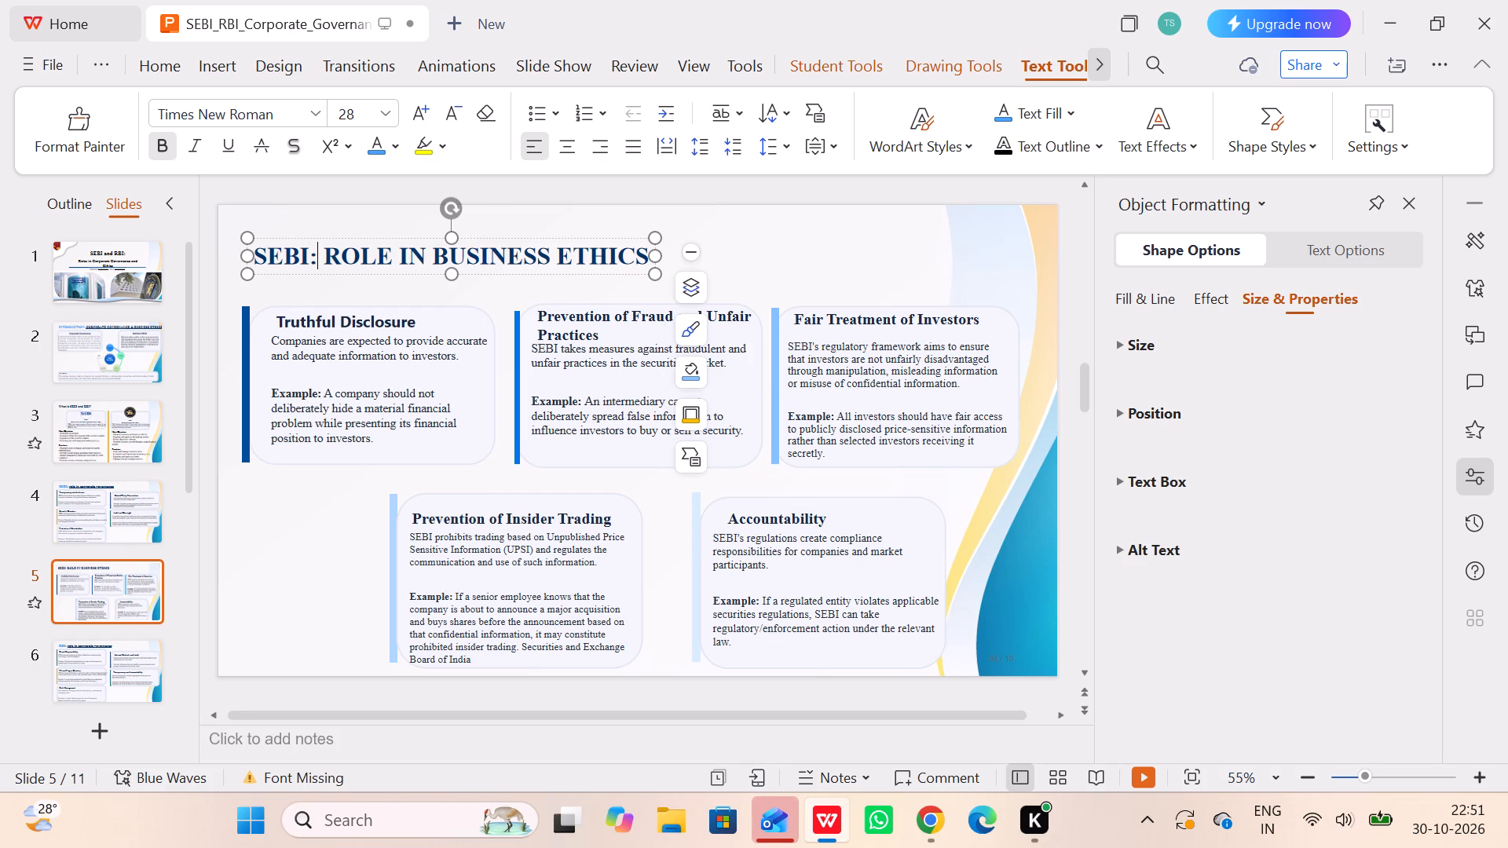
# Underline "ROLE IN BUSINESS ETHICS" in slide 5's title, leaving "SEBI:" without an underline.
pyautogui.click(124, 491)
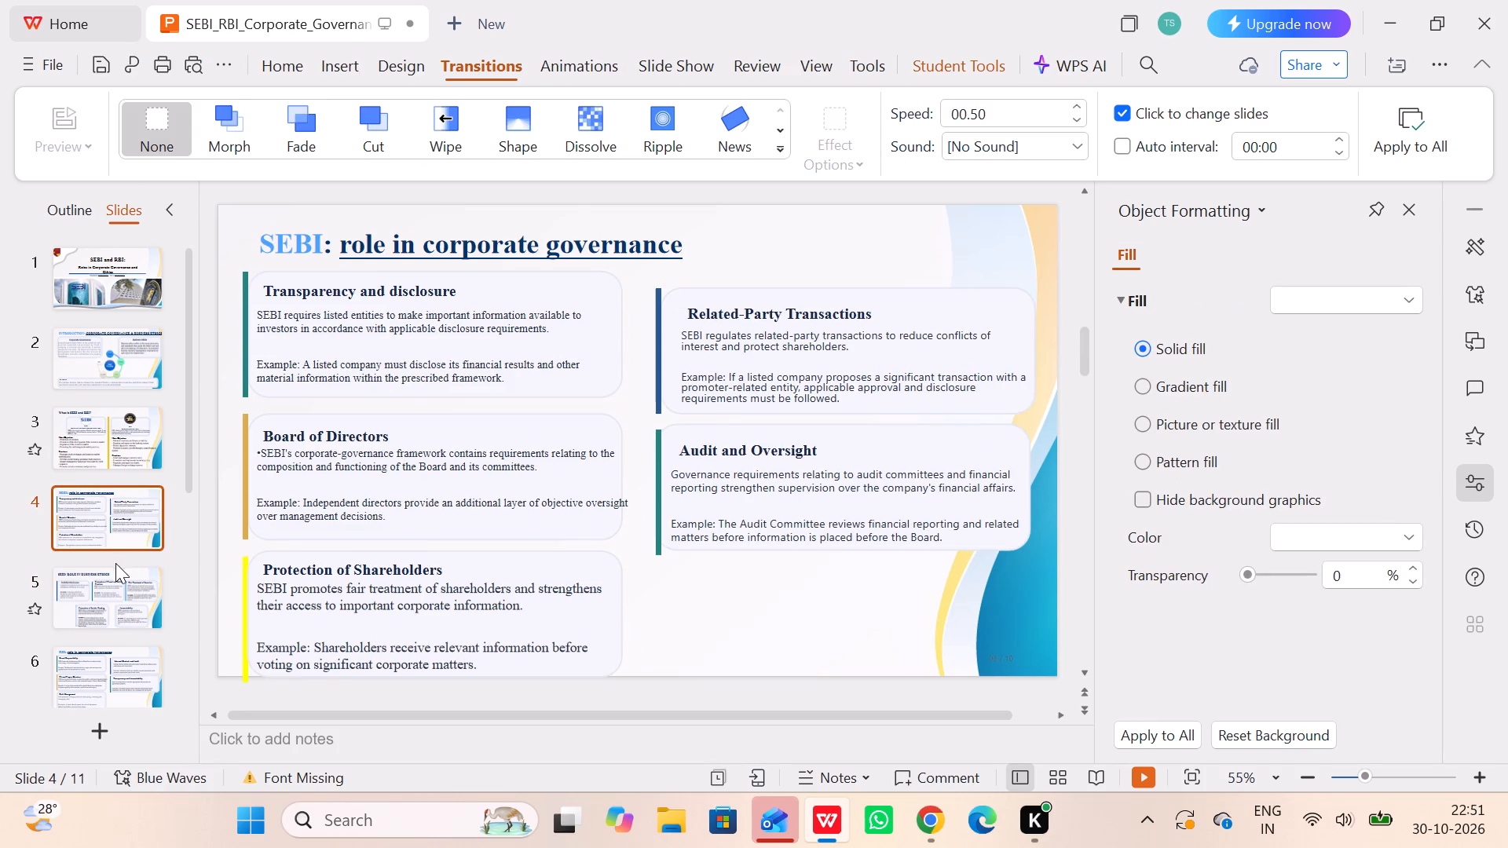
pyautogui.click(107, 583)
pyautogui.moveTo(324, 253); pyautogui.dragTo(642, 248)
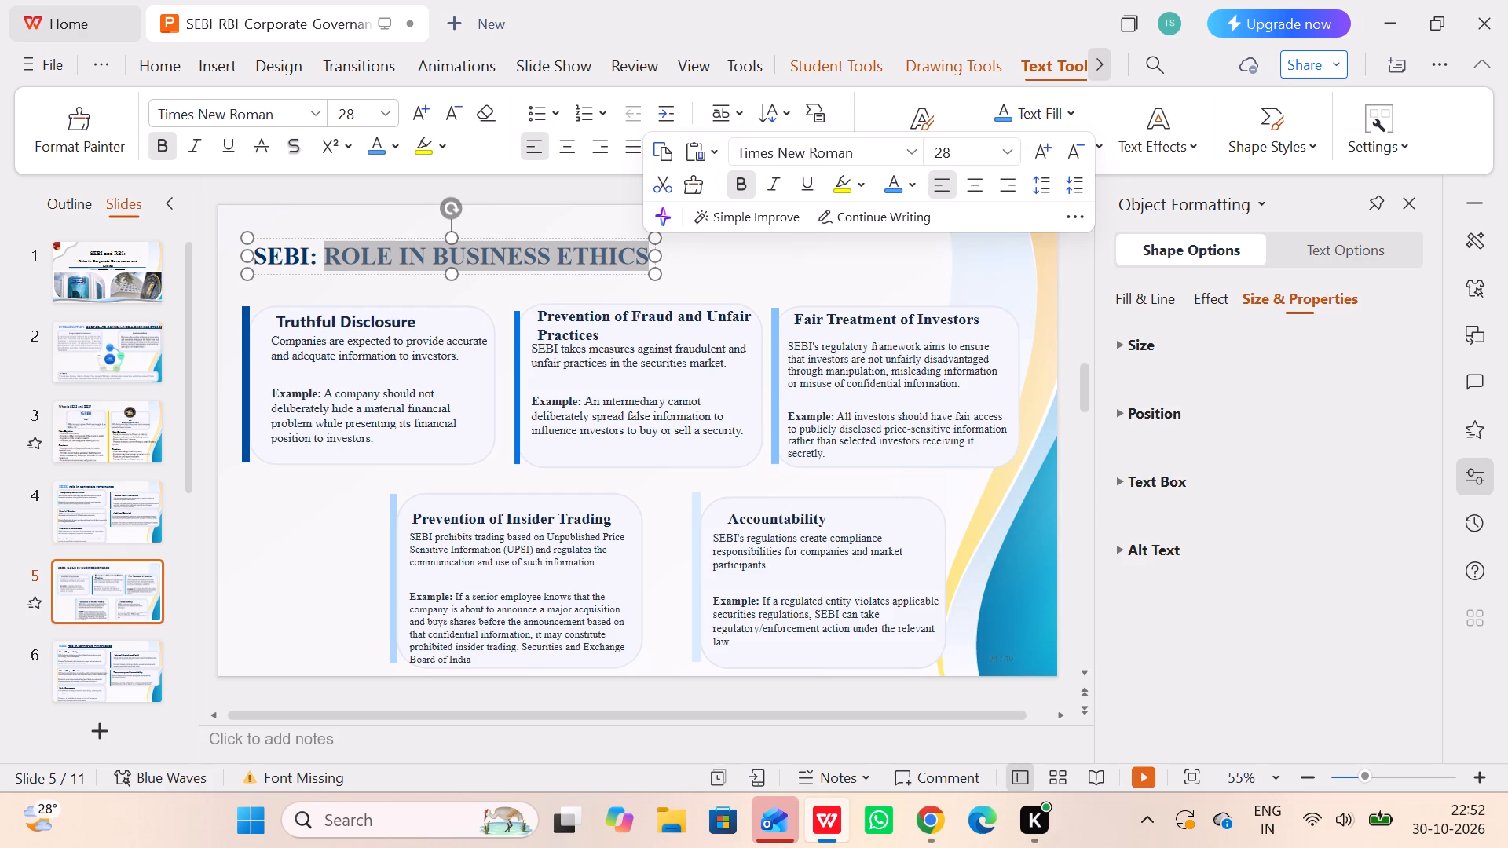
pyautogui.click(225, 144)
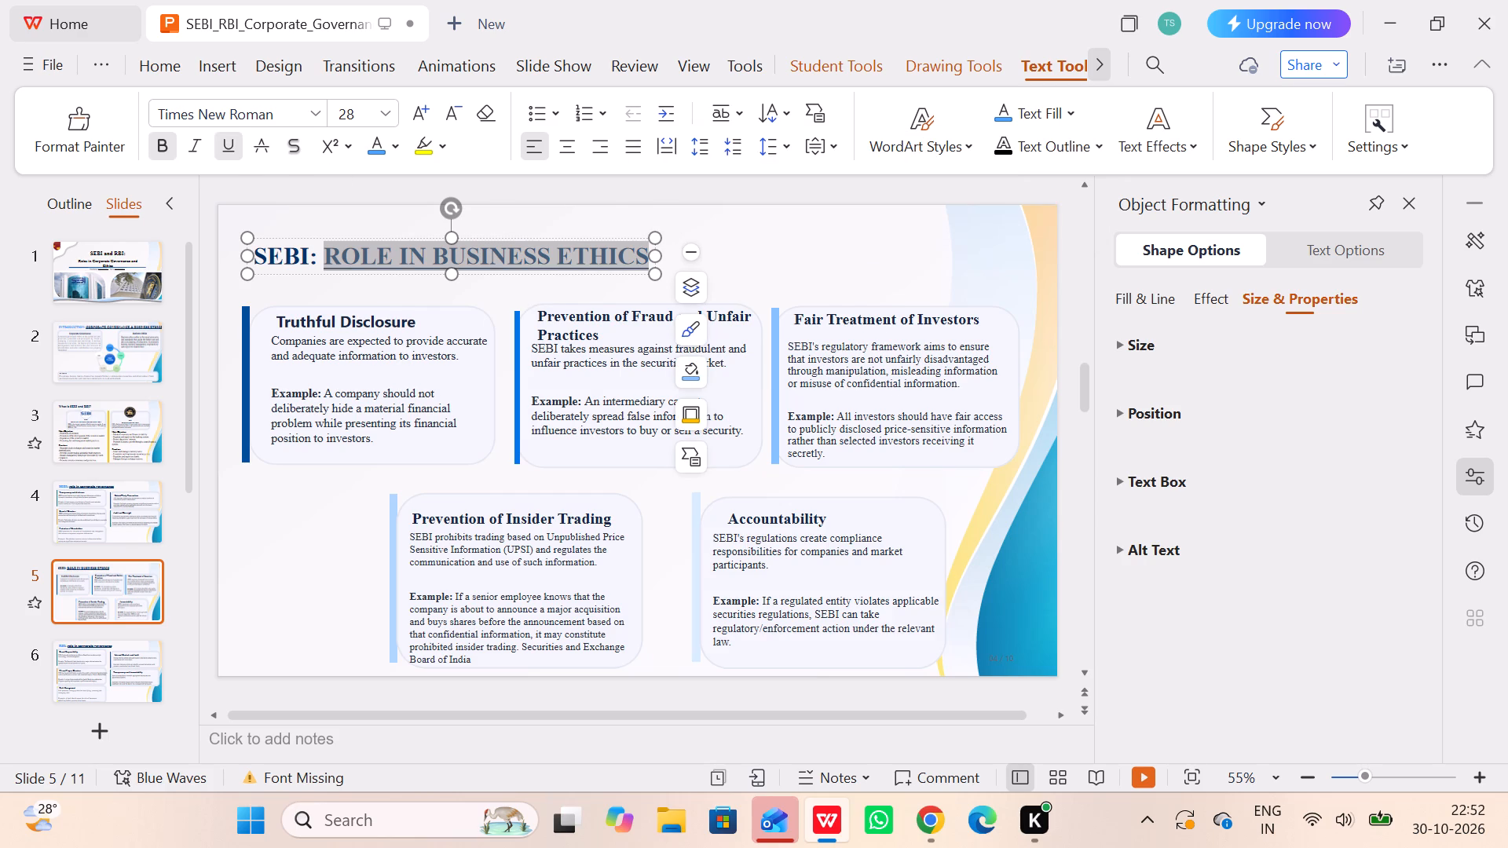
pyautogui.click(203, 307)
# Recolour "SEBI:" in slide 5's title to Blue, Accent 1, Lighter 40%.
pyautogui.click(257, 255)
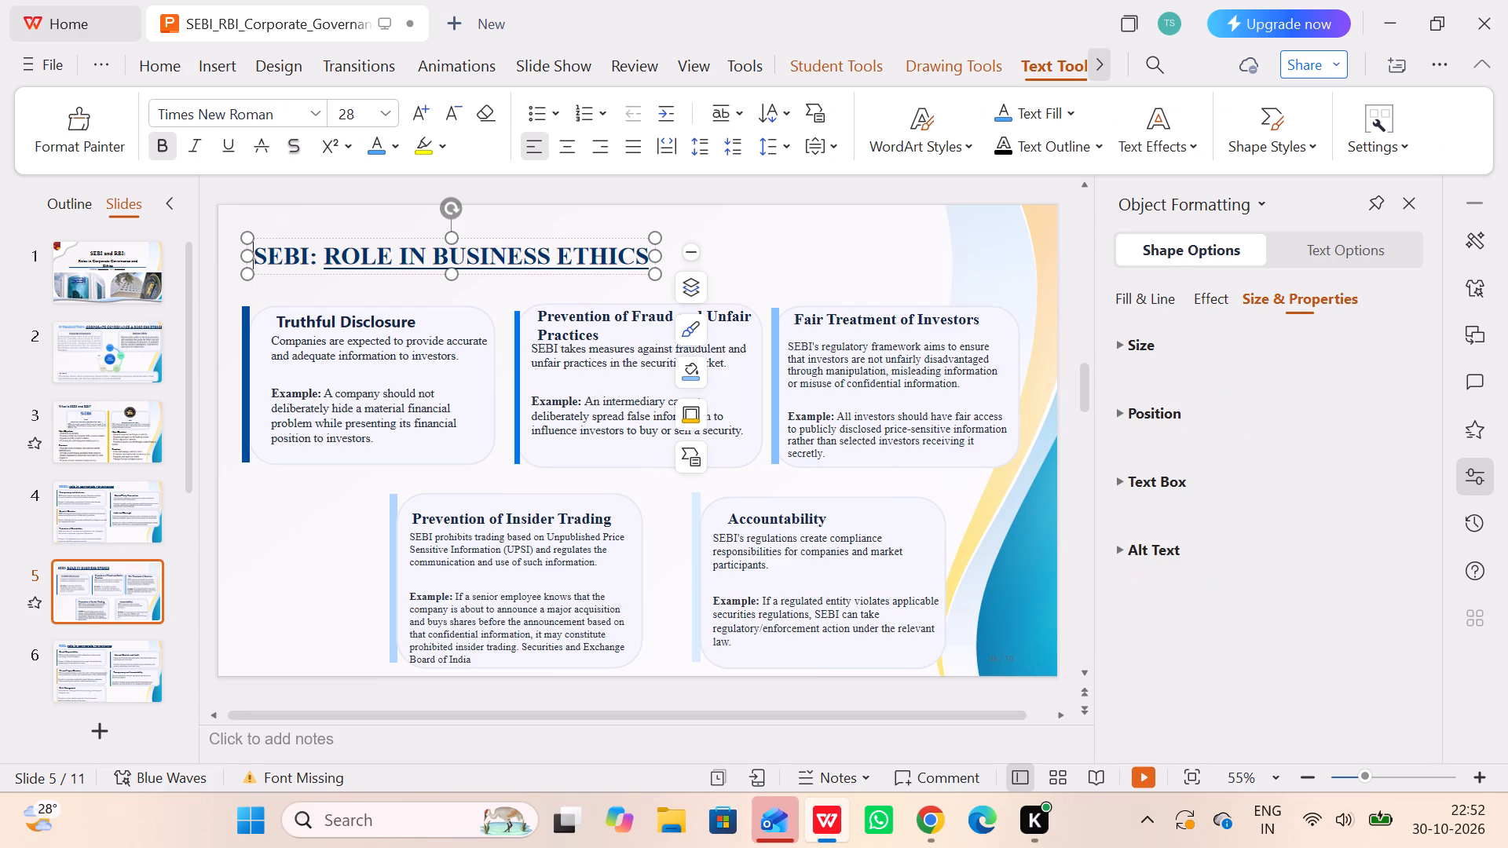
pyautogui.moveTo(257, 255); pyautogui.dragTo(308, 251)
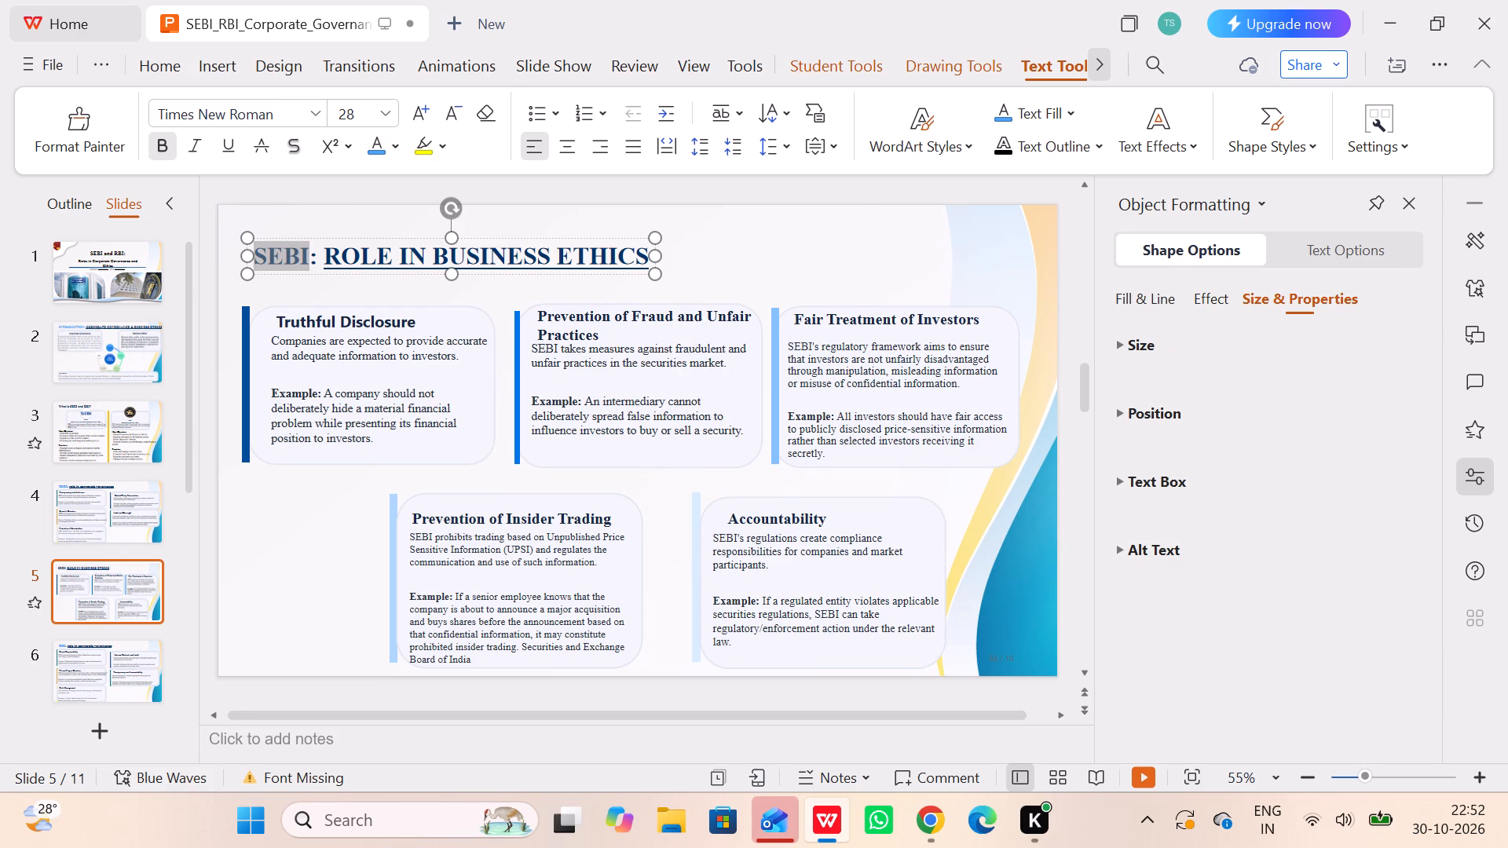
pyautogui.moveTo(308, 251); pyautogui.dragTo(318, 251)
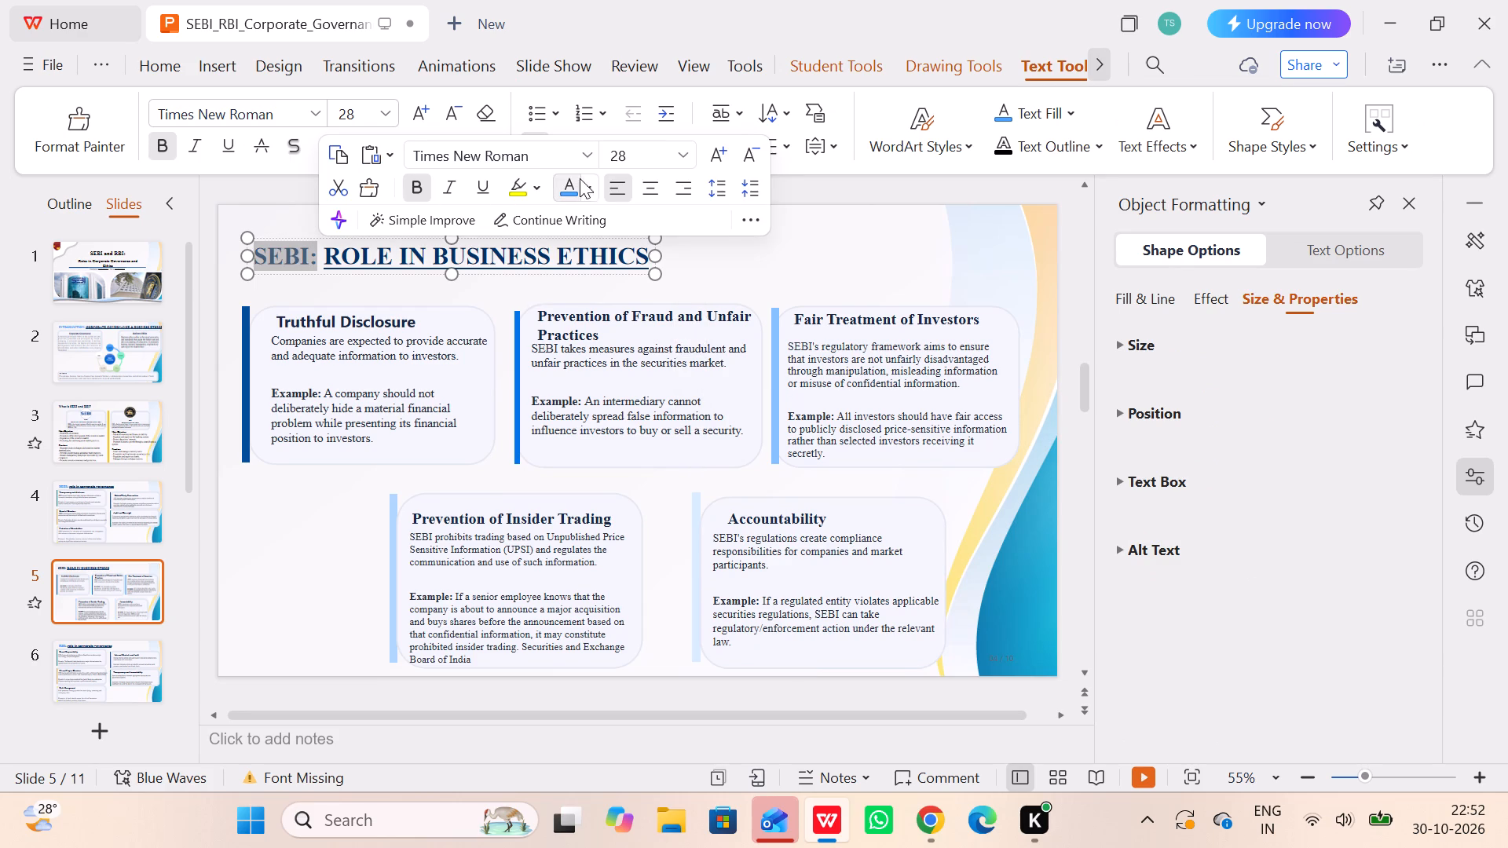
pyautogui.click(588, 185)
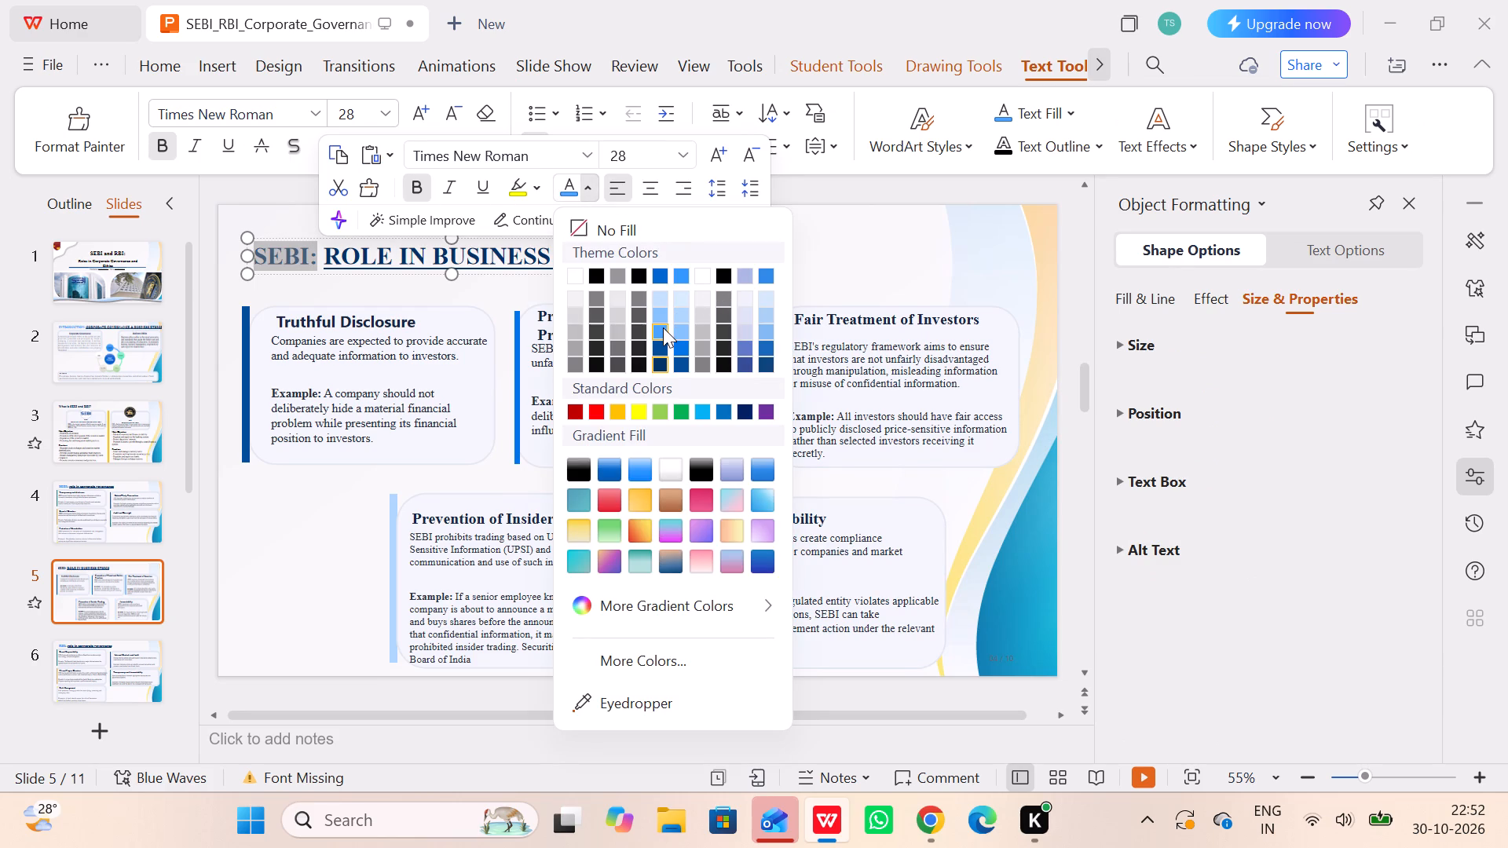
pyautogui.click(663, 327)
pyautogui.click(451, 322)
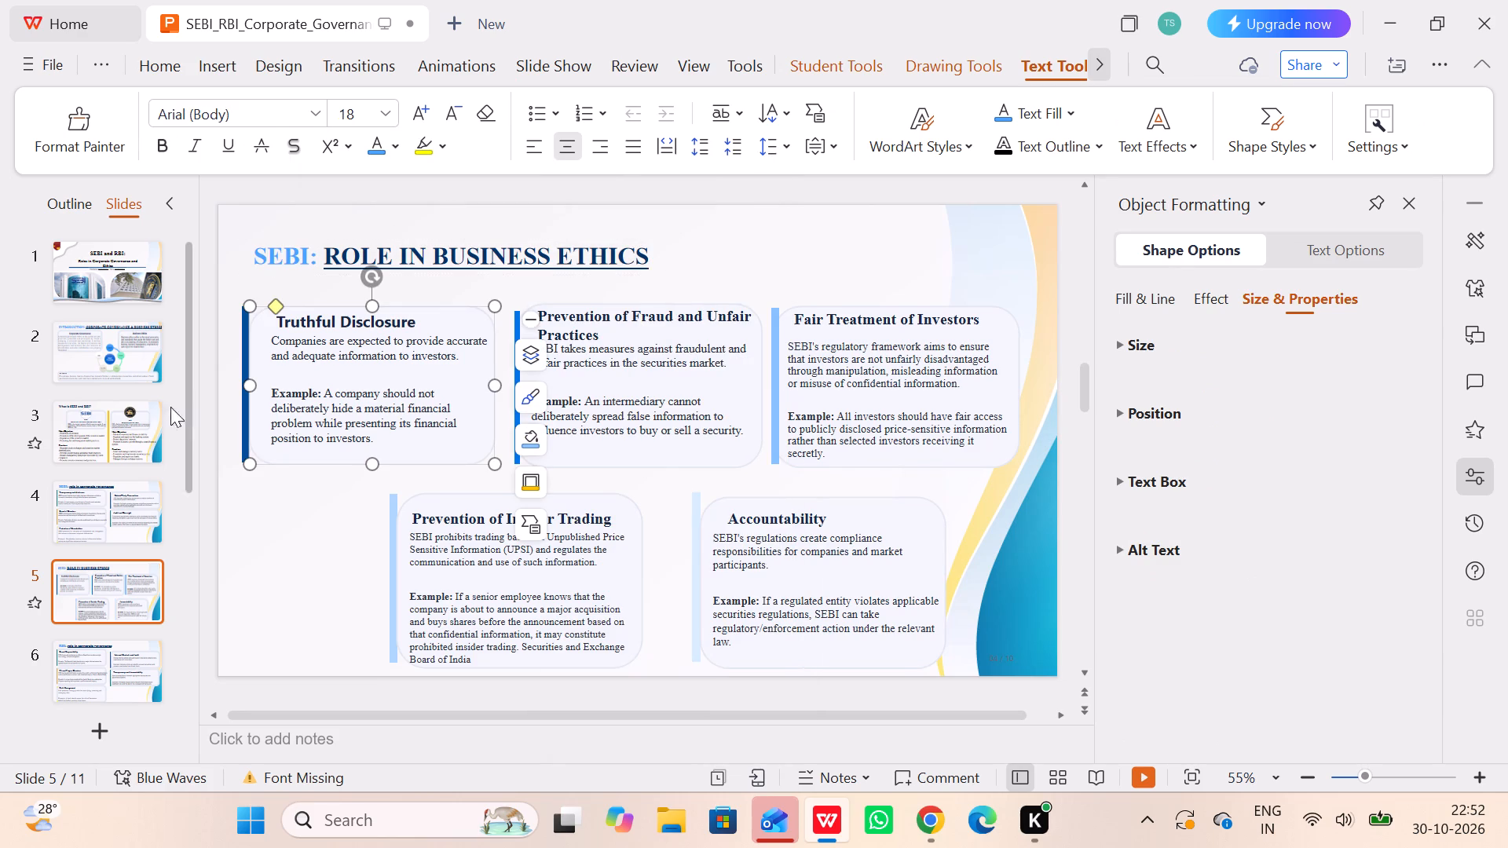
# Recolour "SEBI:", including its colon, in slide 4's title to Blue, Accent 1, Lighter 40%.
pyautogui.click(112, 499)
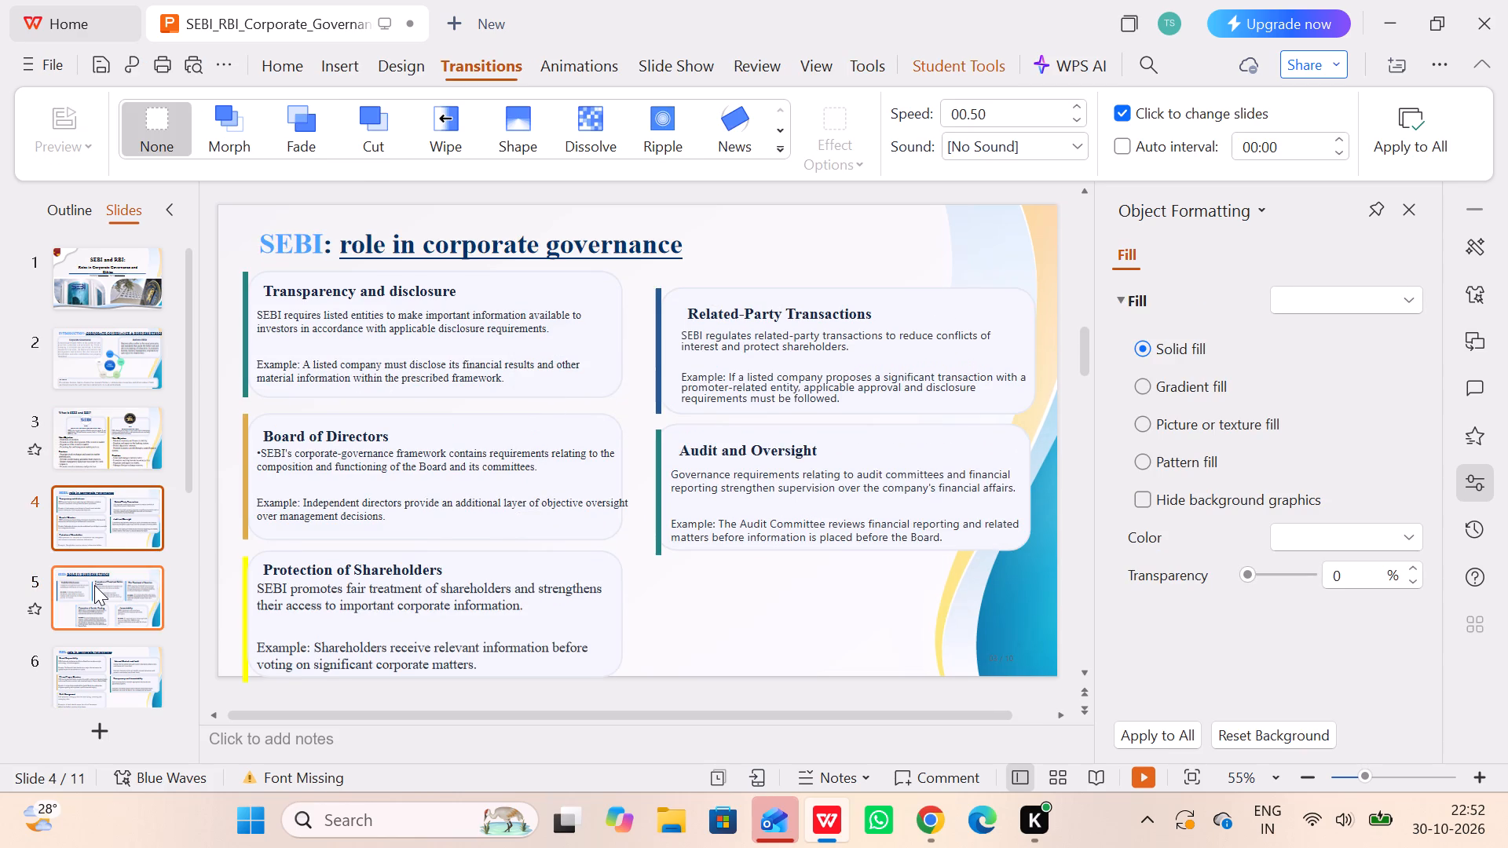
pyautogui.click(94, 585)
pyautogui.click(104, 521)
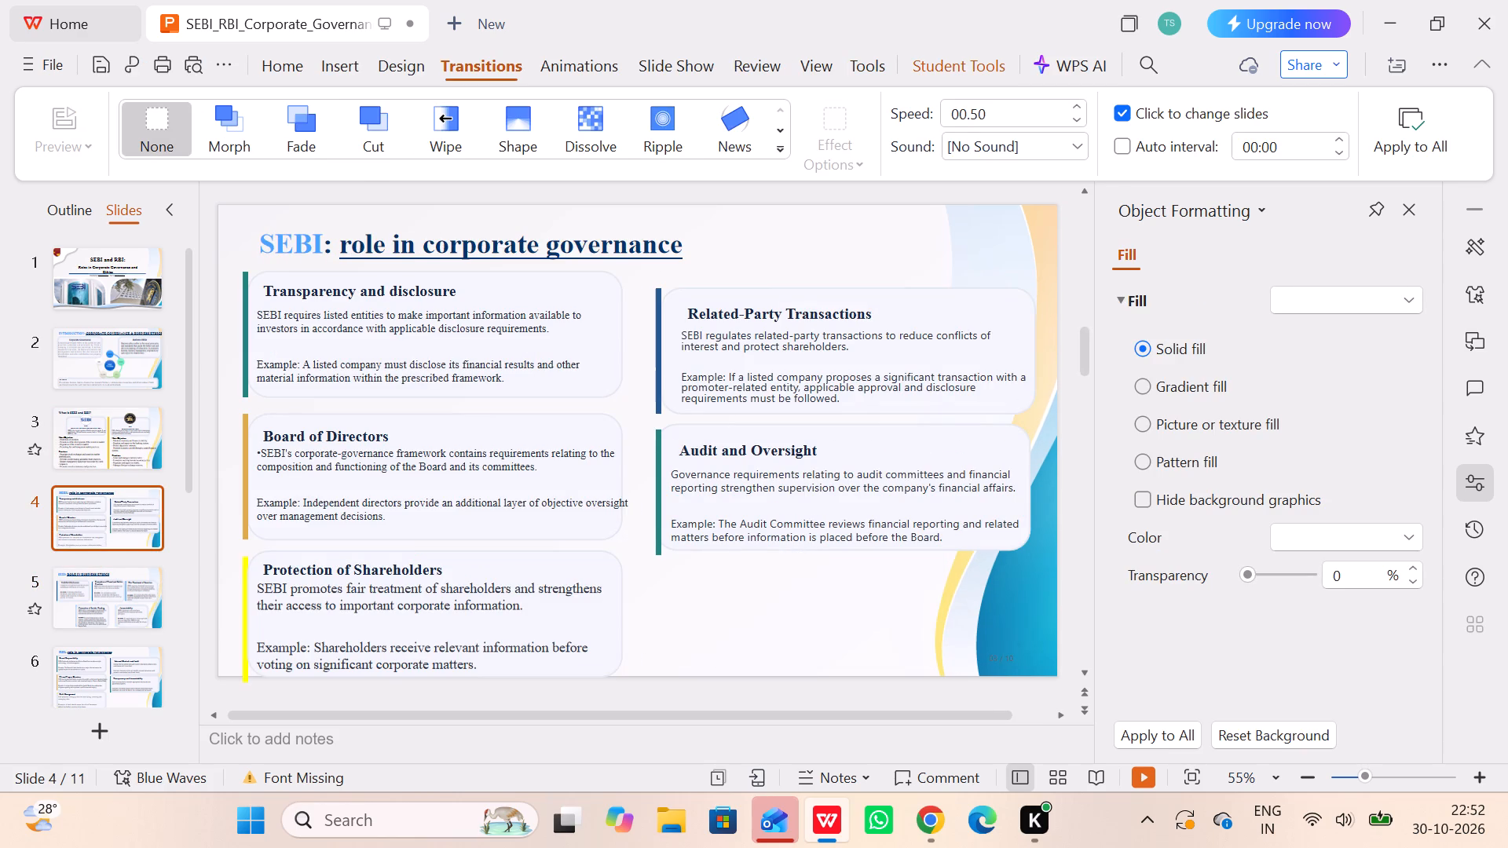
pyautogui.click(298, 239)
pyautogui.moveTo(265, 243); pyautogui.dragTo(317, 239)
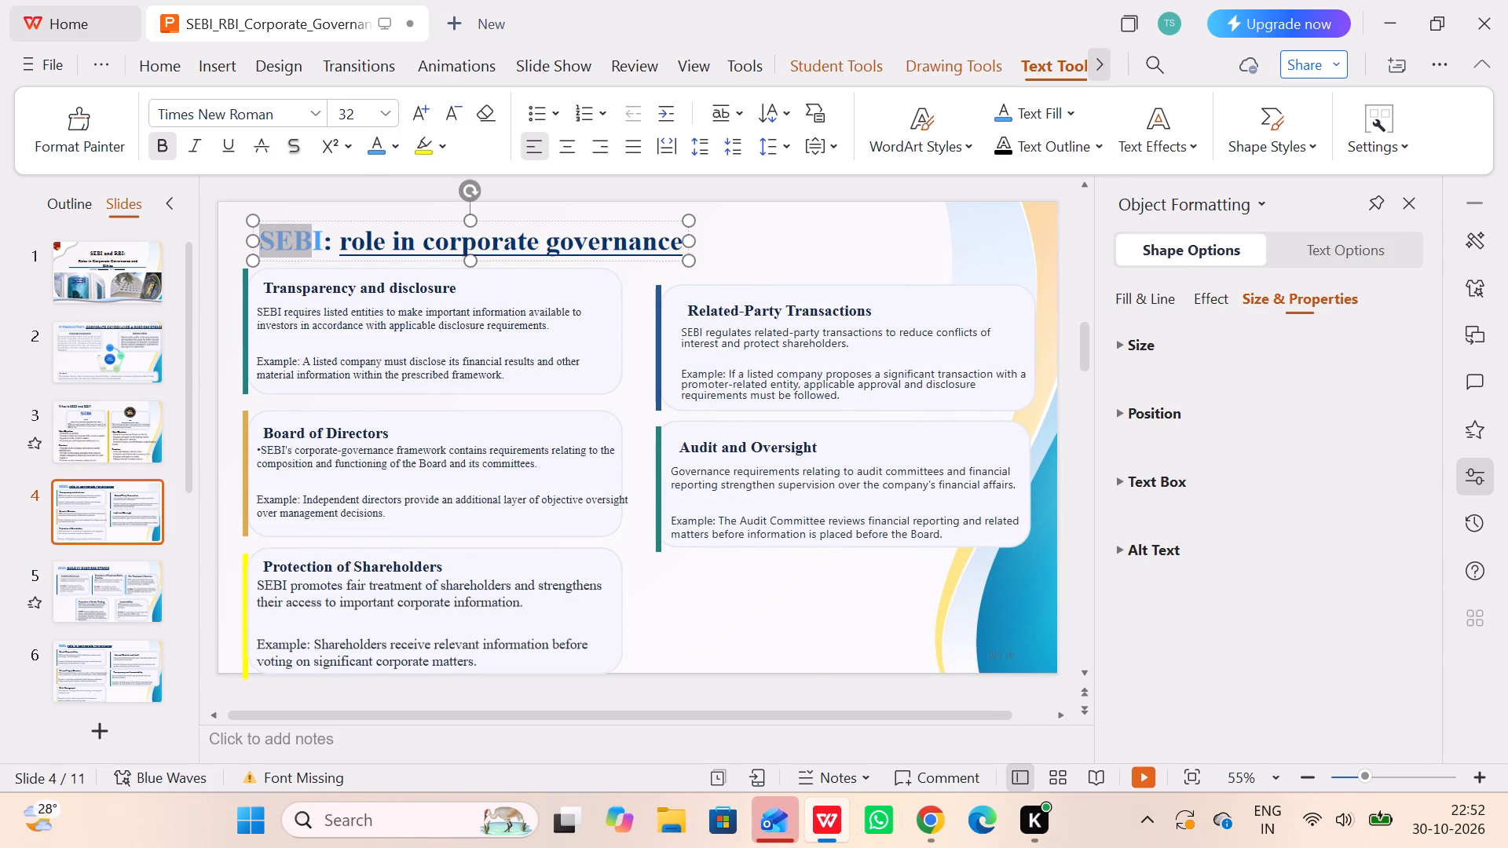
pyautogui.moveTo(317, 239); pyautogui.dragTo(338, 274)
pyautogui.moveTo(338, 274); pyautogui.dragTo(334, 269)
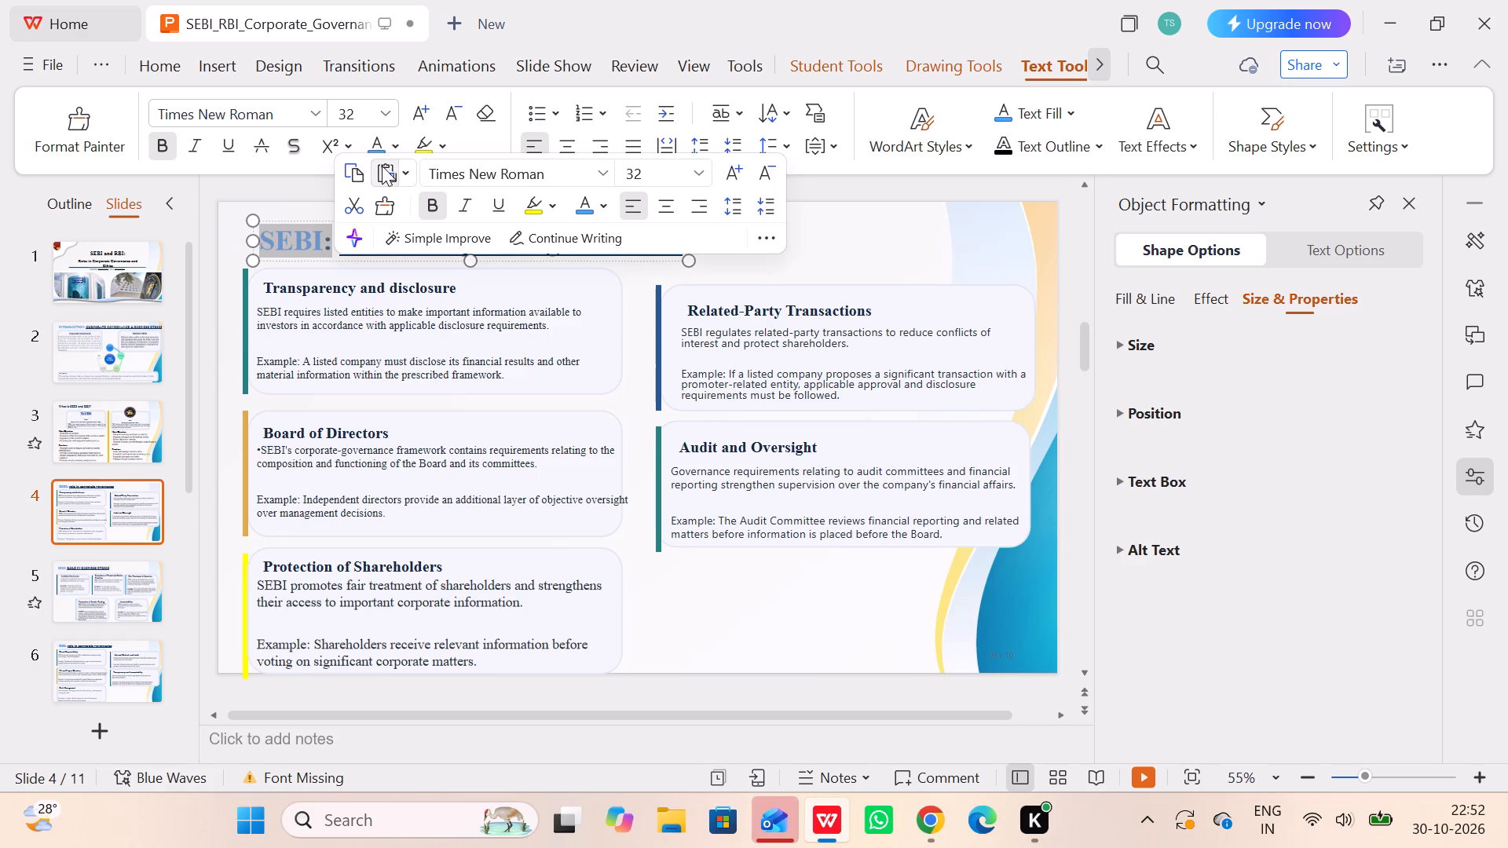
pyautogui.click(607, 212)
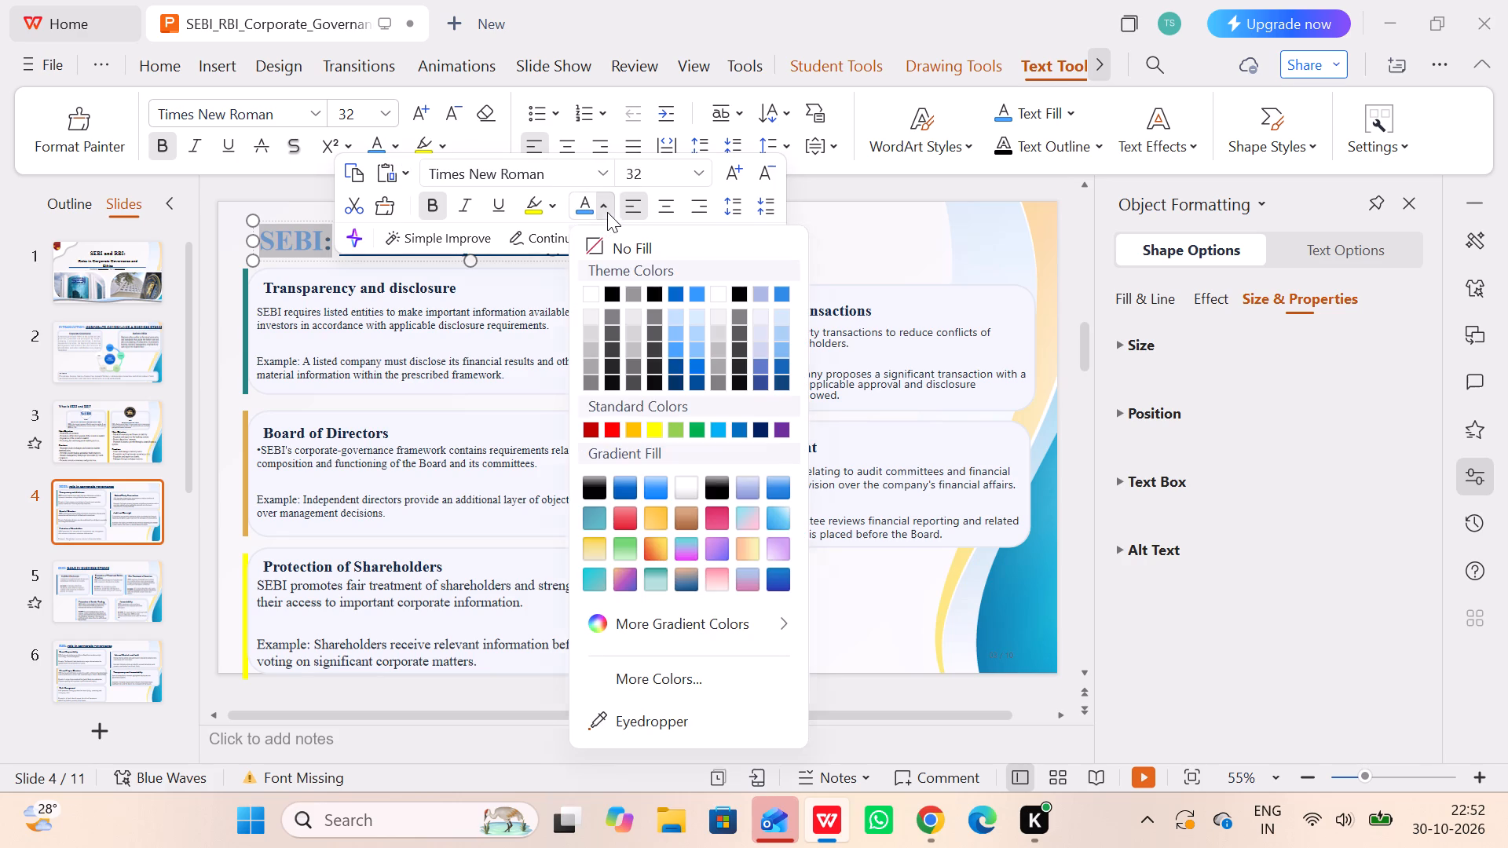
pyautogui.click(674, 360)
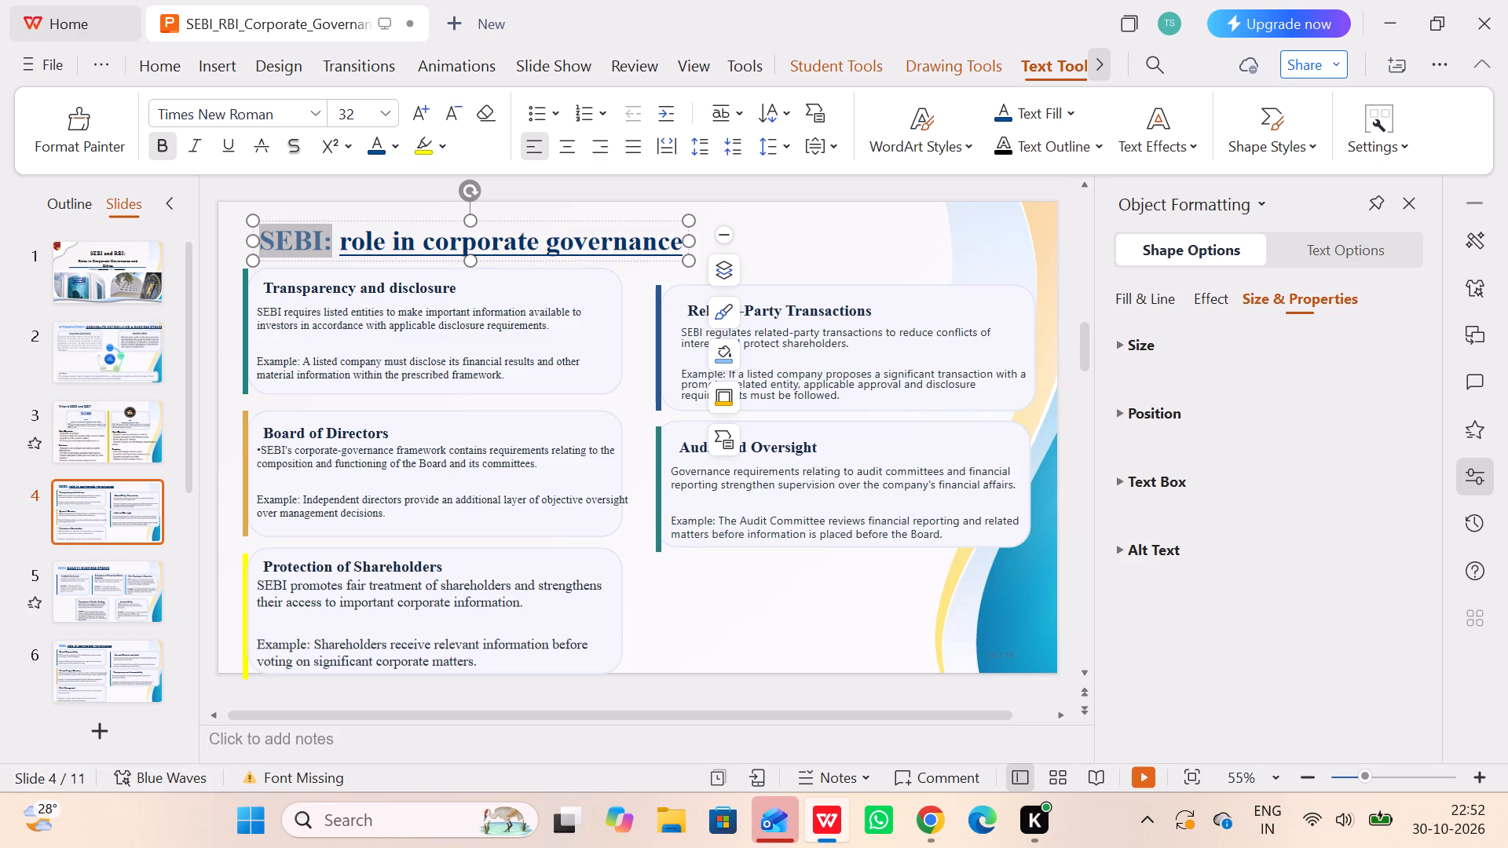
pyautogui.click(395, 152)
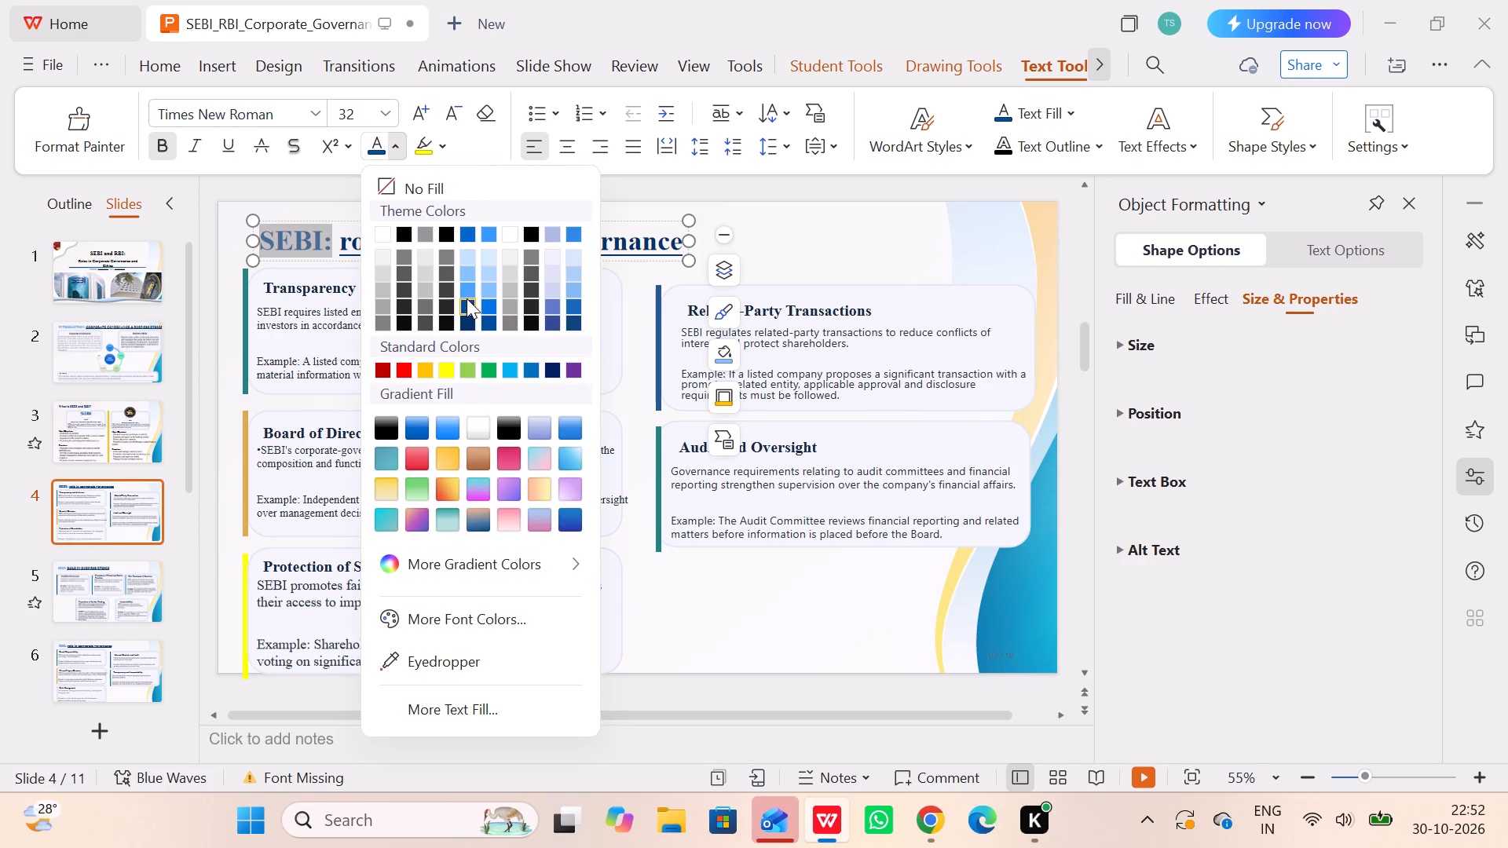
pyautogui.click(469, 291)
pyautogui.click(382, 311)
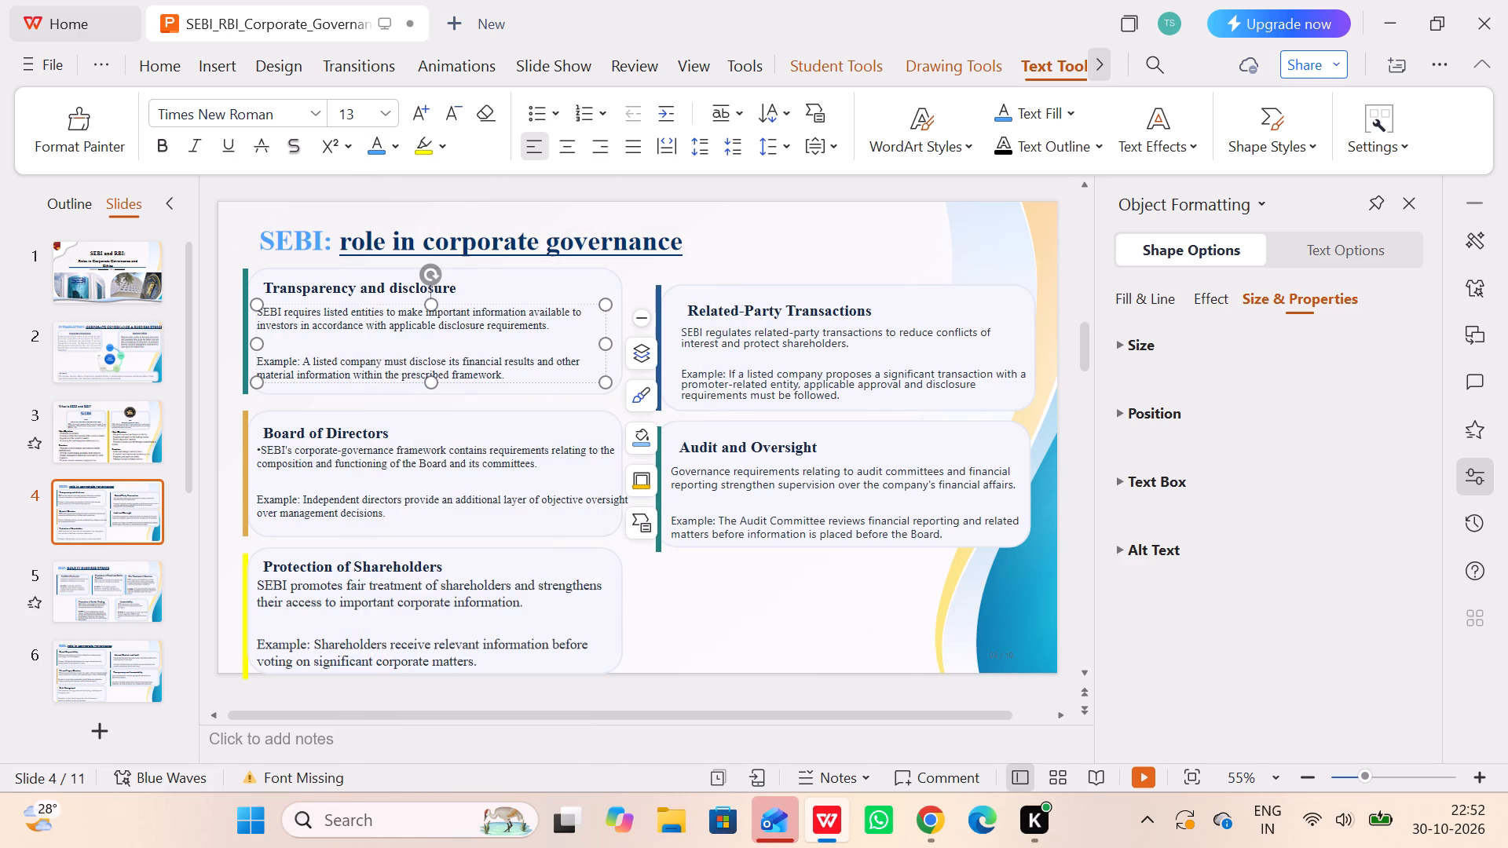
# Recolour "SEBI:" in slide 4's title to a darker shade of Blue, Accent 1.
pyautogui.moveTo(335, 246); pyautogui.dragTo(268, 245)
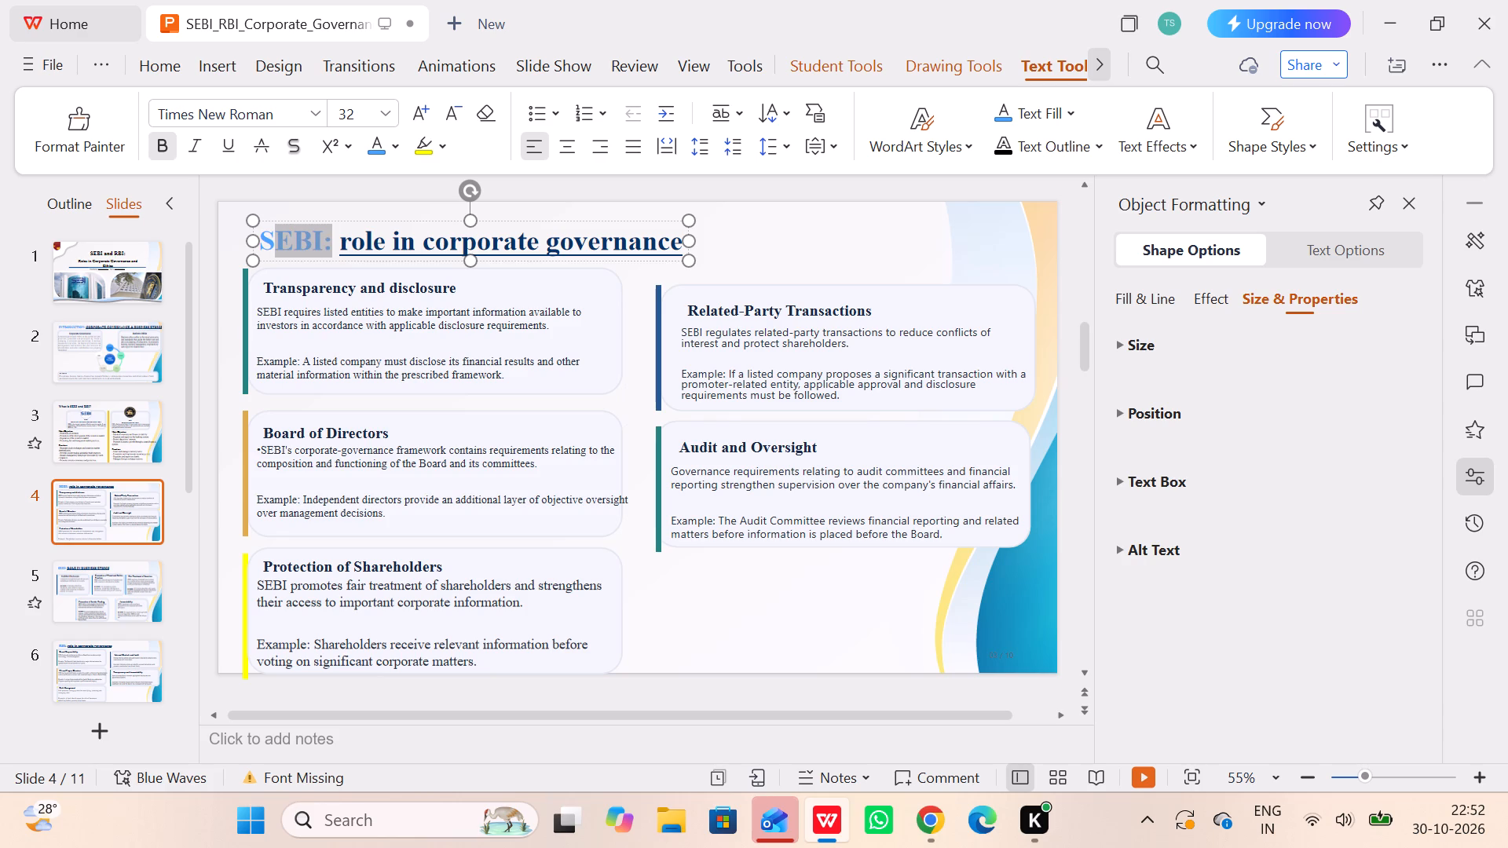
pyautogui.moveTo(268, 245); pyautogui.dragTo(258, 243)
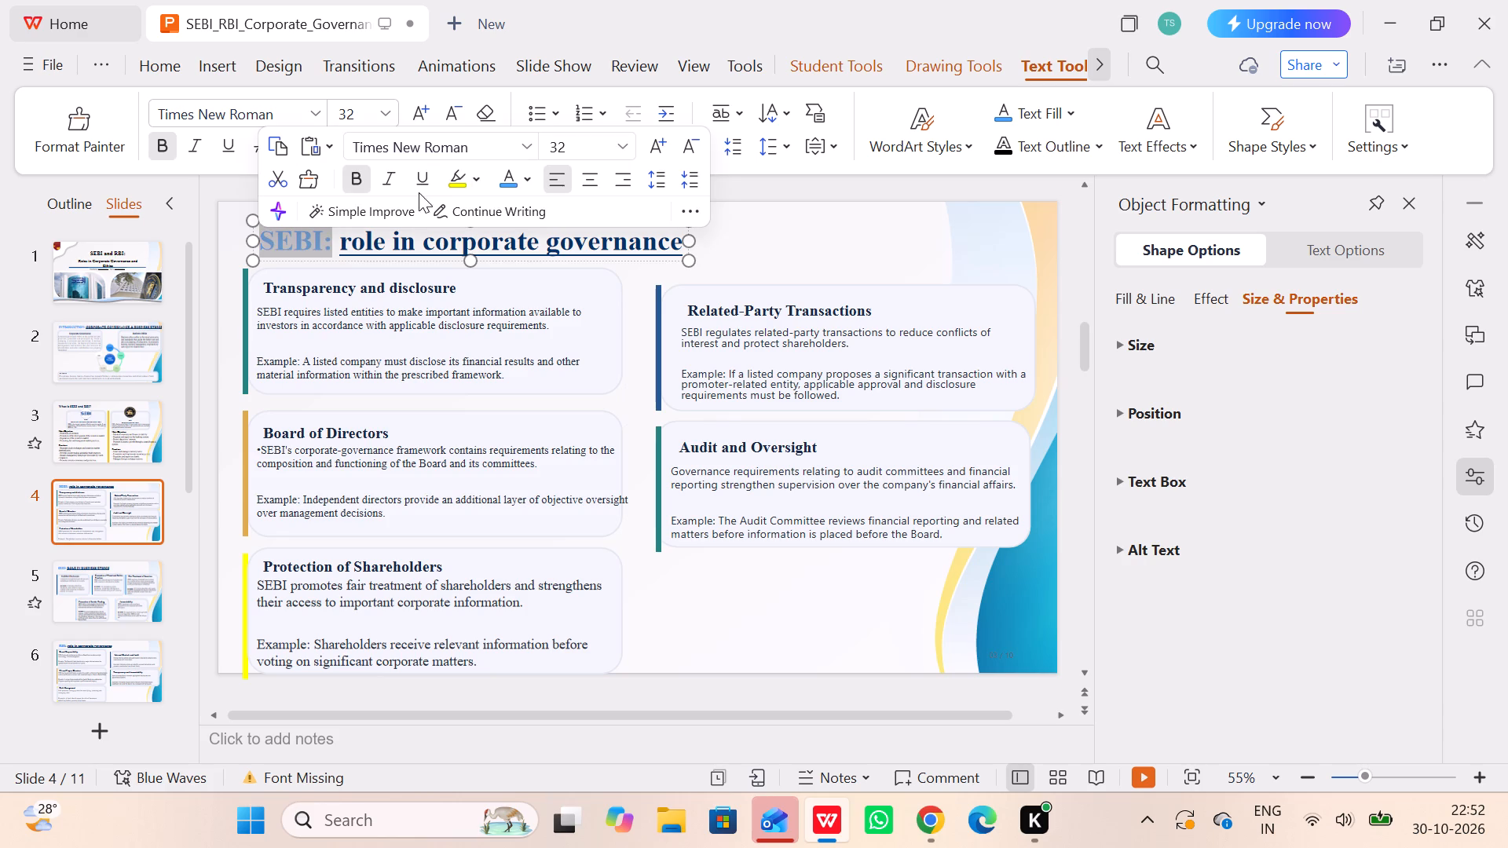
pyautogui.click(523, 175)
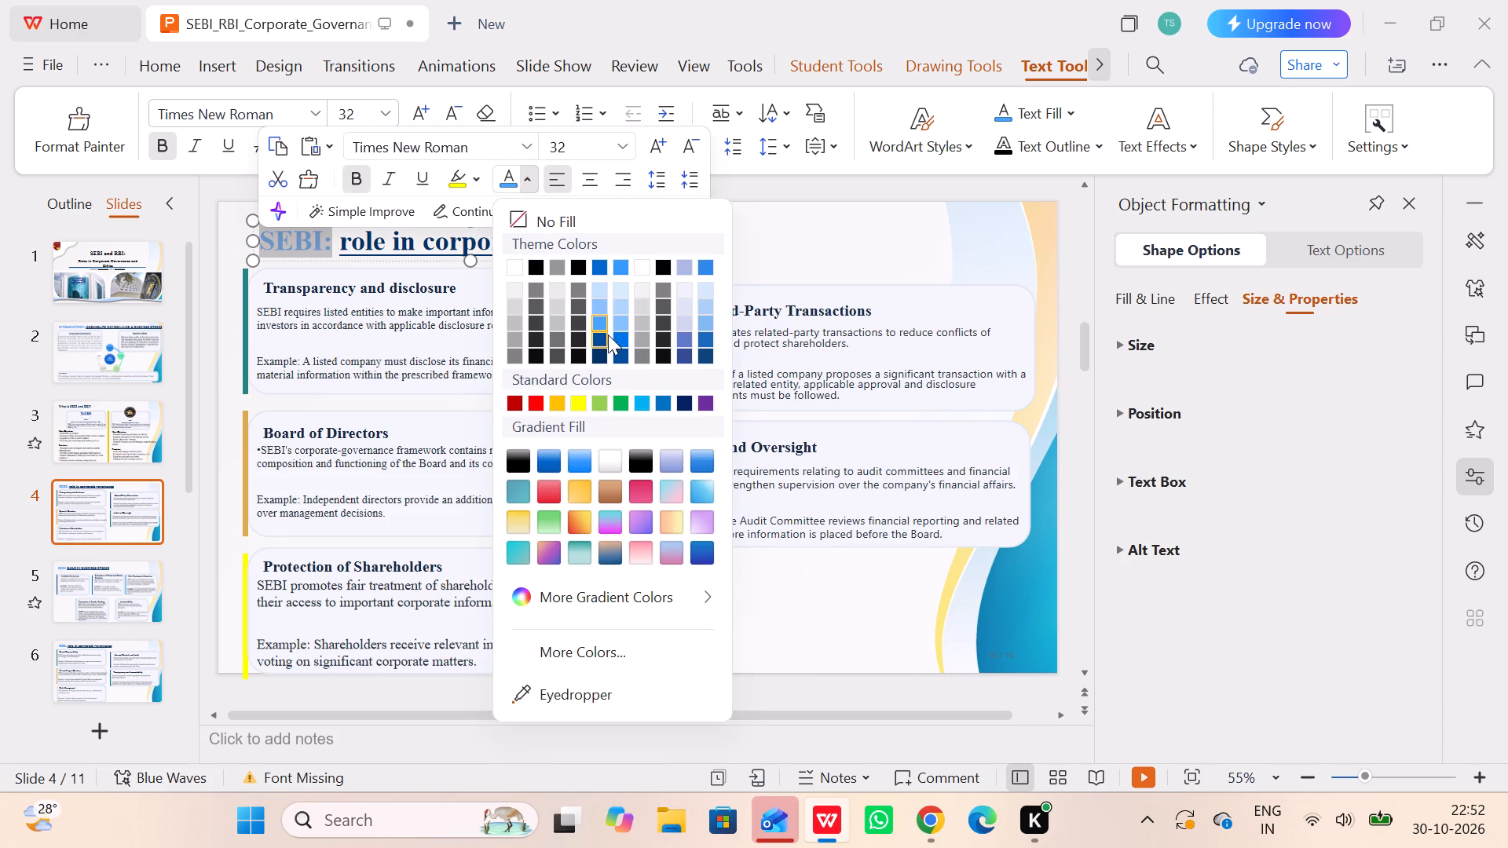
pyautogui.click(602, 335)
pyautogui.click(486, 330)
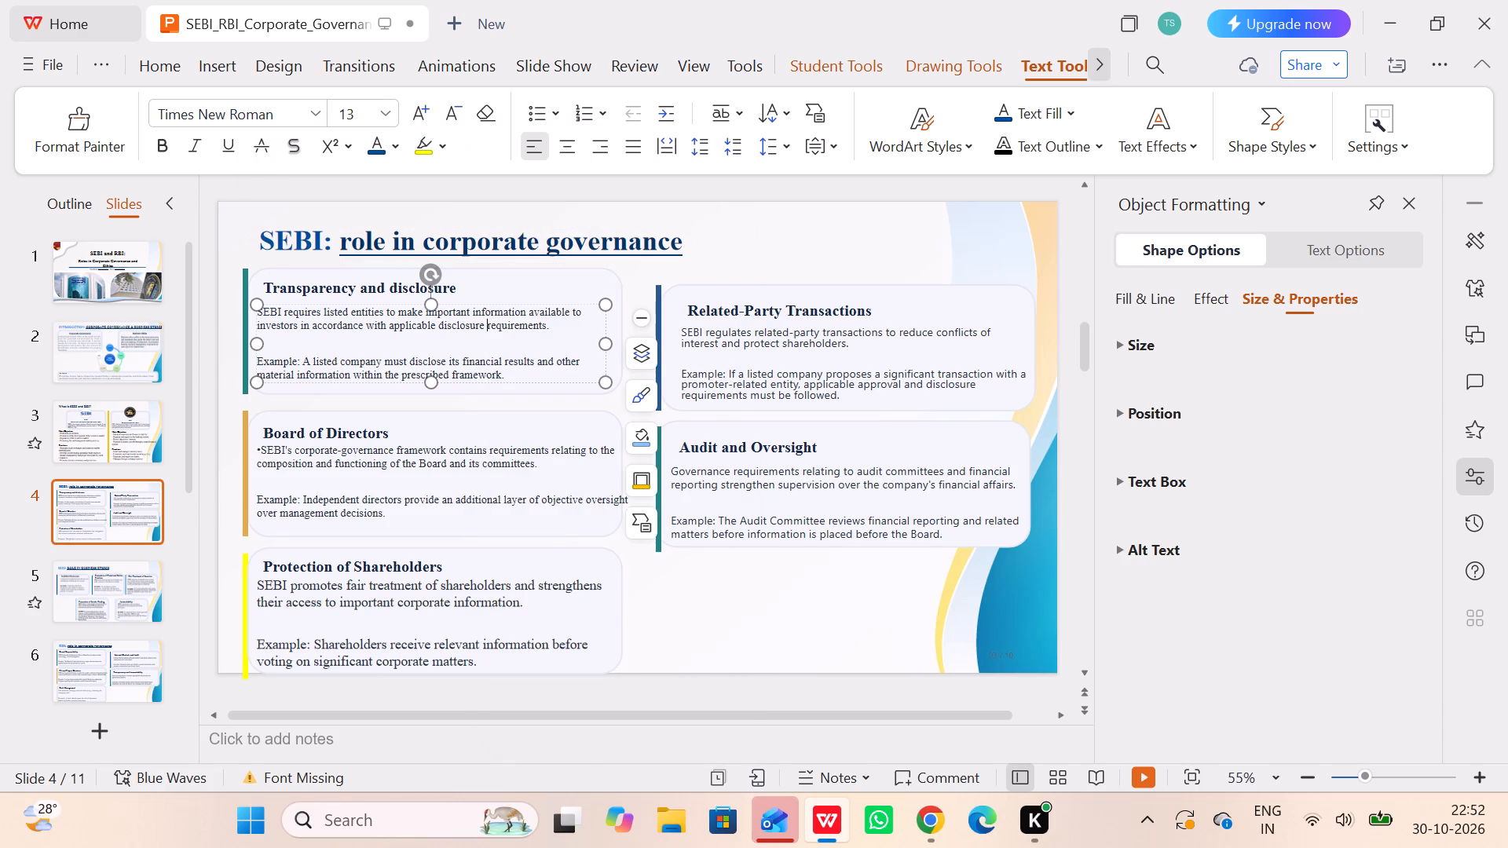
# Recolour "SEBI:" in slide 4's title to Blue, Accent 1, Lighter 40%, comparing it with slide 5's title.
pyautogui.click(92, 567)
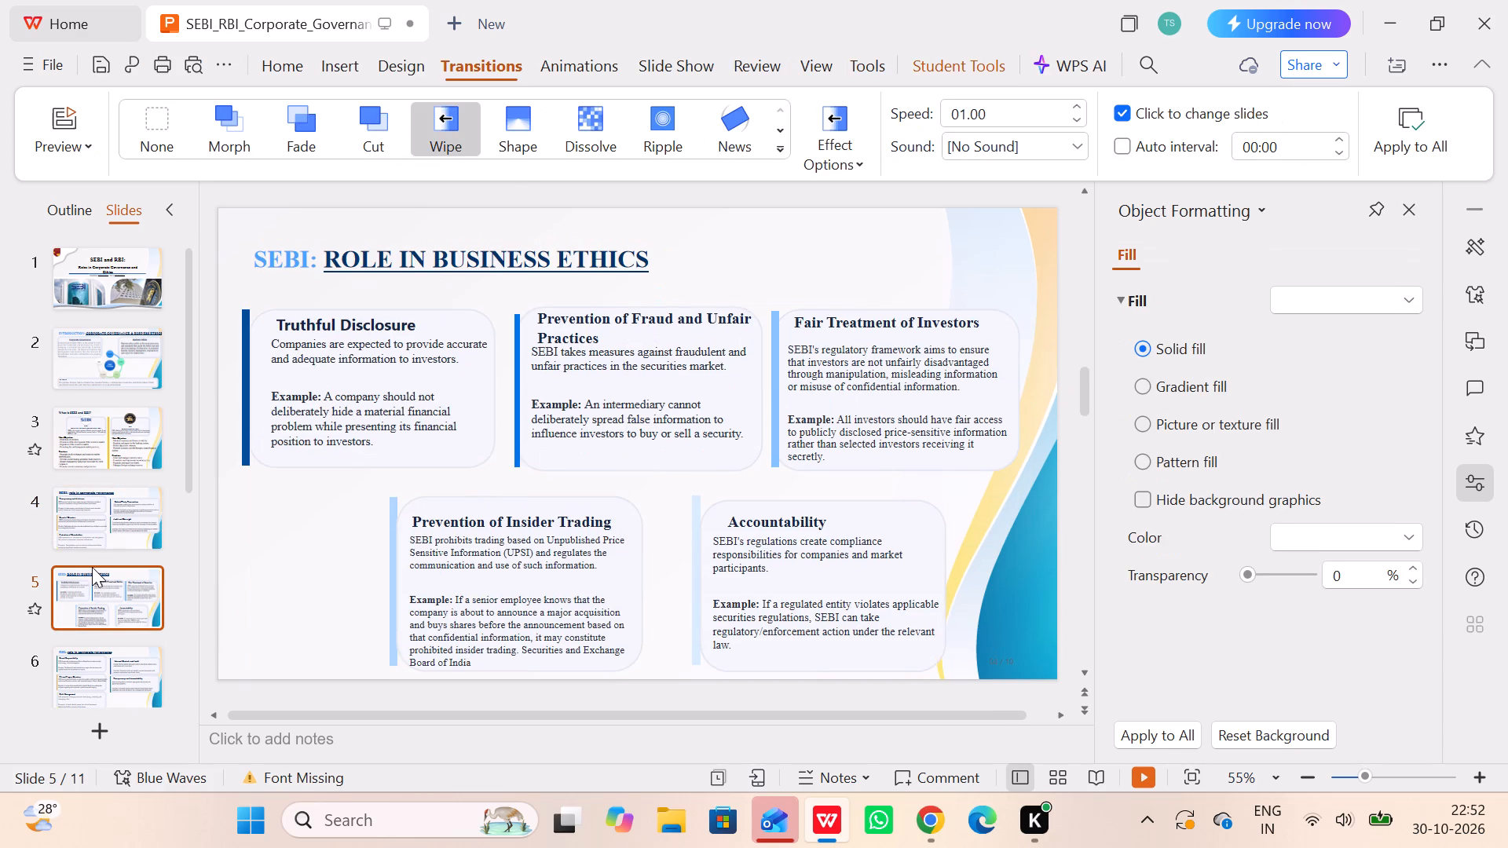
pyautogui.click(82, 521)
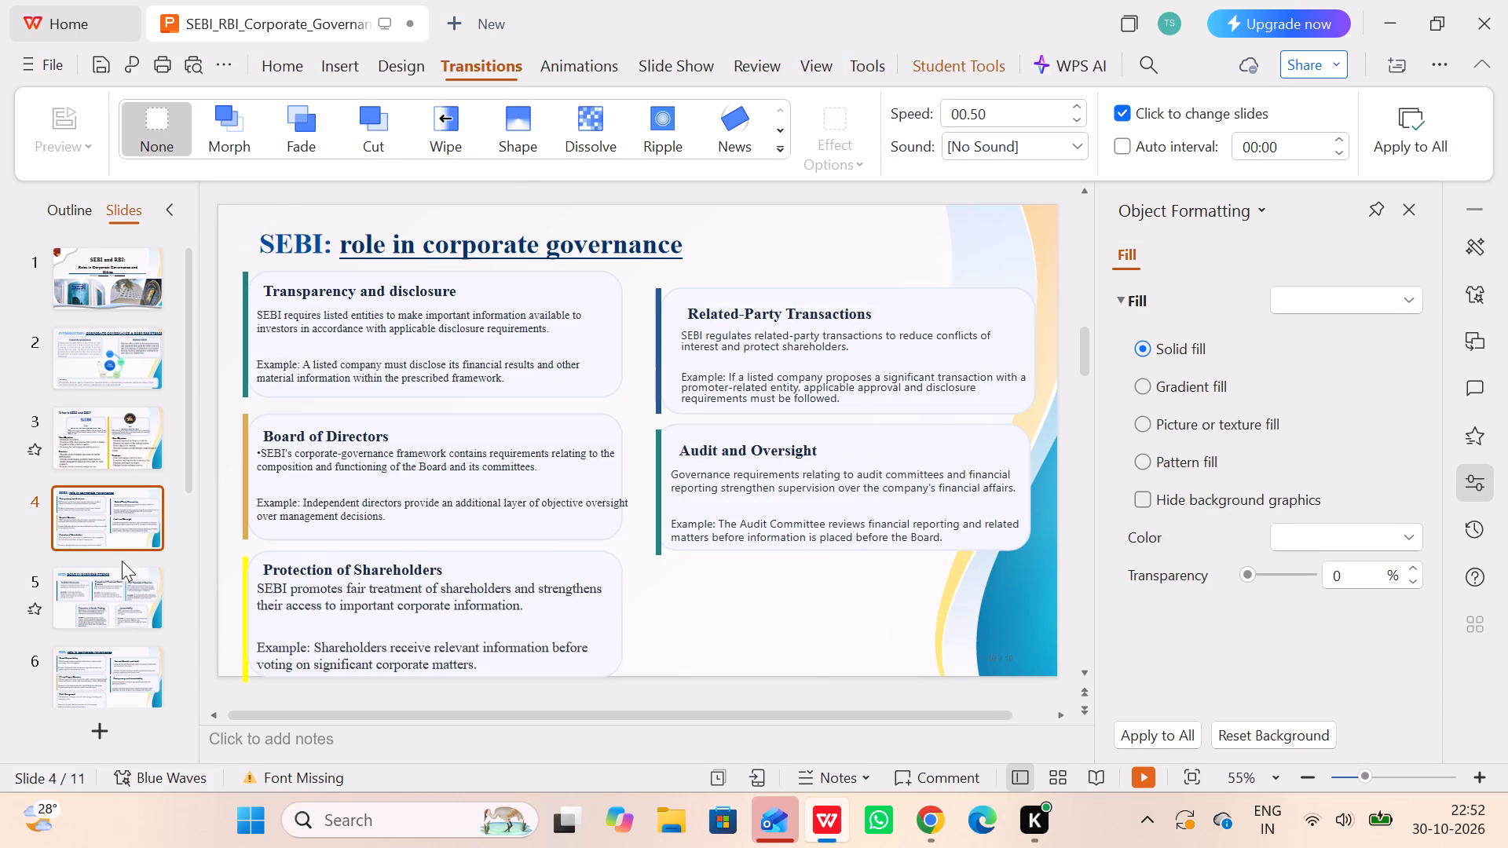
pyautogui.click(103, 584)
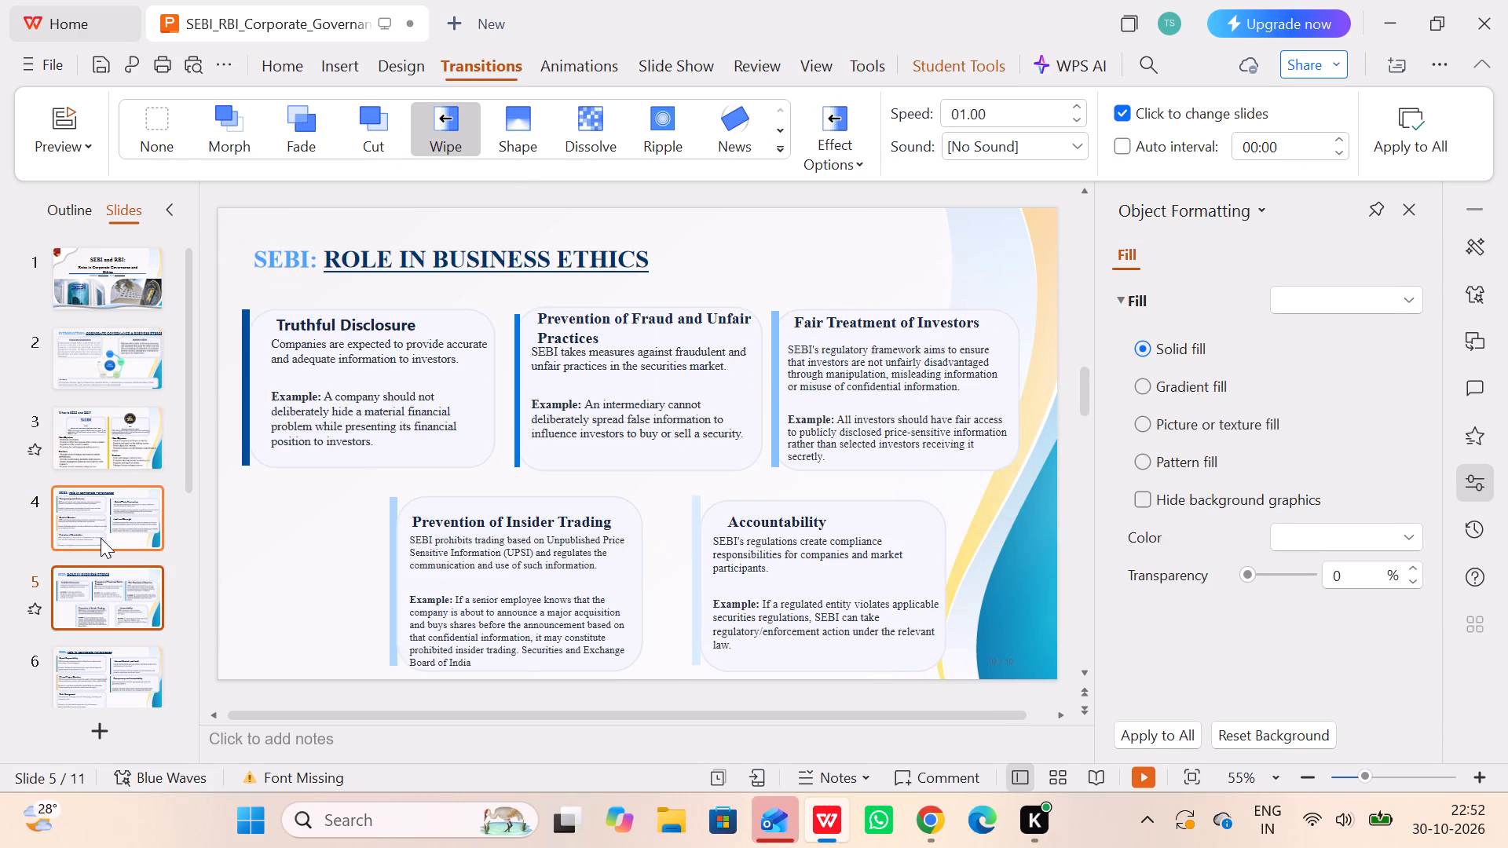
pyautogui.click(101, 533)
pyautogui.moveTo(328, 247); pyautogui.dragTo(258, 242)
pyautogui.click(262, 237)
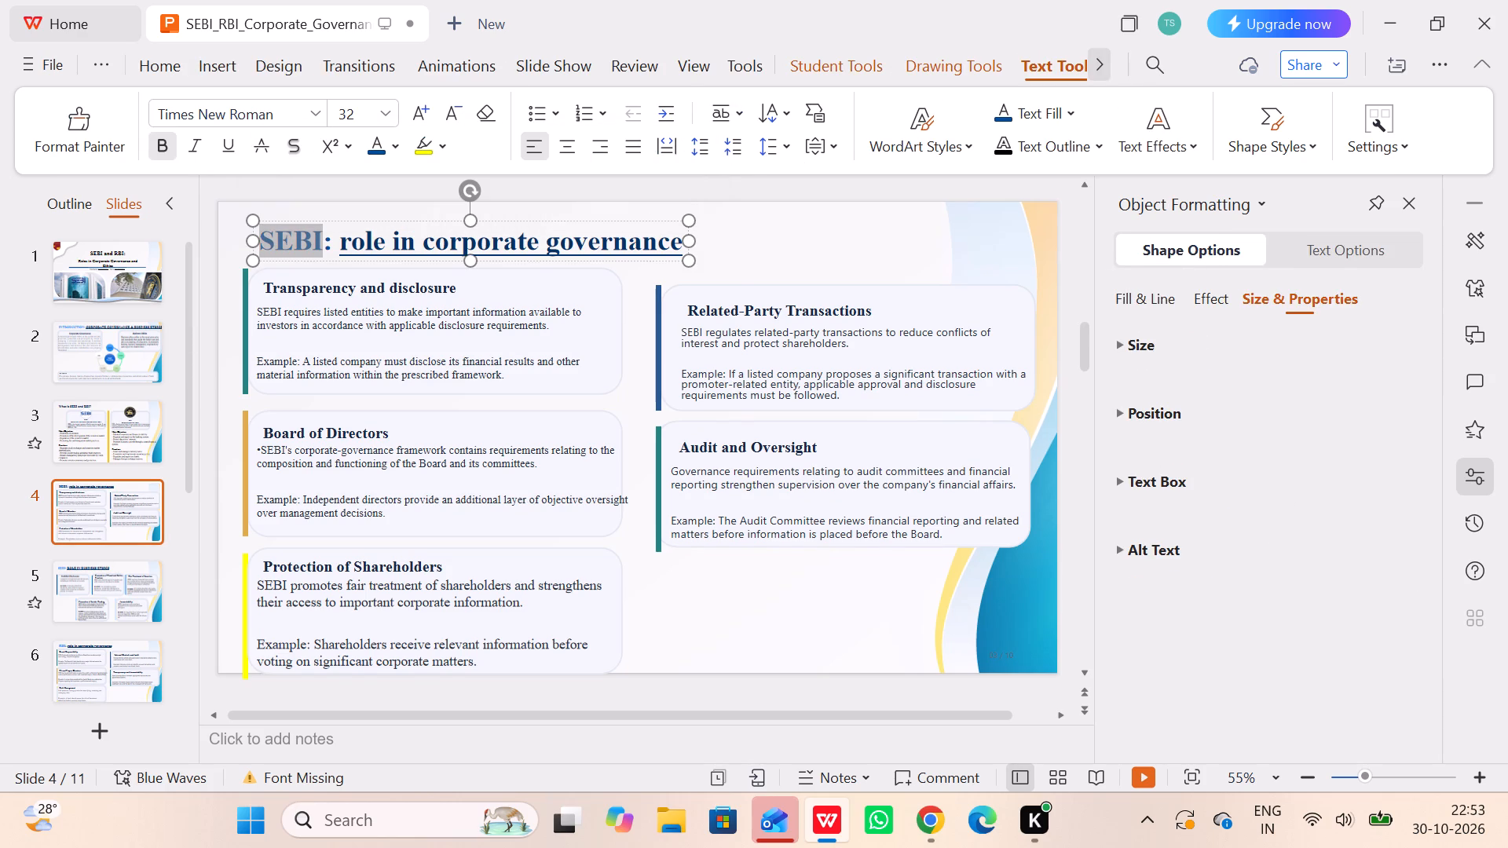
pyautogui.moveTo(262, 237); pyautogui.dragTo(339, 238)
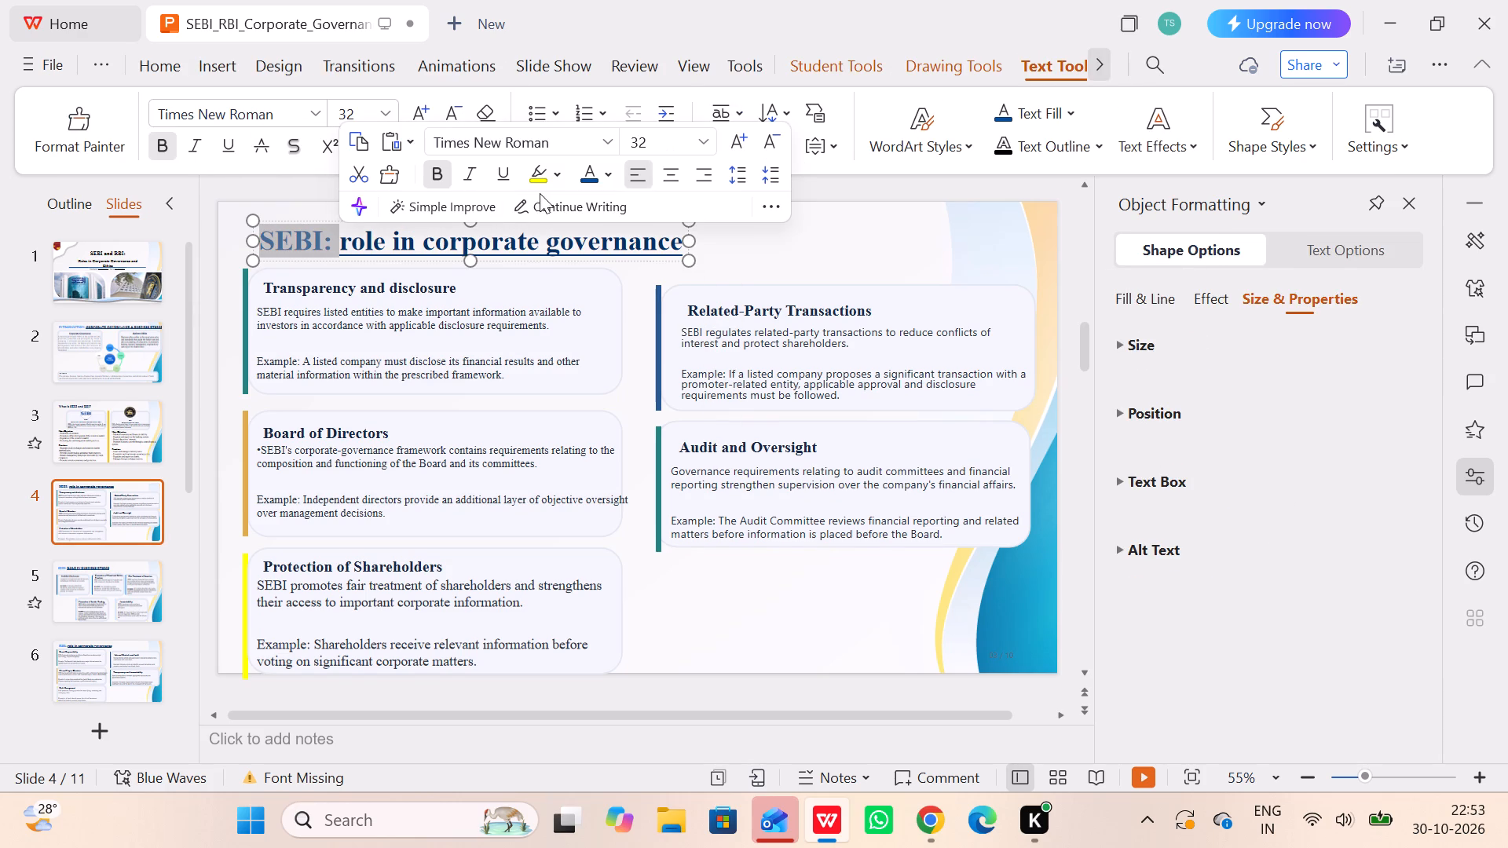
pyautogui.click(606, 174)
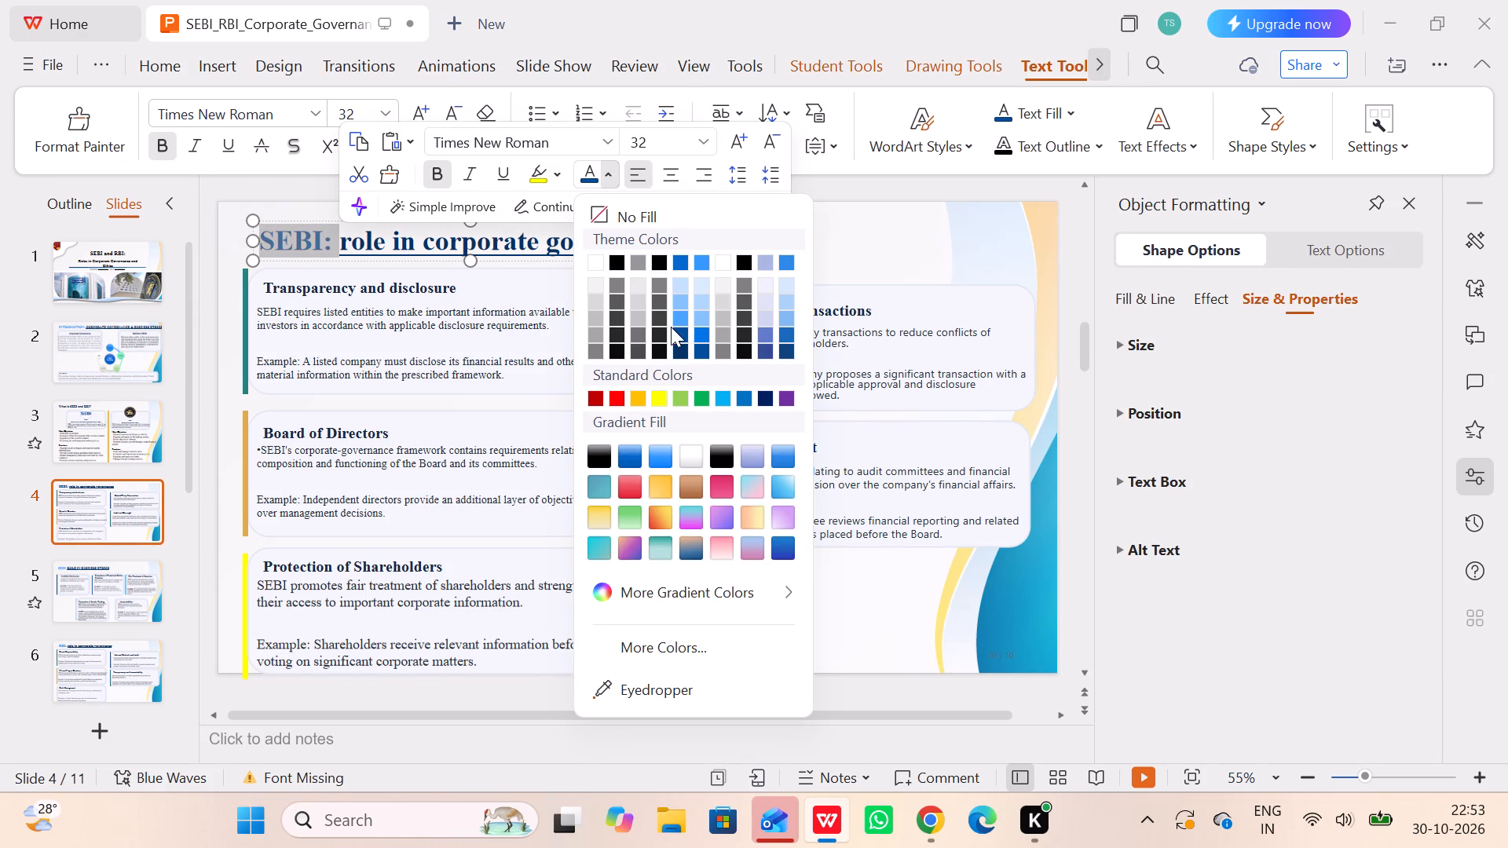
pyautogui.click(677, 320)
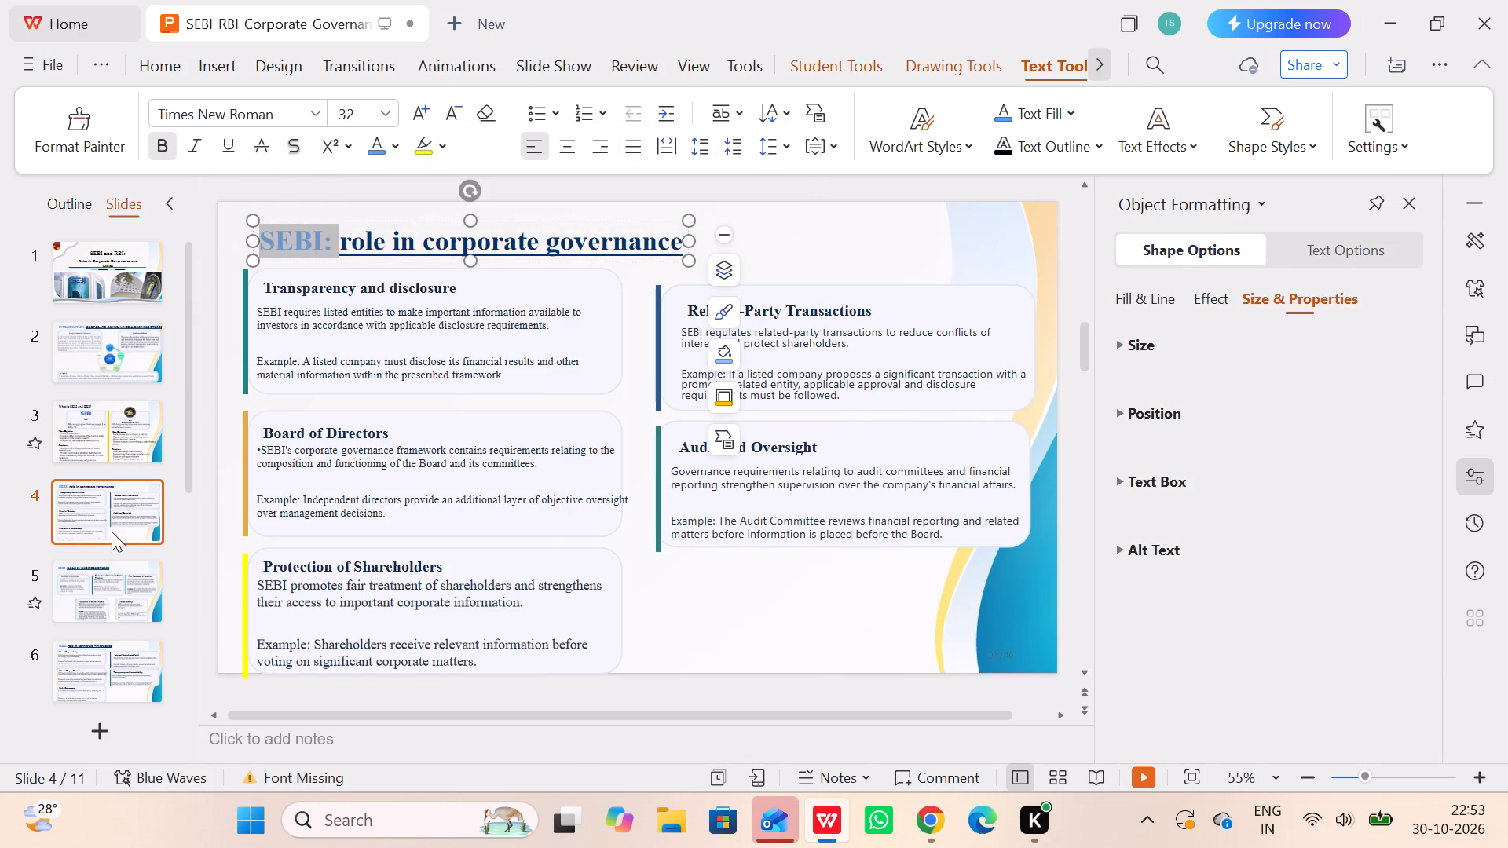
pyautogui.click(94, 576)
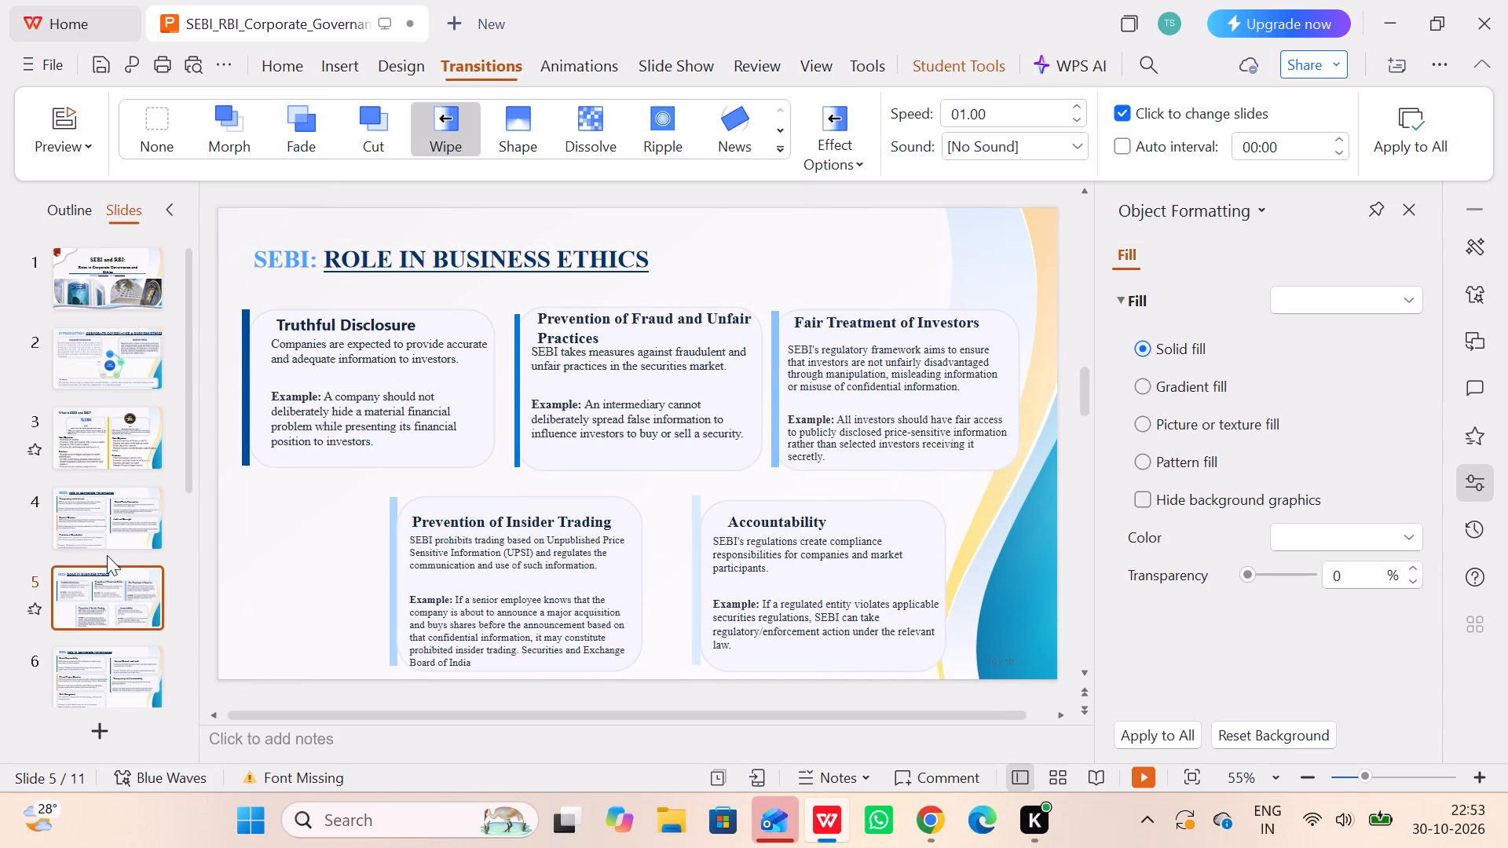
pyautogui.click(106, 533)
pyautogui.click(106, 594)
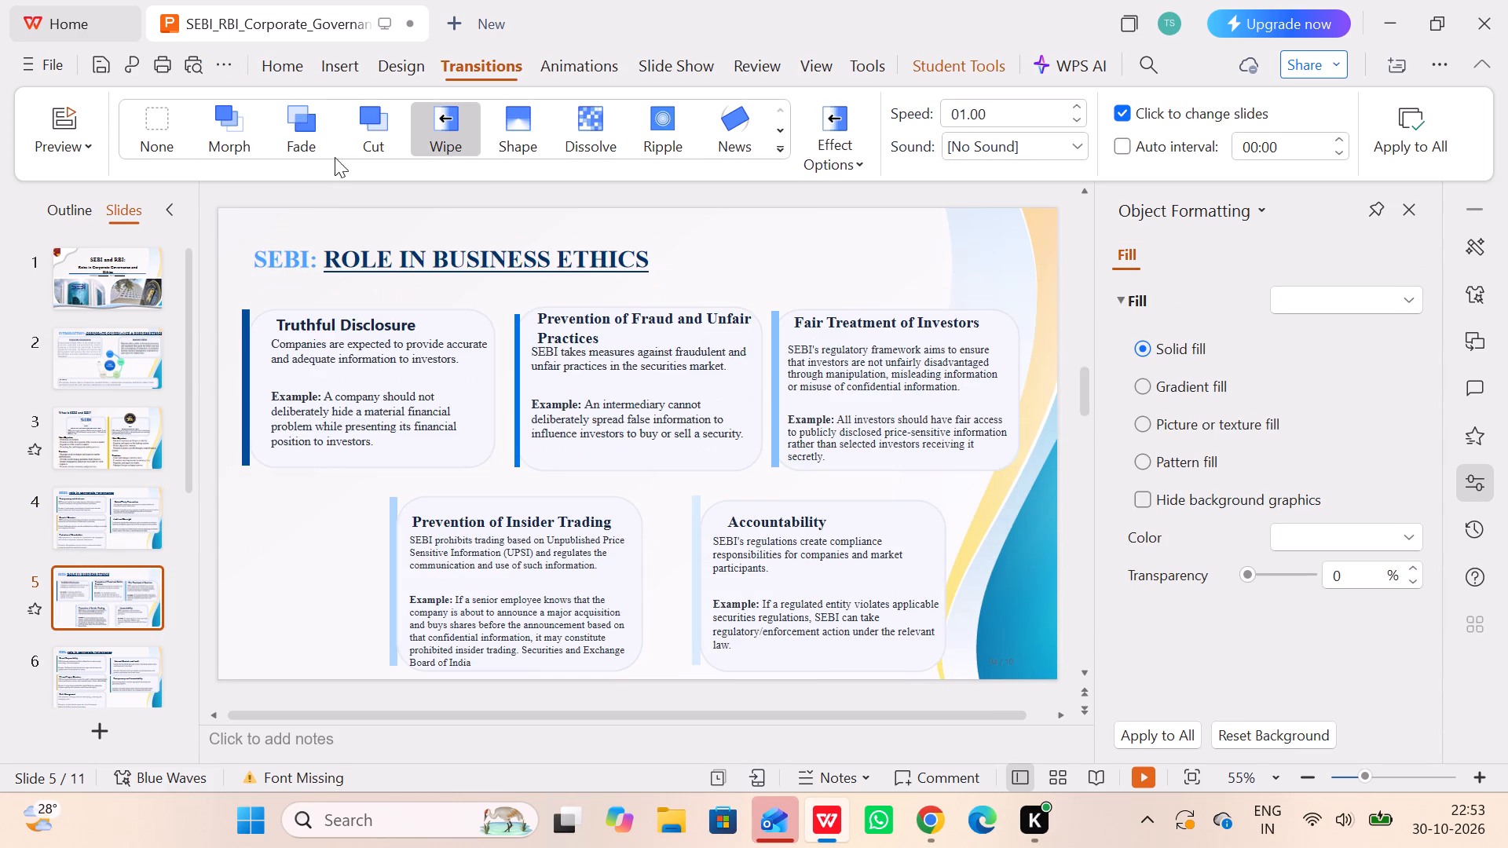
pyautogui.click(208, 426)
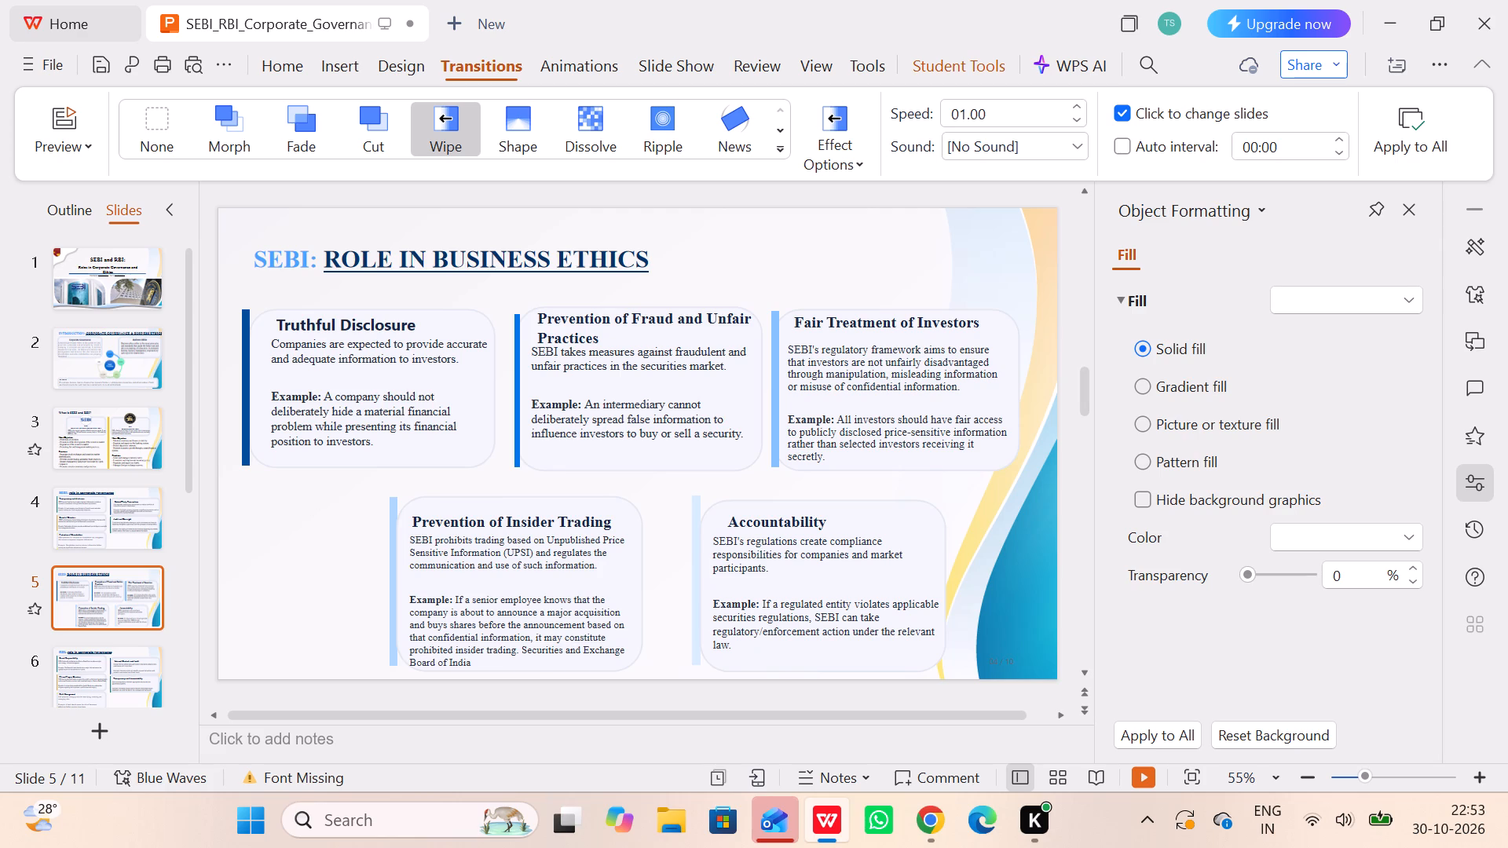
# Close the Object Formatting pane to enlarge the slide view.
pyautogui.click(1401, 211)
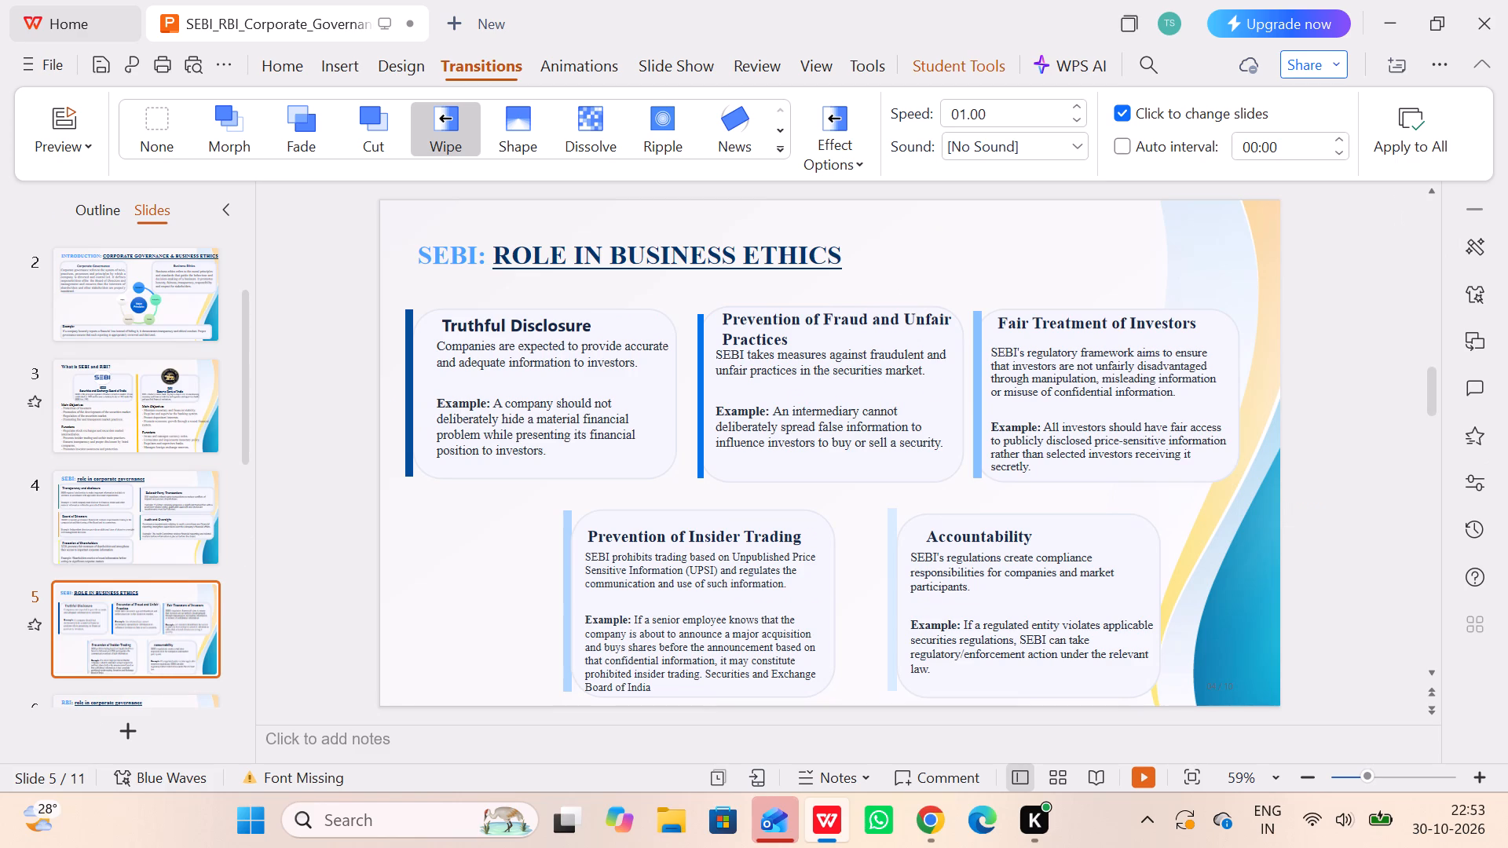
# Delete the teal bar across the top of slide 11, the references slide.
pyautogui.scroll(-5, 174, 547)
pyautogui.scroll(3, 148, 480)
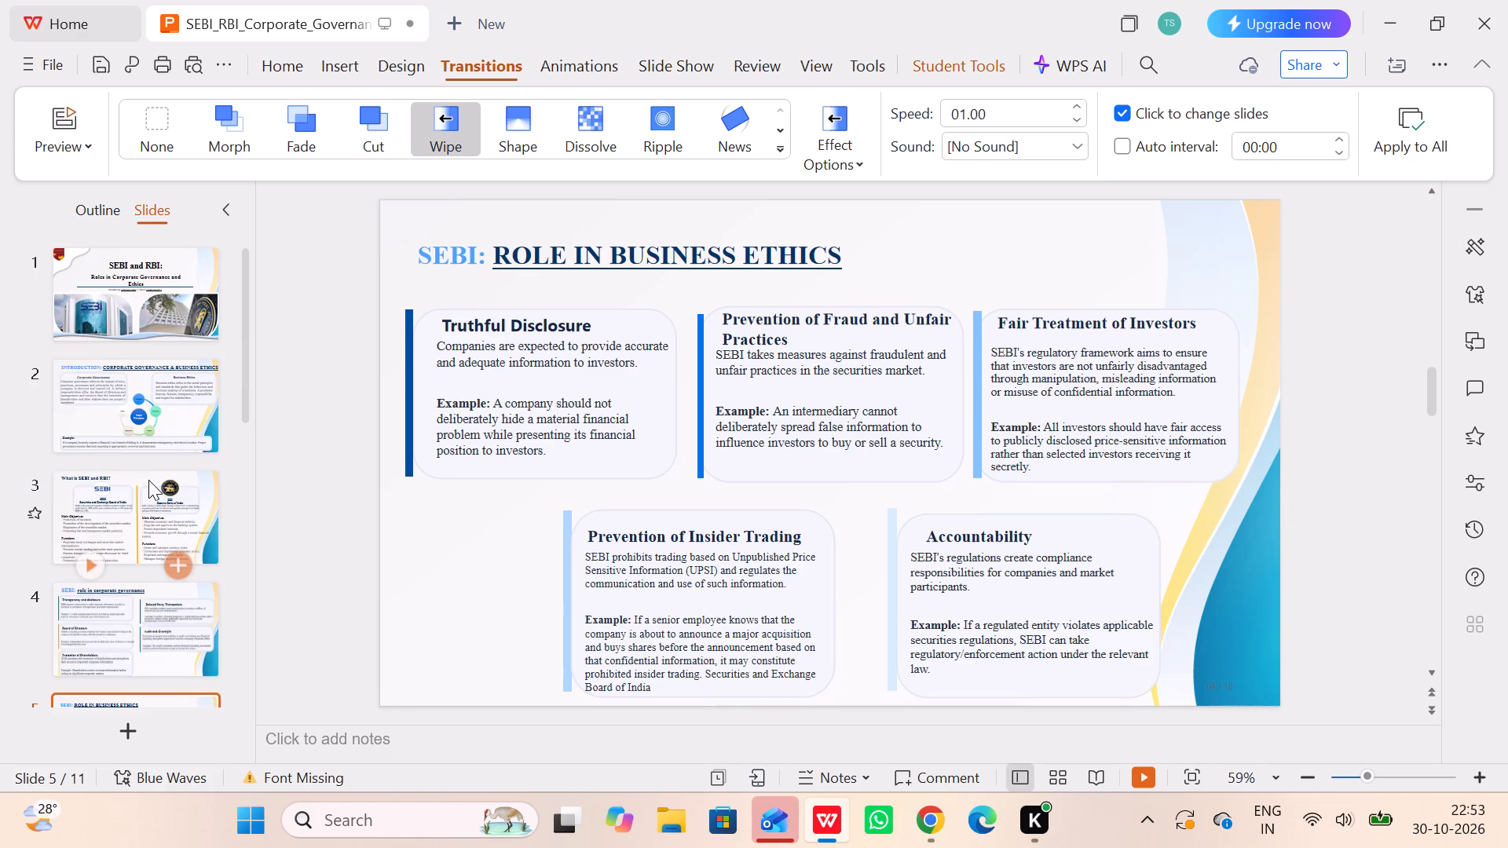
pyautogui.scroll(1, 148, 480)
pyautogui.scroll(-7, 148, 480)
pyautogui.doubleClick(144, 639)
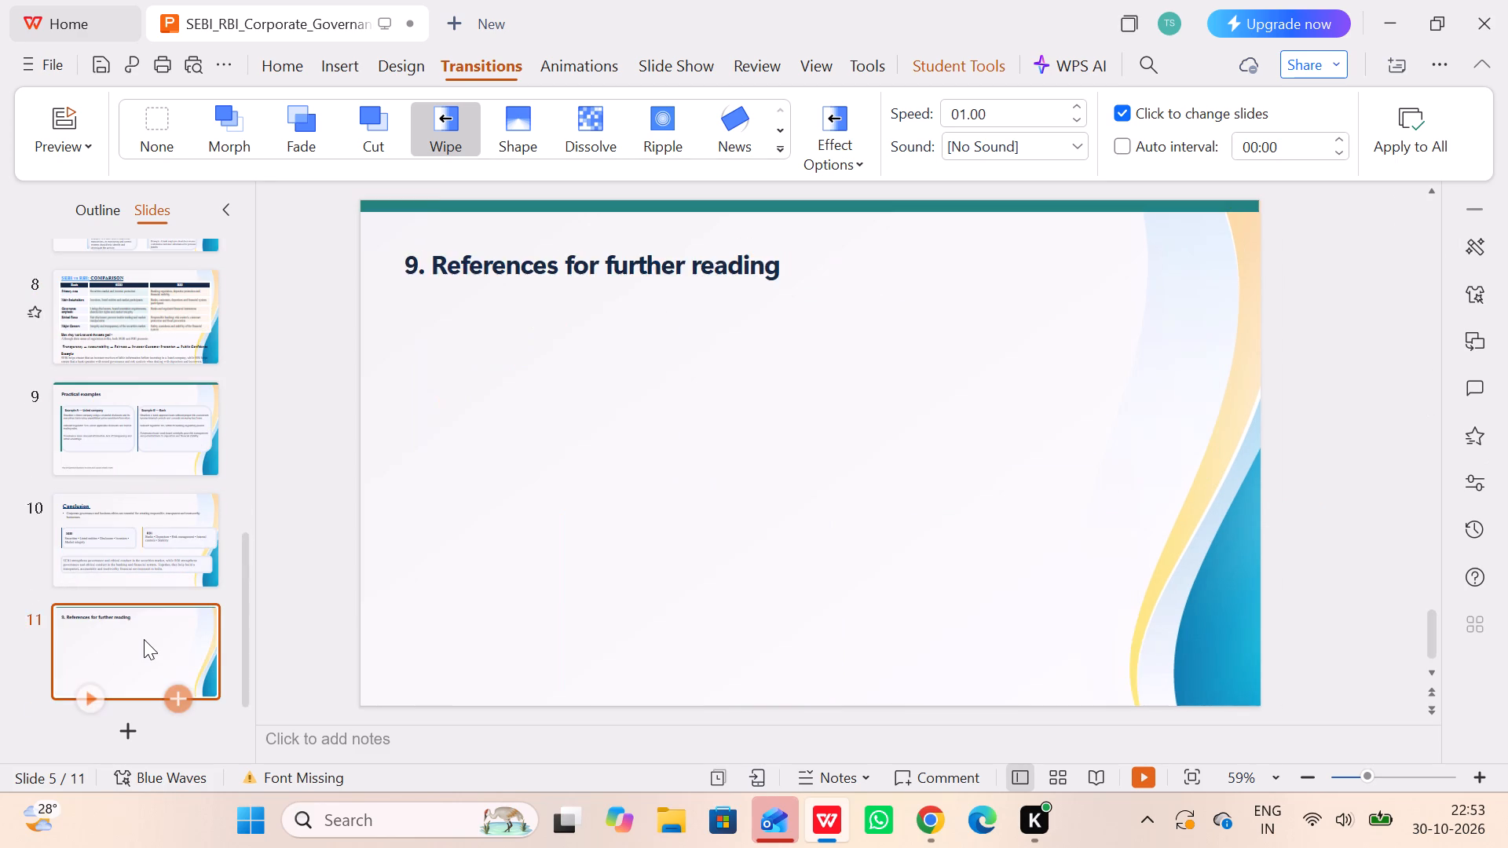
pyautogui.click(144, 639)
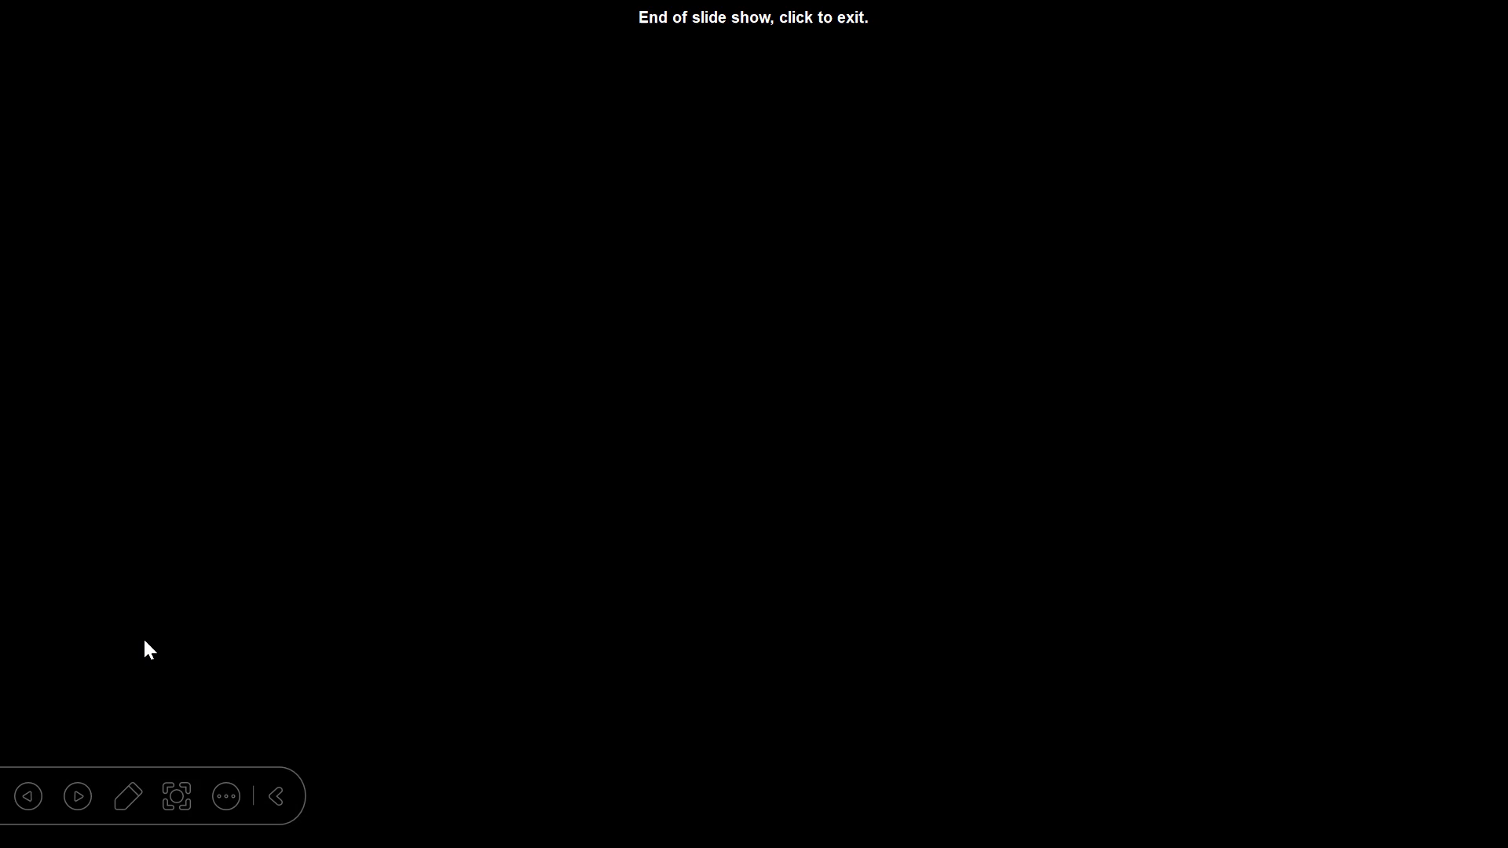
pyautogui.press('Escape')
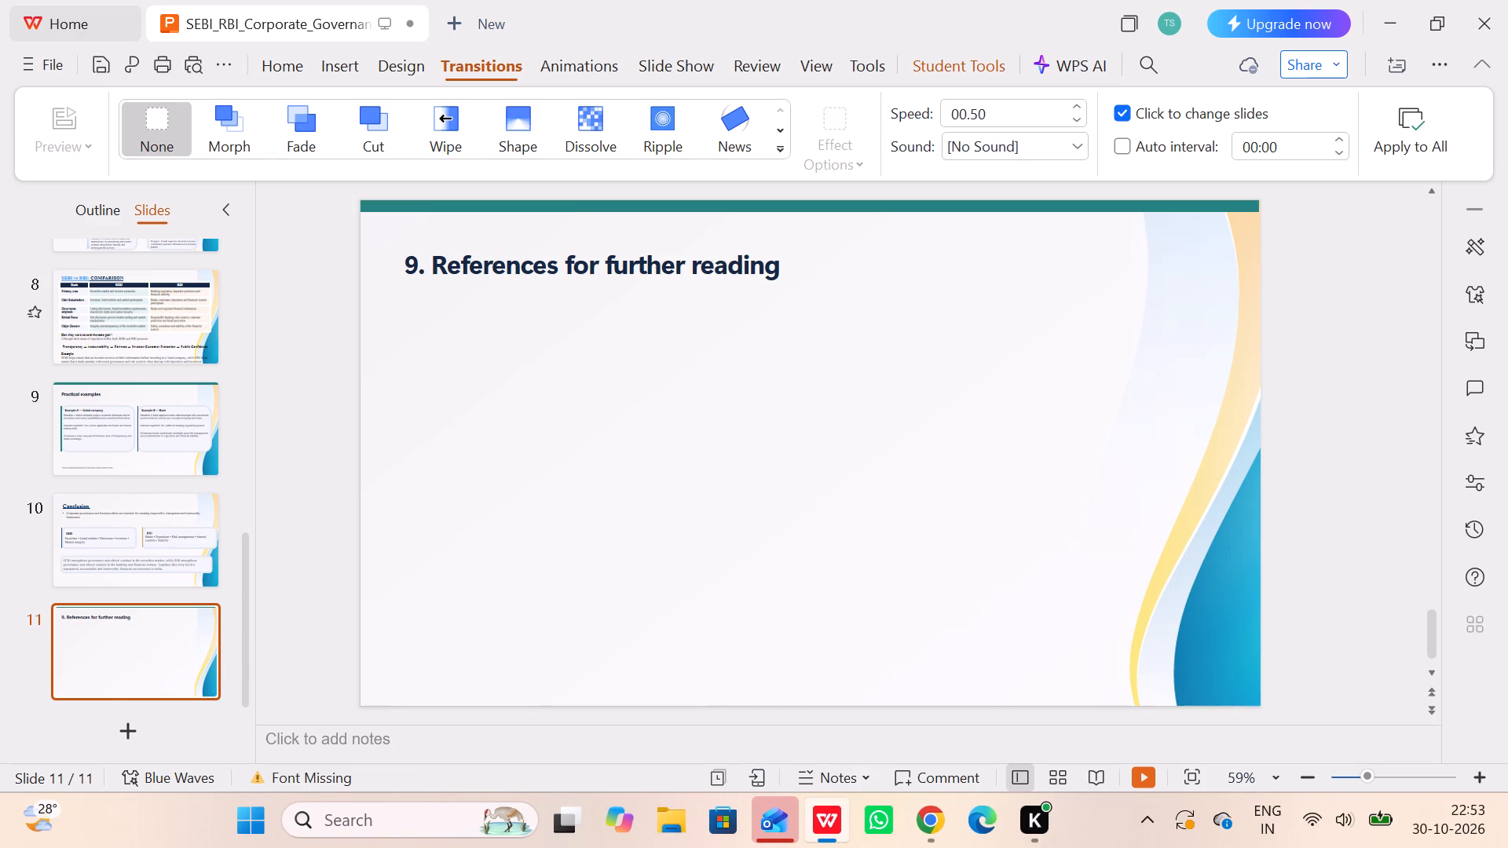
pyautogui.click(811, 202)
pyautogui.press('BackSpace')
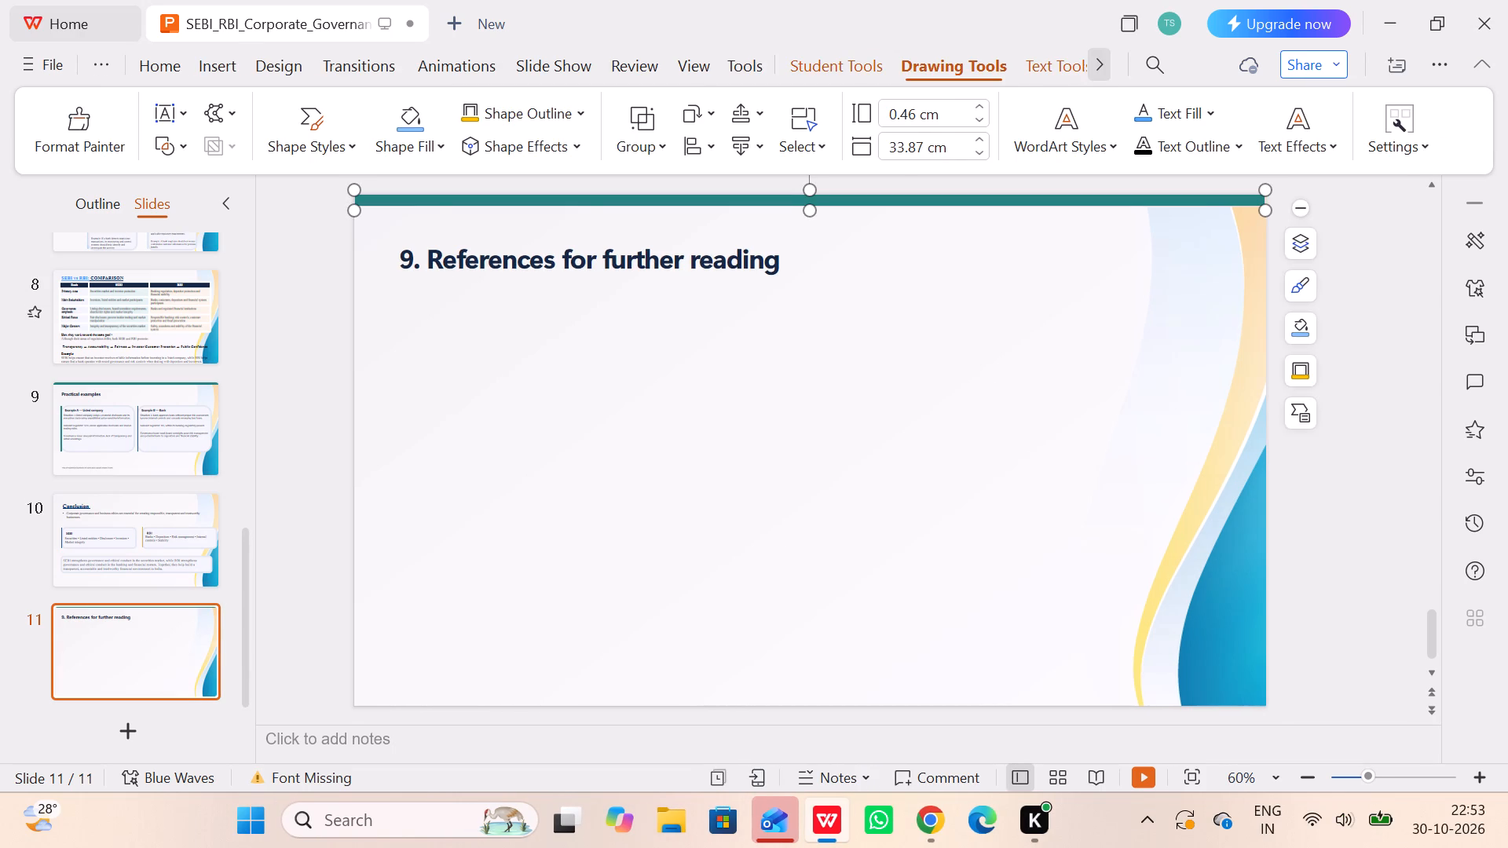
# Replace slide 11's title "9. References for further reading" with "THANK YOU".
pyautogui.click(773, 269)
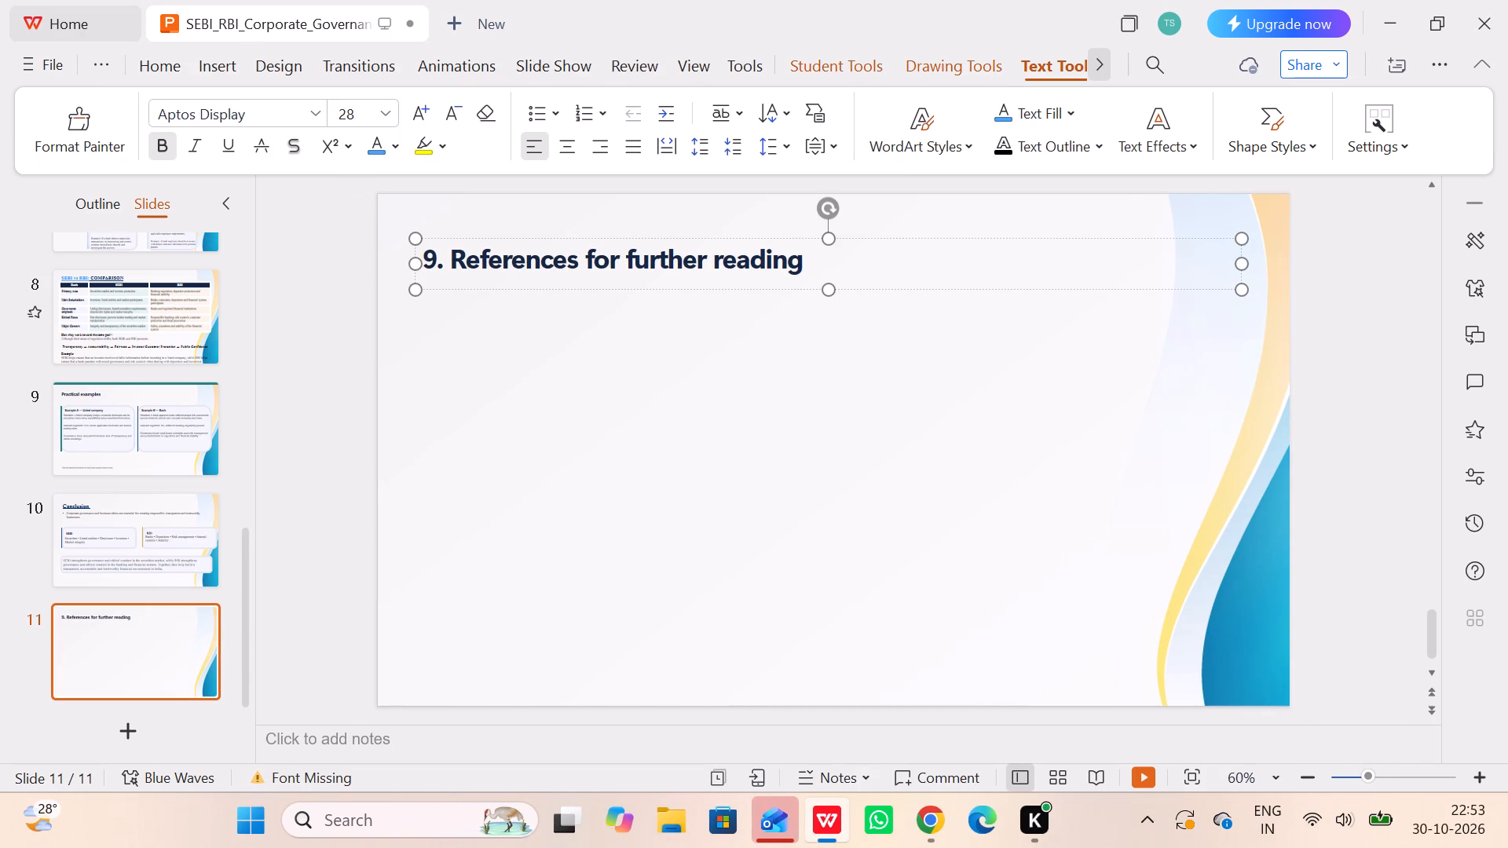
pyautogui.moveTo(802, 260); pyautogui.dragTo(419, 248)
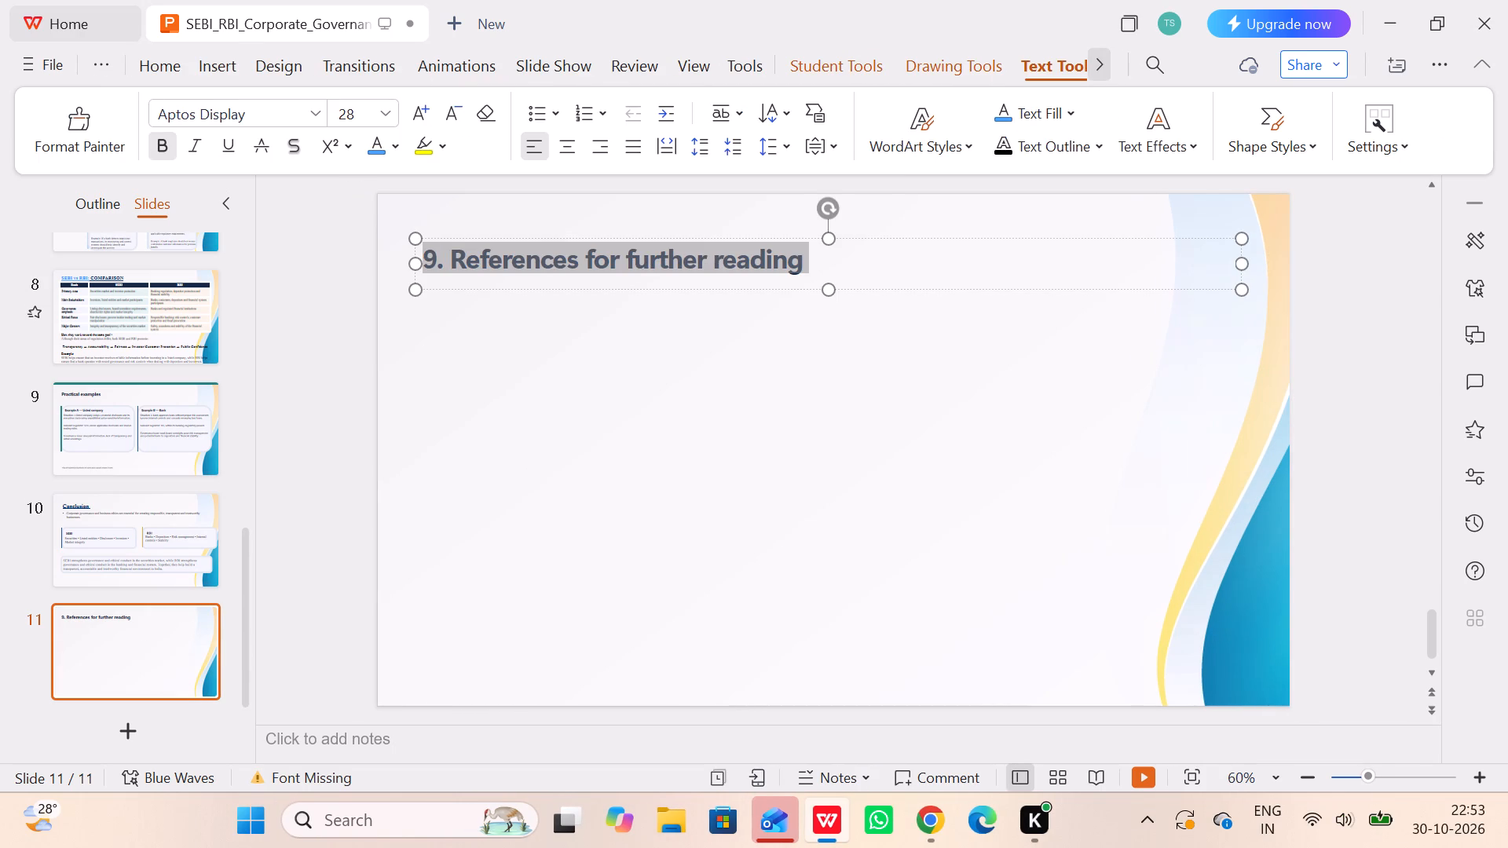
pyautogui.moveTo(419, 248); pyautogui.dragTo(418, 248)
pyautogui.write('THANK YOU')
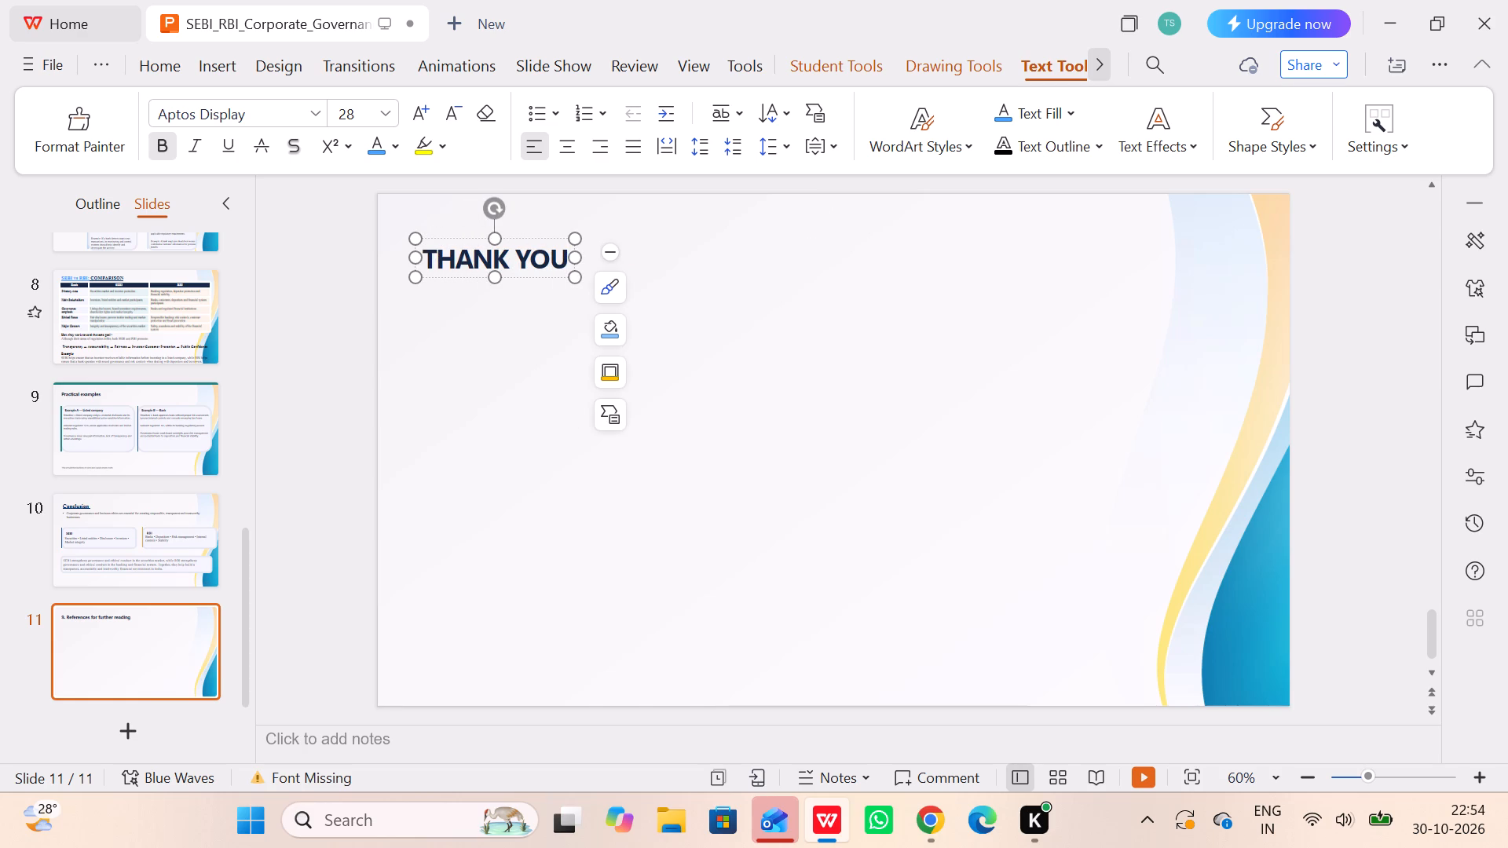
# Set slide 11's "THANK YOU" text to Times New Roman at size 40.
pyautogui.moveTo(431, 257); pyautogui.dragTo(569, 263)
pyautogui.click(569, 263)
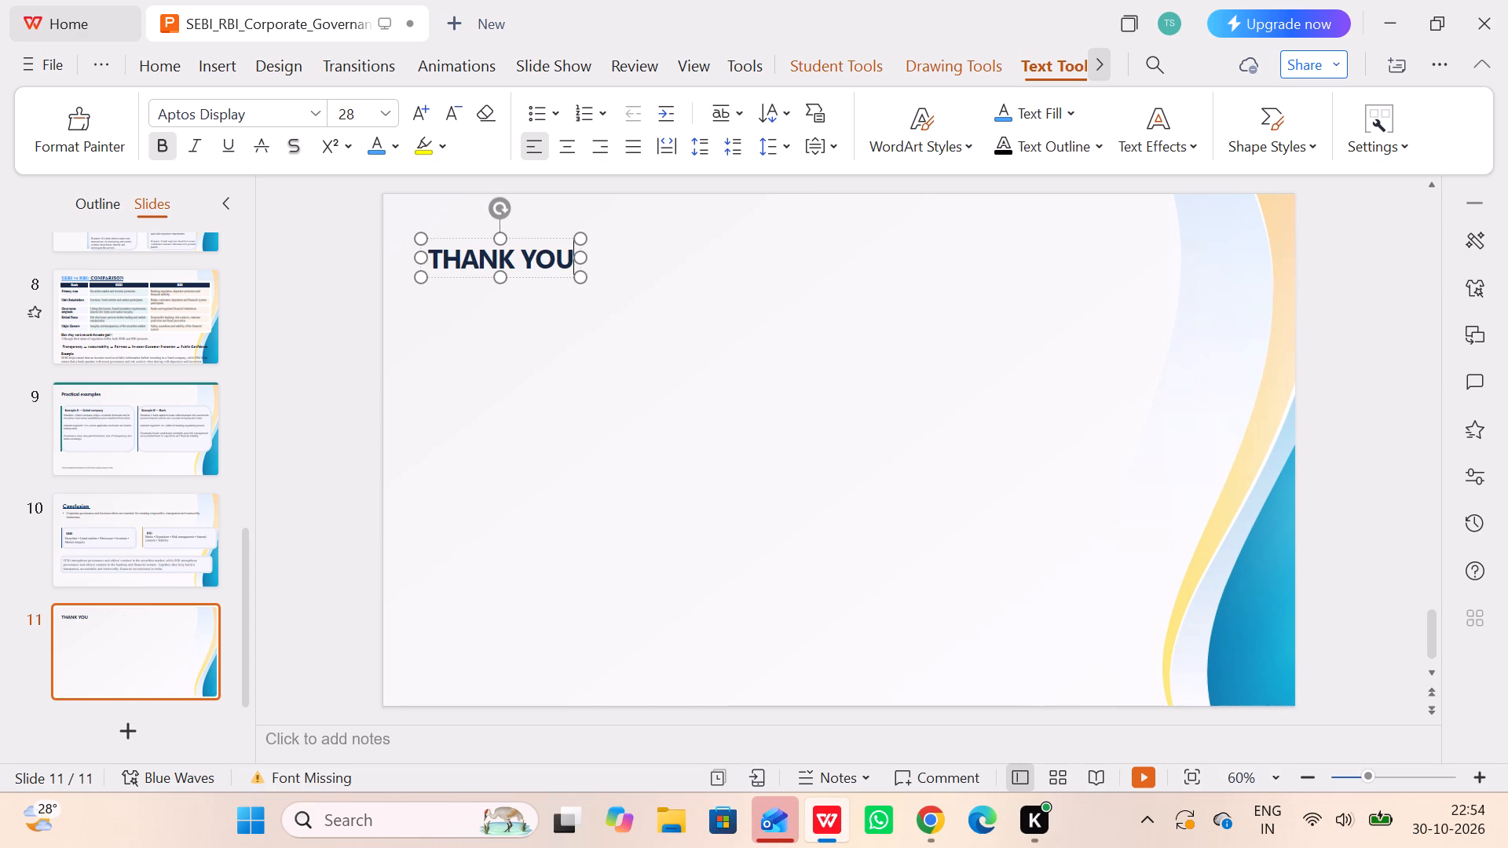
pyautogui.click(556, 273)
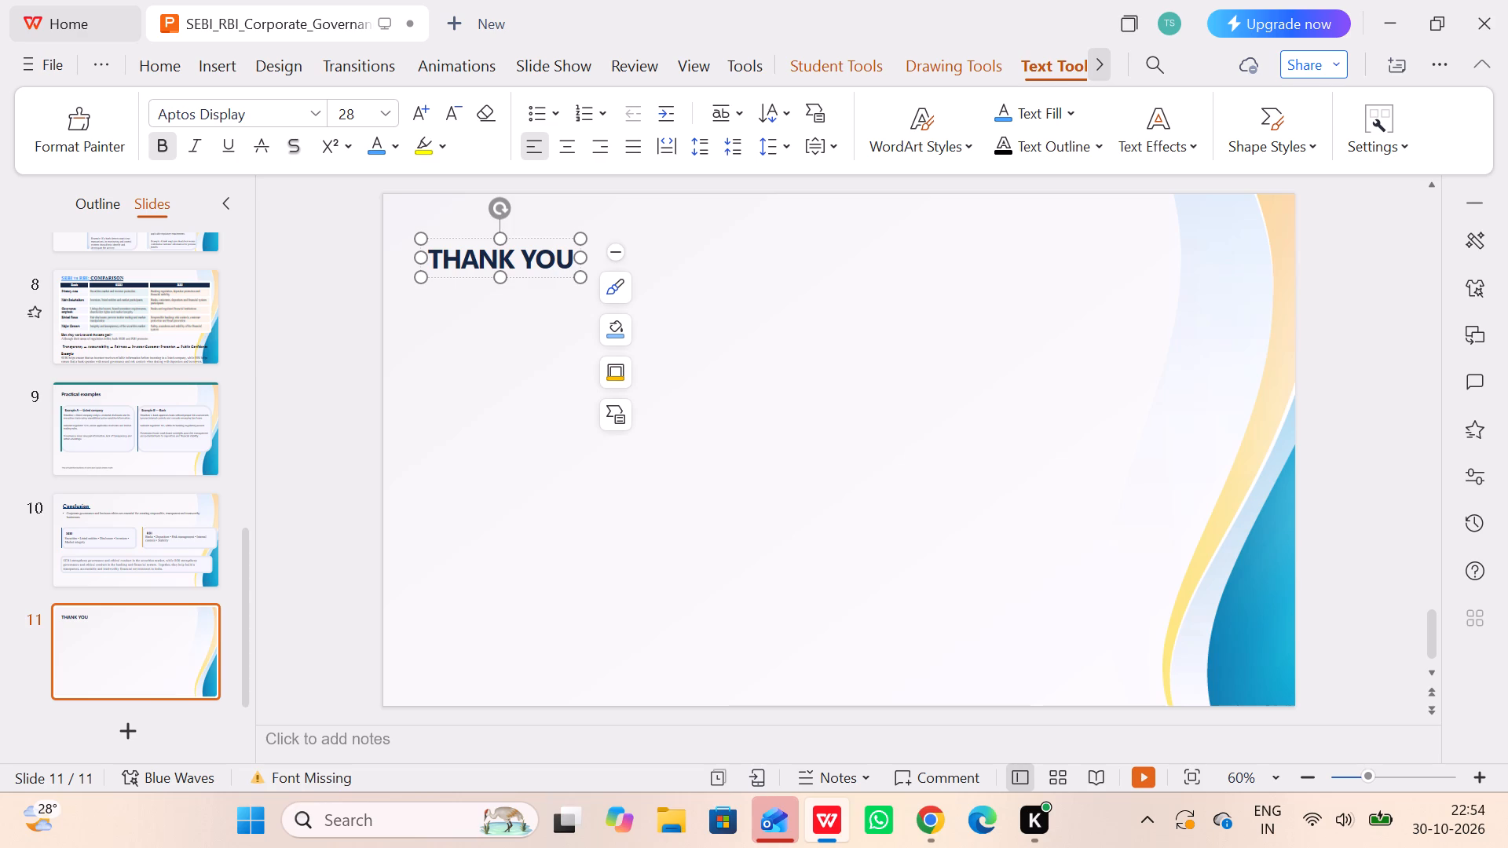
pyautogui.click(529, 278)
pyautogui.click(322, 114)
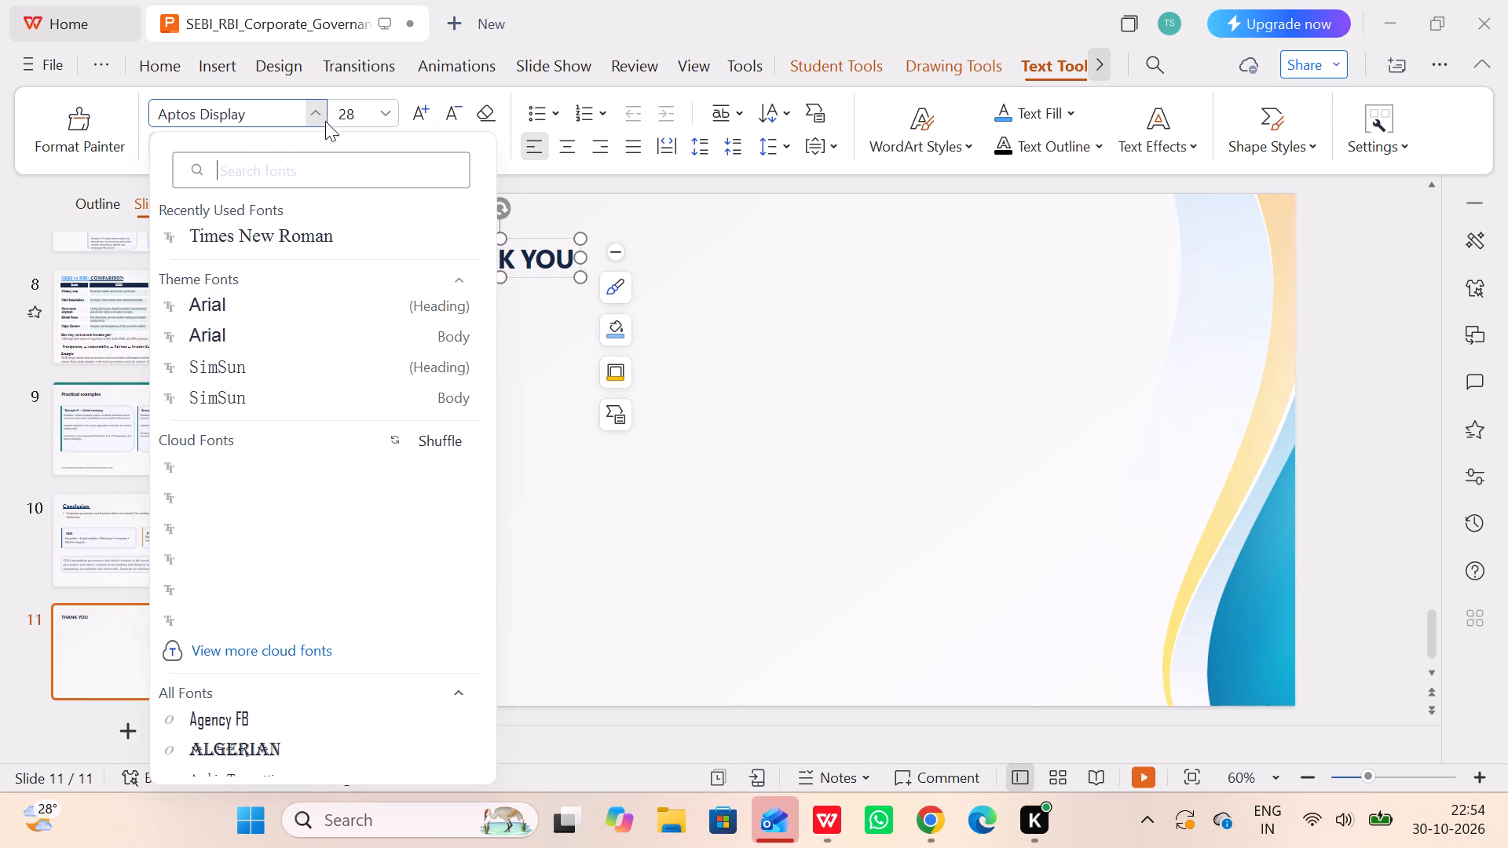
pyautogui.click(340, 243)
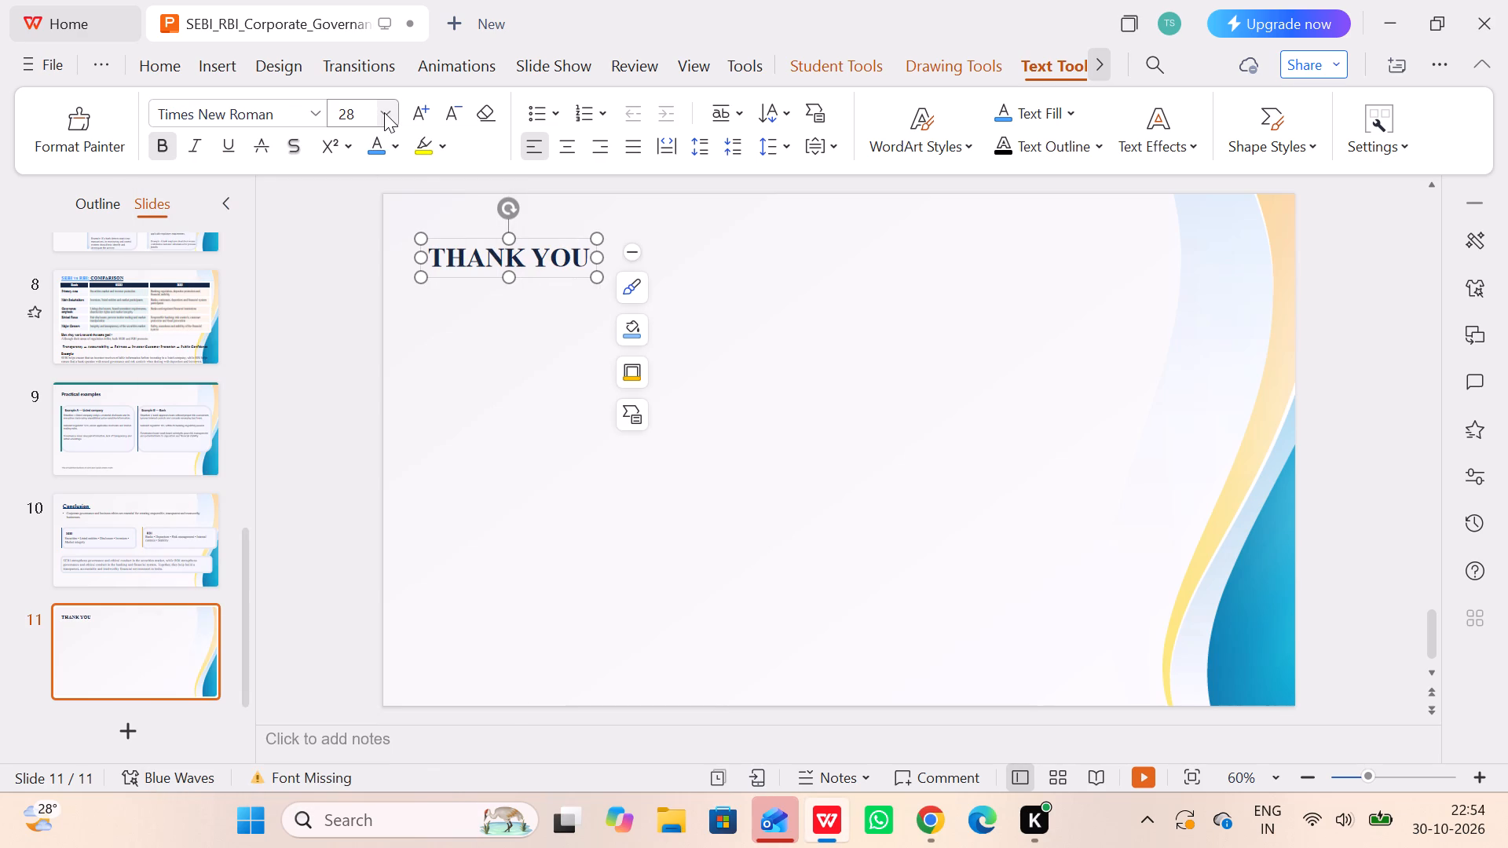
pyautogui.click(384, 112)
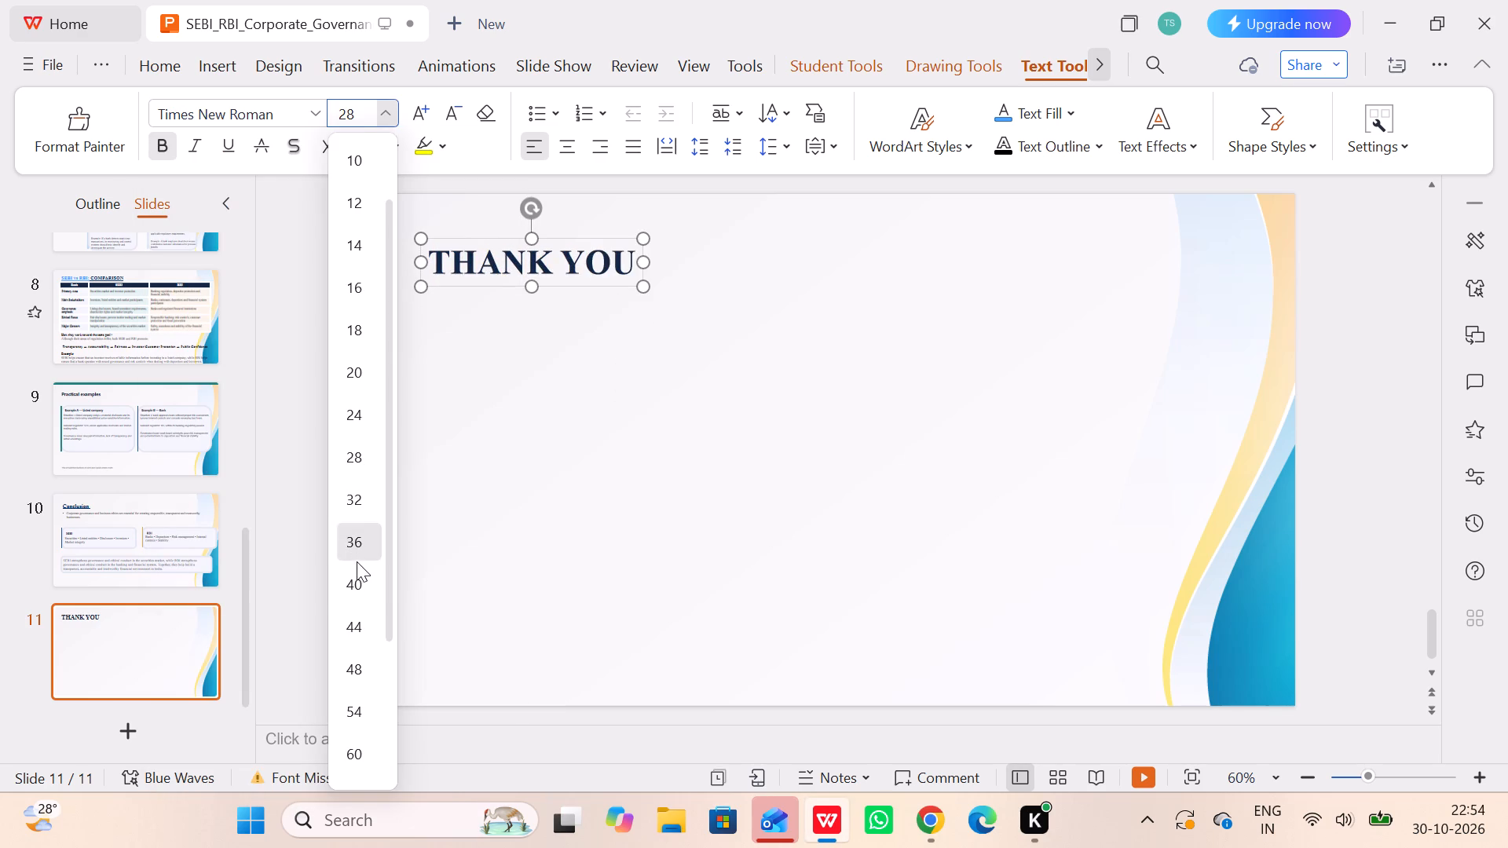
pyautogui.click(357, 576)
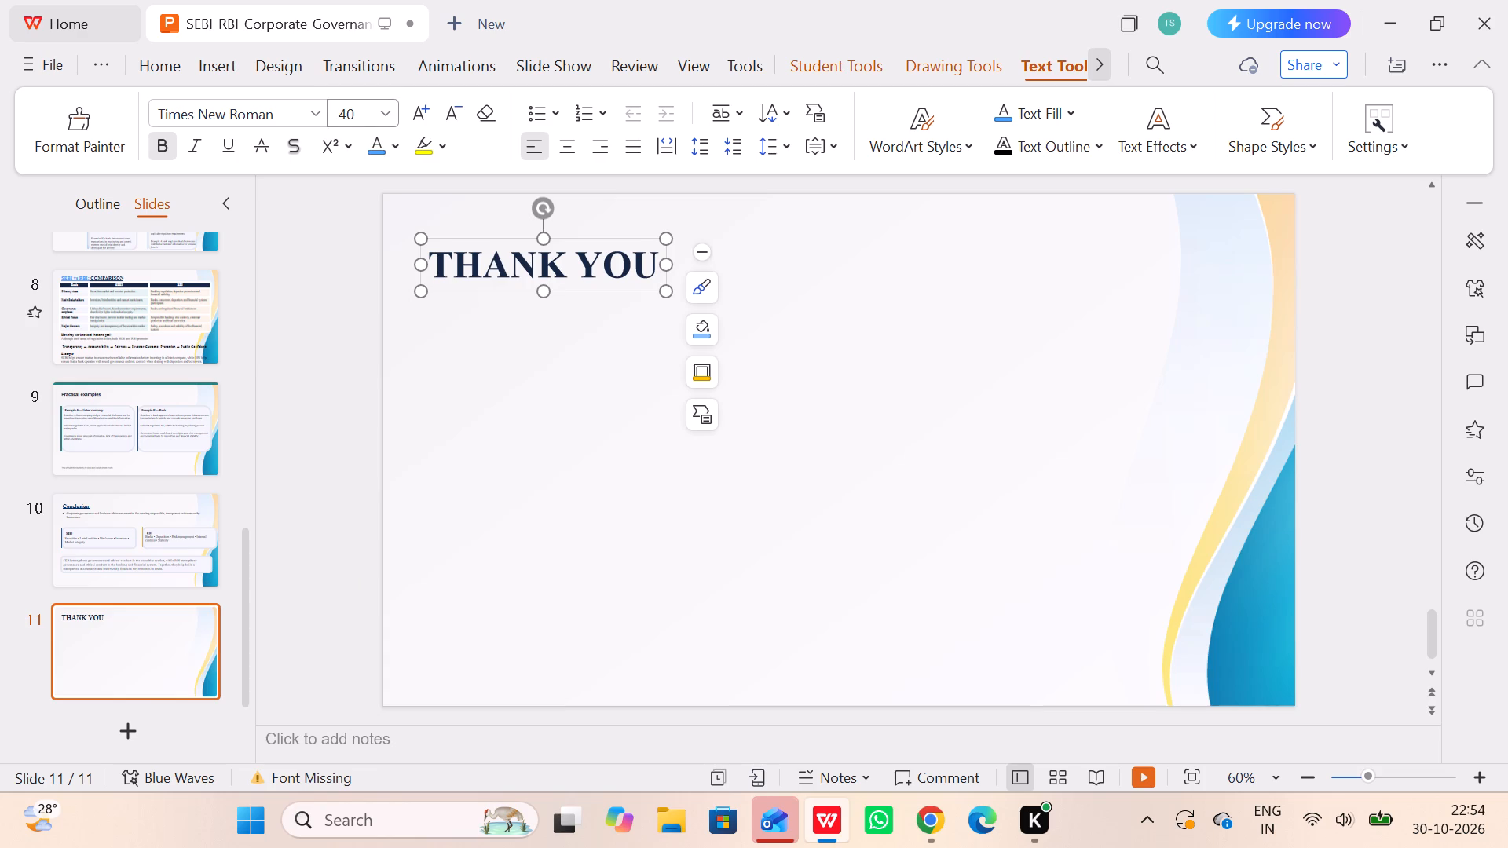
# Recolour the "THANK YOU" text with a darker shade of the theme's Accent 1 blue.
pyautogui.click(375, 143)
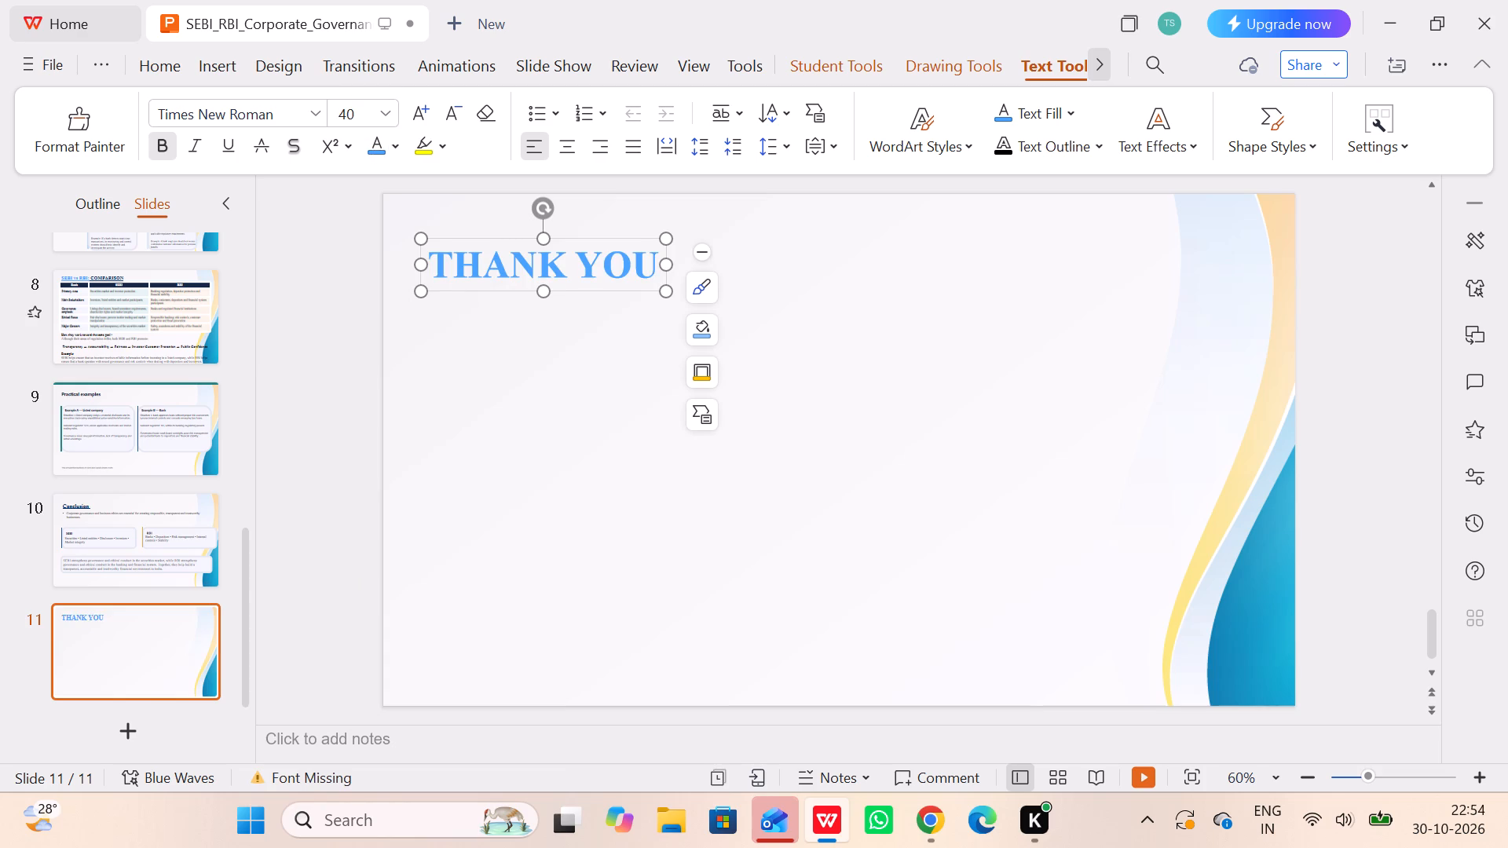
pyautogui.click(395, 144)
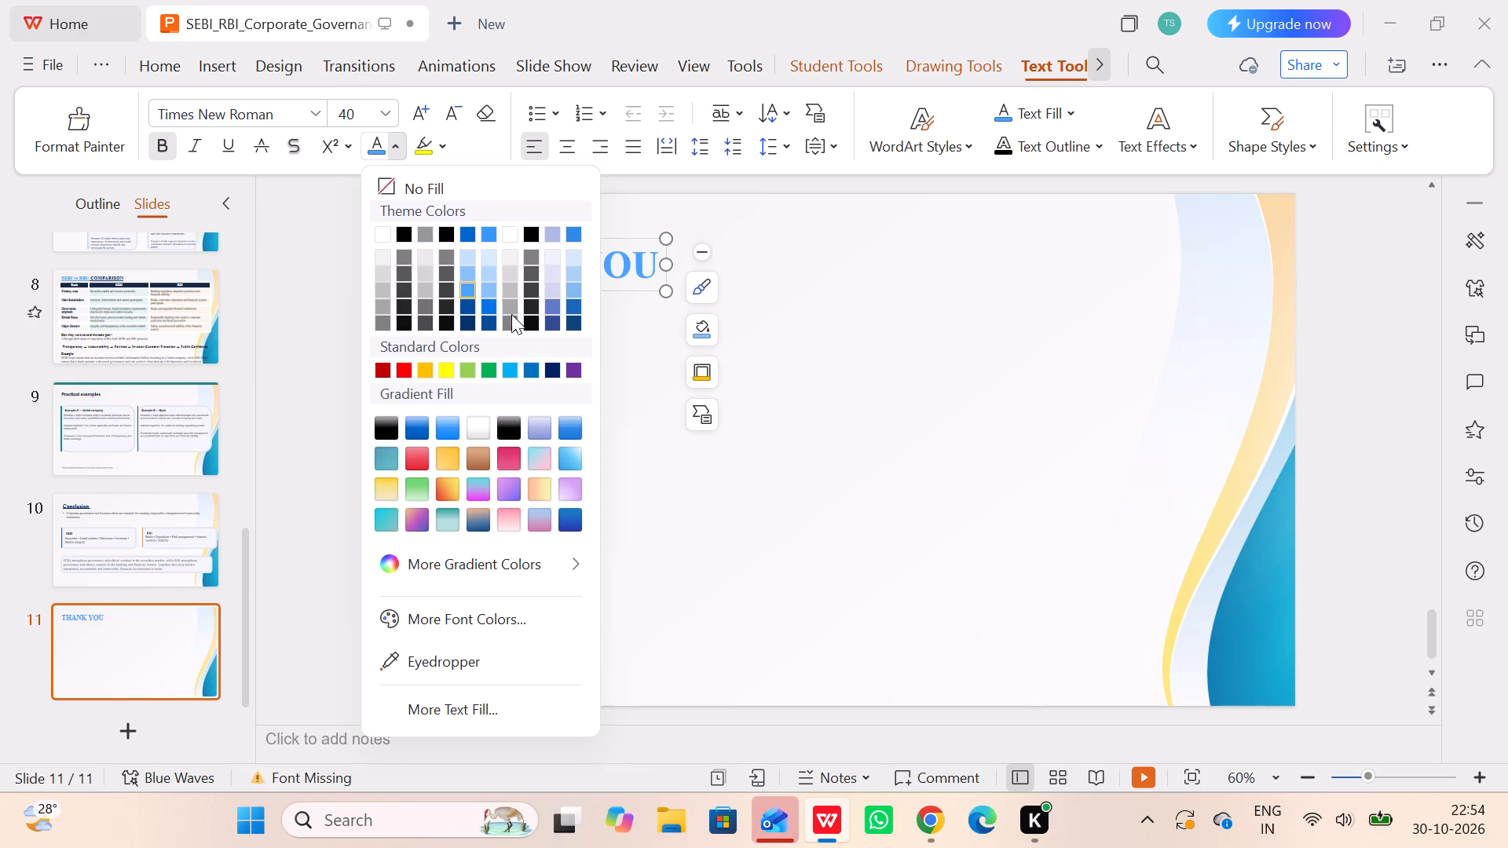
pyautogui.click(472, 300)
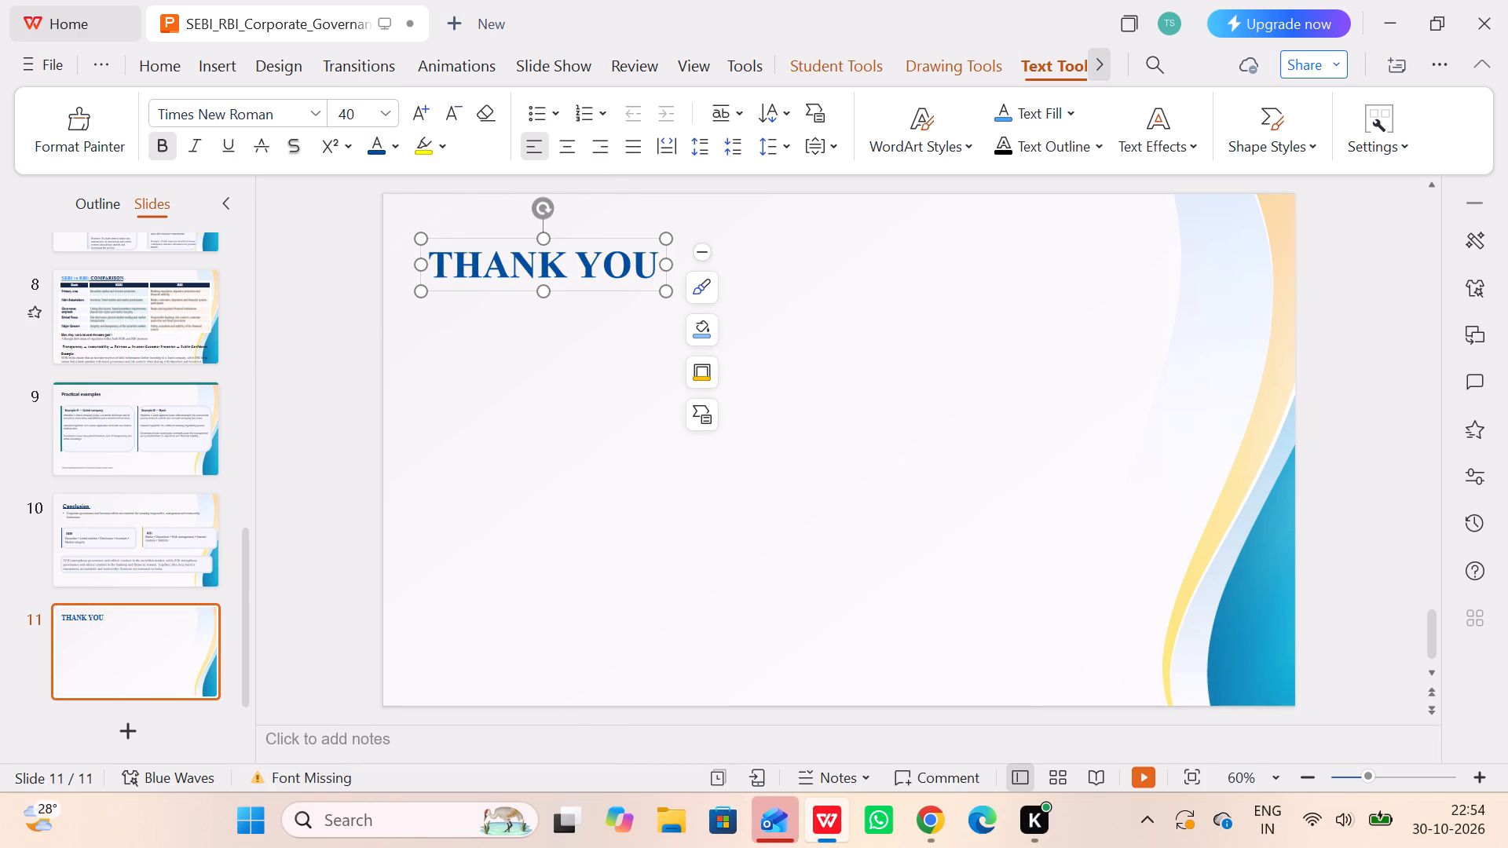
# Move the "THANK YOU" text box to the horizontal centre of slide 11, just above mid-height, and deselect it.
pyautogui.moveTo(612, 291); pyautogui.dragTo(918, 448)
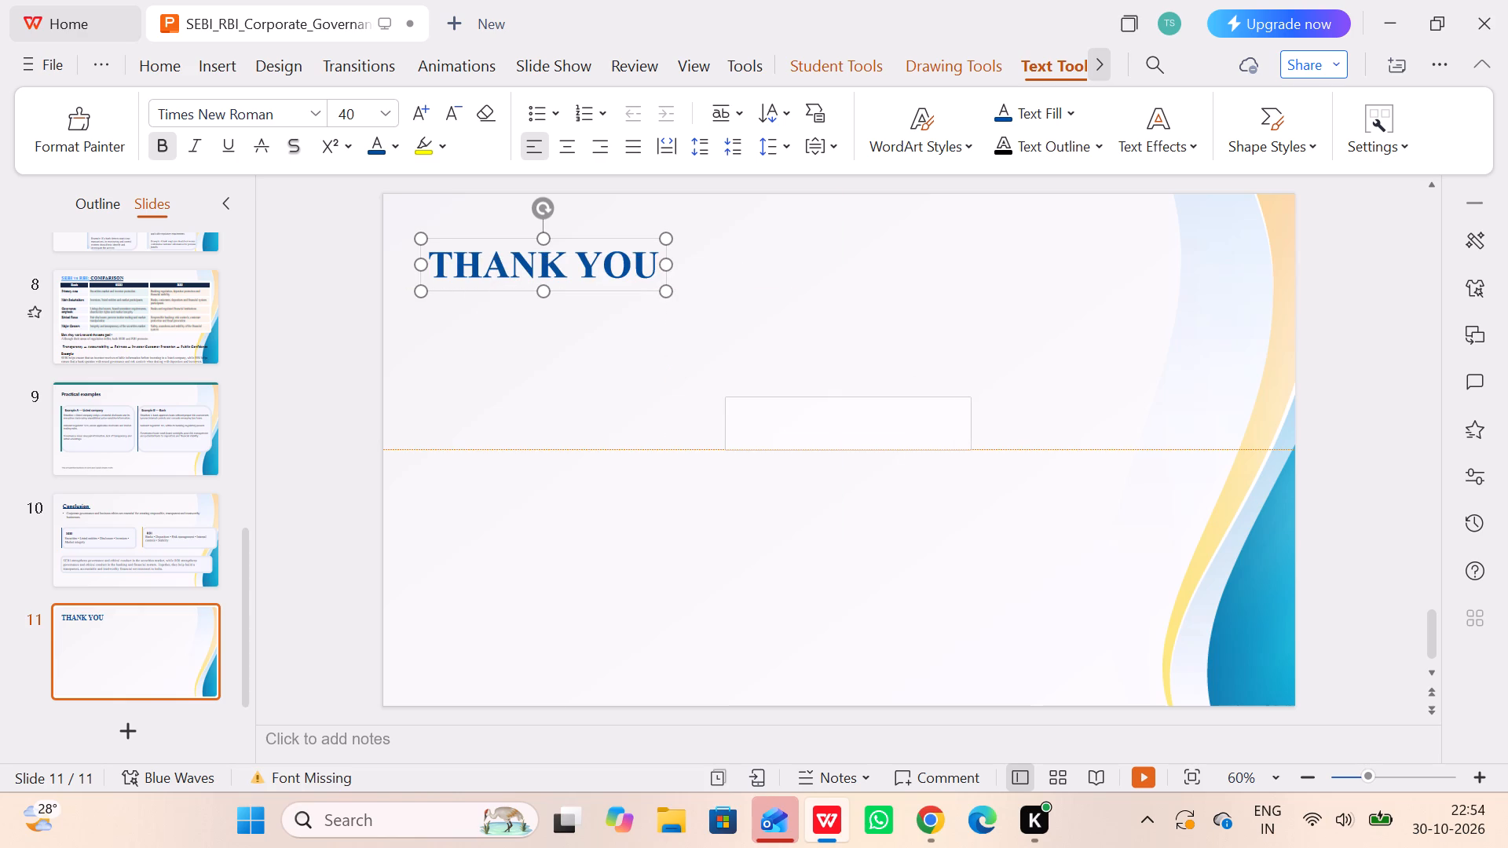
pyautogui.moveTo(918, 448); pyautogui.dragTo(902, 451)
pyautogui.moveTo(902, 451); pyautogui.dragTo(906, 456)
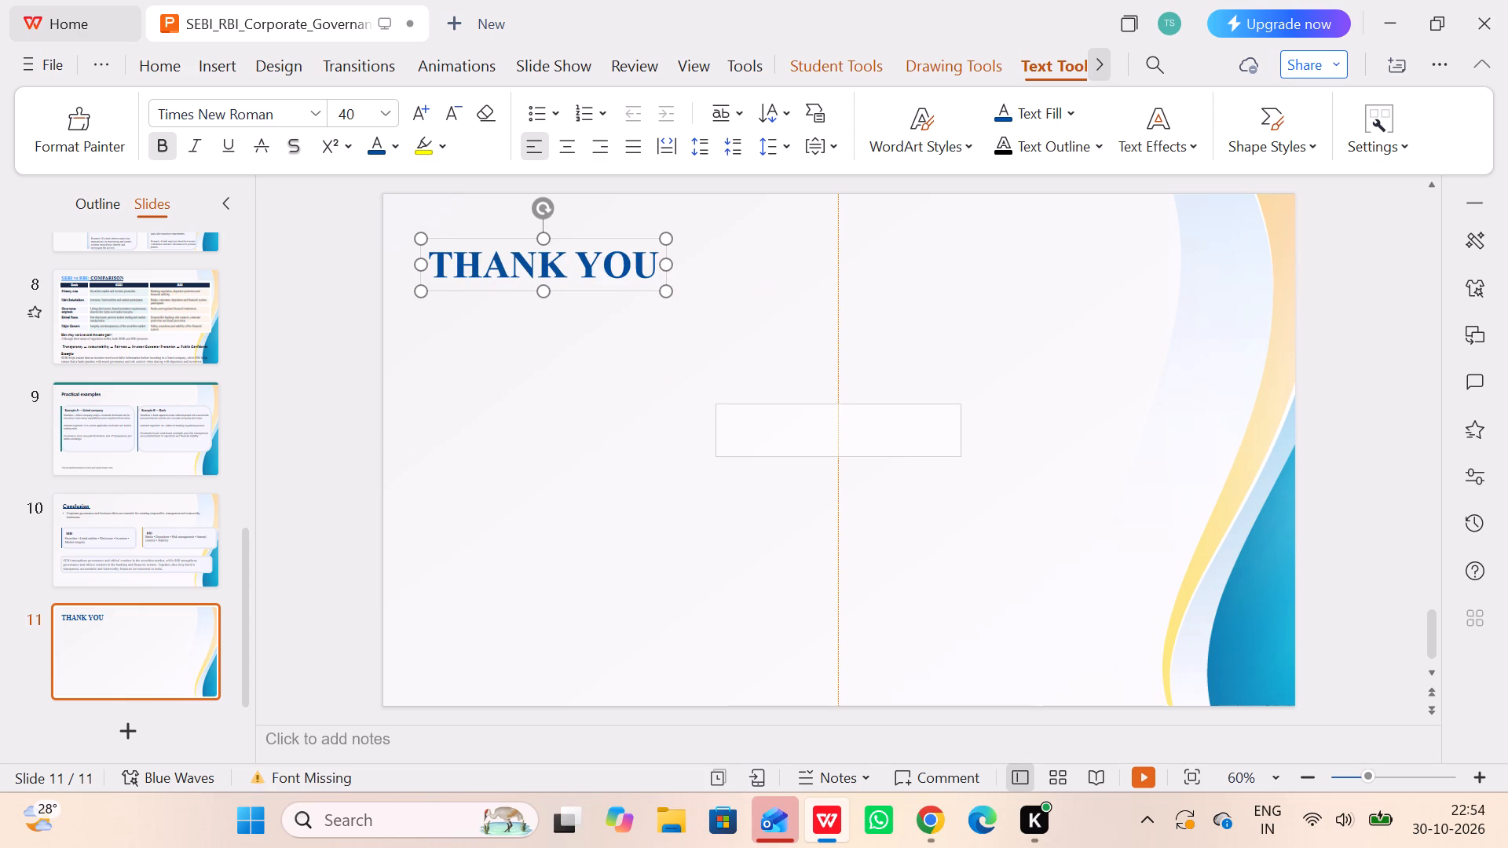
pyautogui.moveTo(906, 456); pyautogui.dragTo(902, 456)
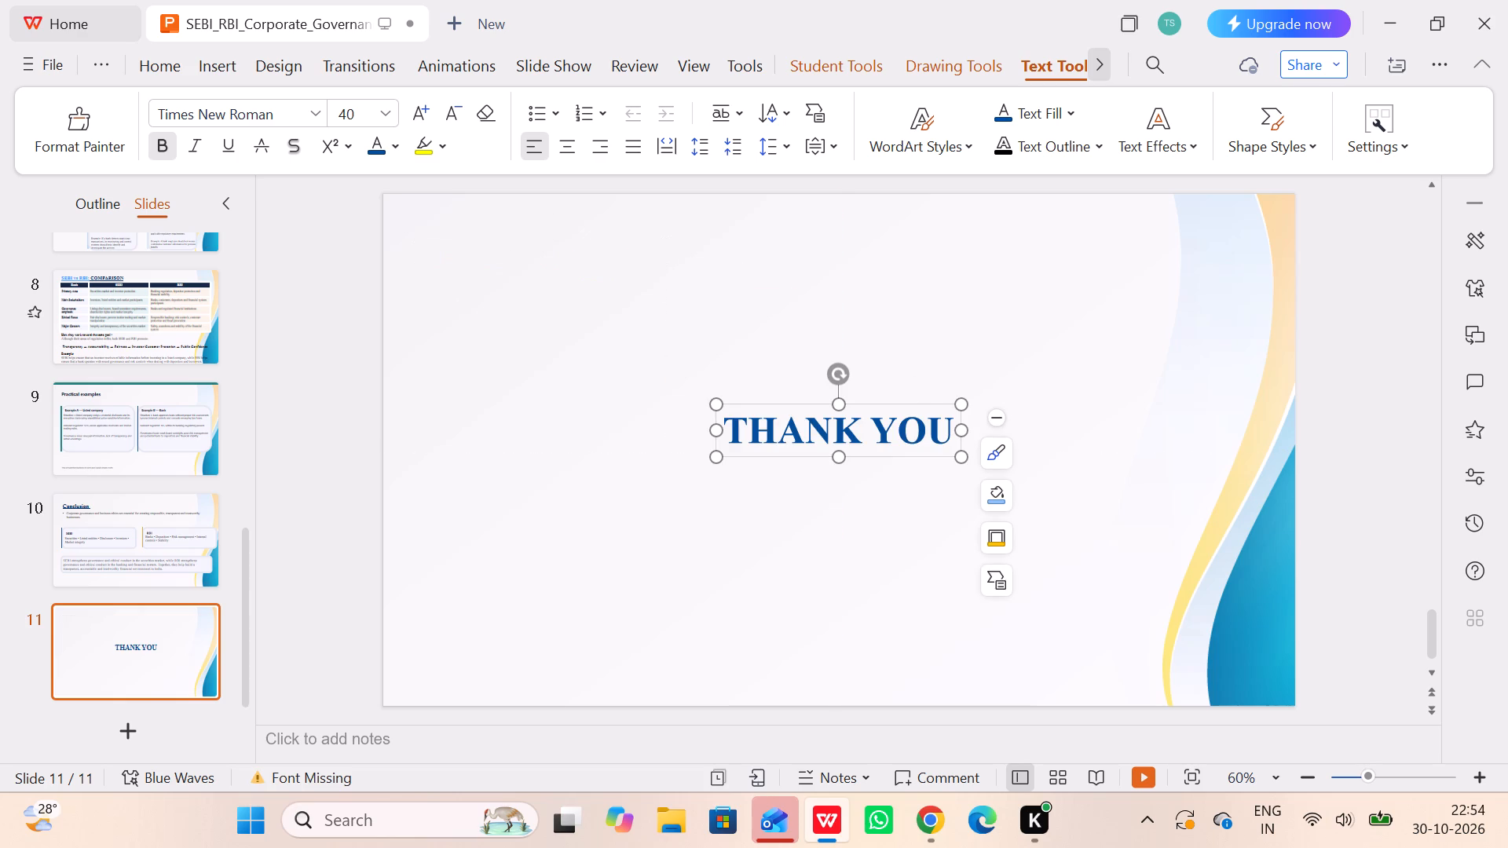
pyautogui.moveTo(870, 455); pyautogui.dragTo(858, 455)
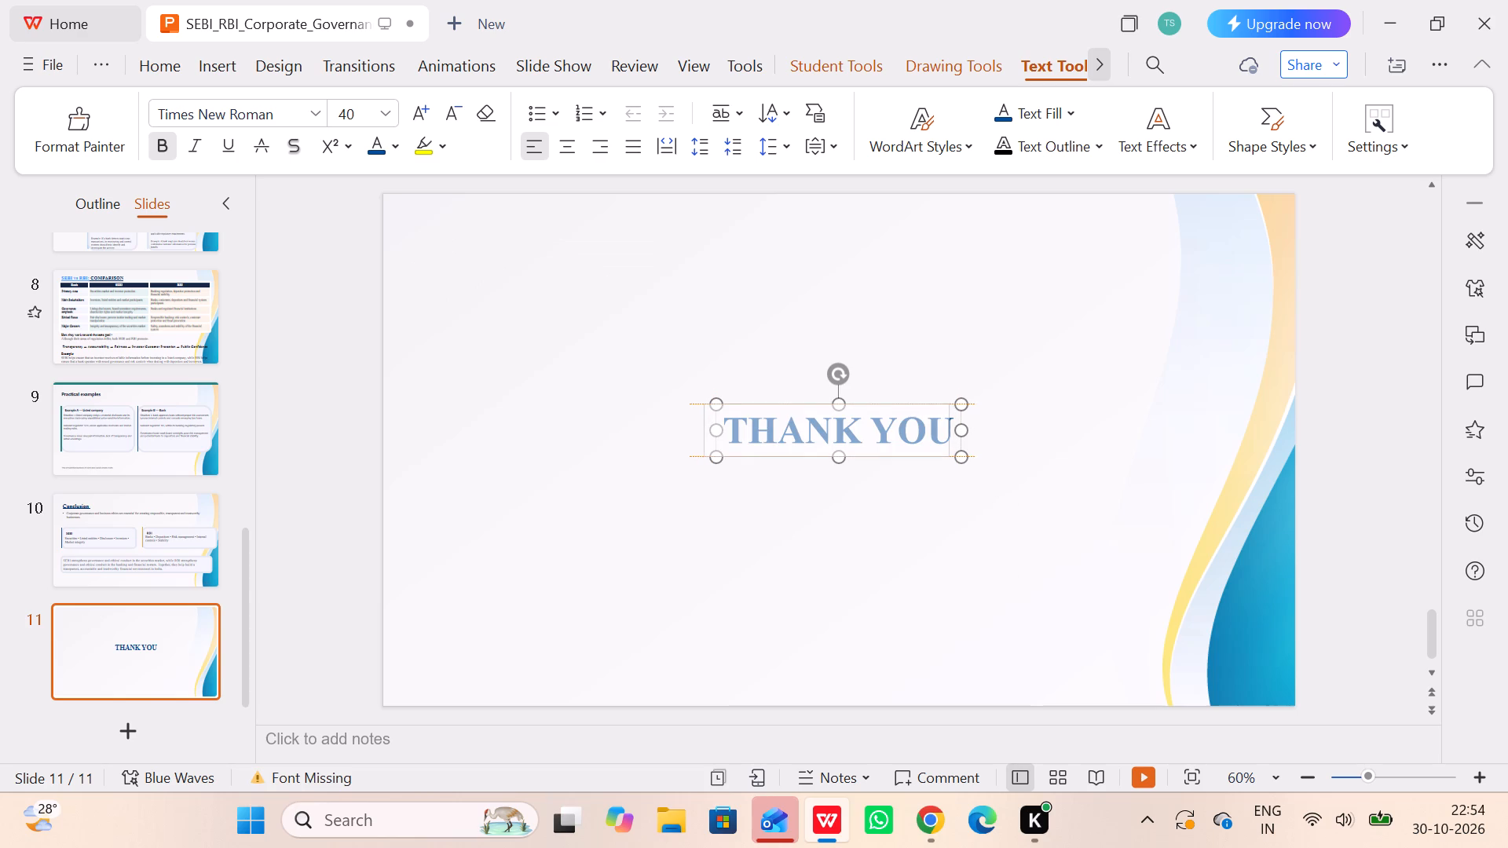
pyautogui.moveTo(858, 455); pyautogui.dragTo(886, 453)
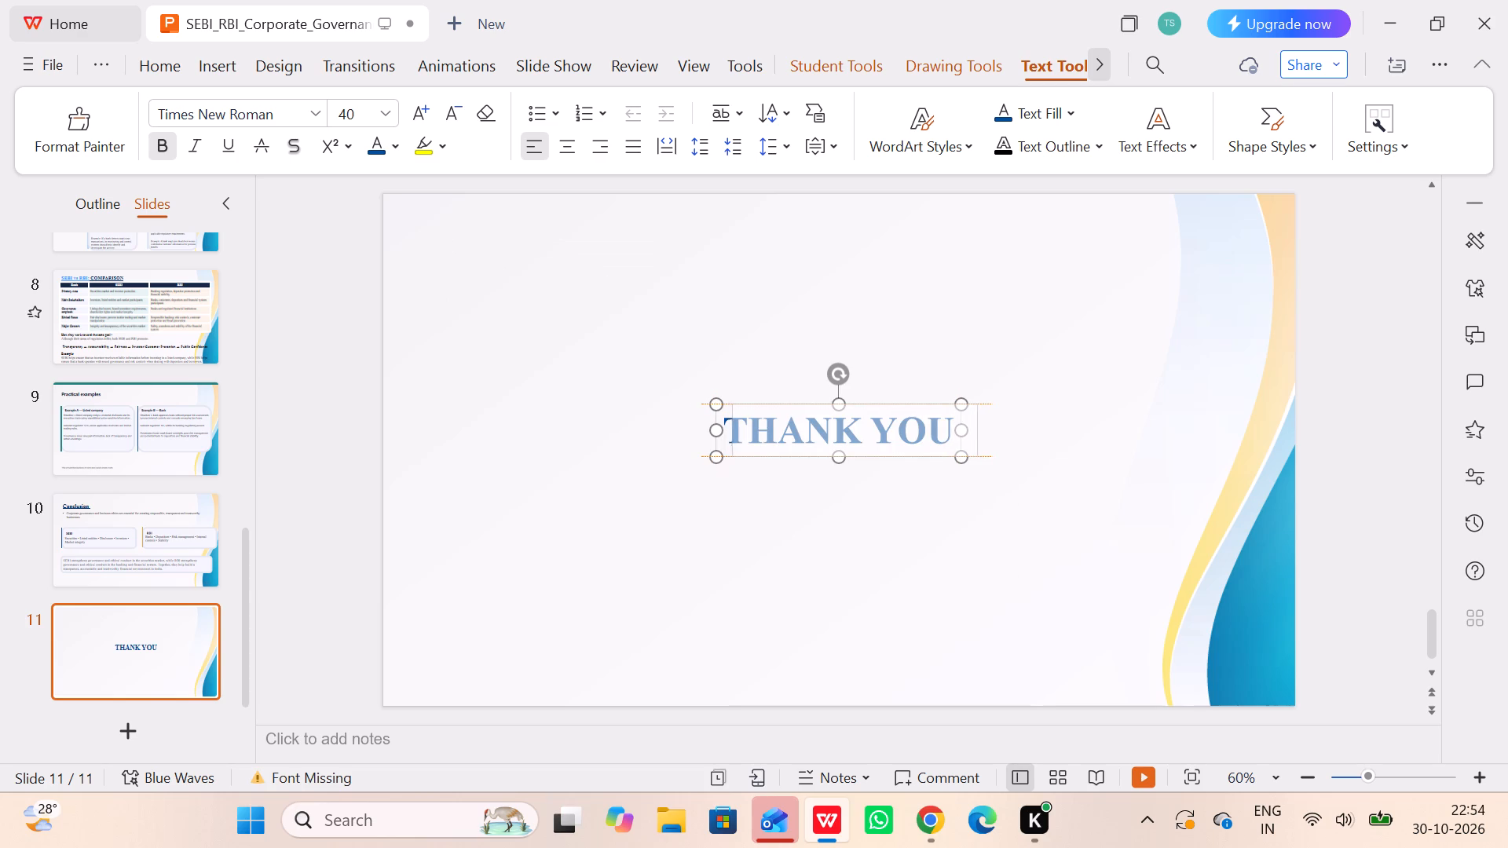
pyautogui.moveTo(886, 453); pyautogui.dragTo(871, 449)
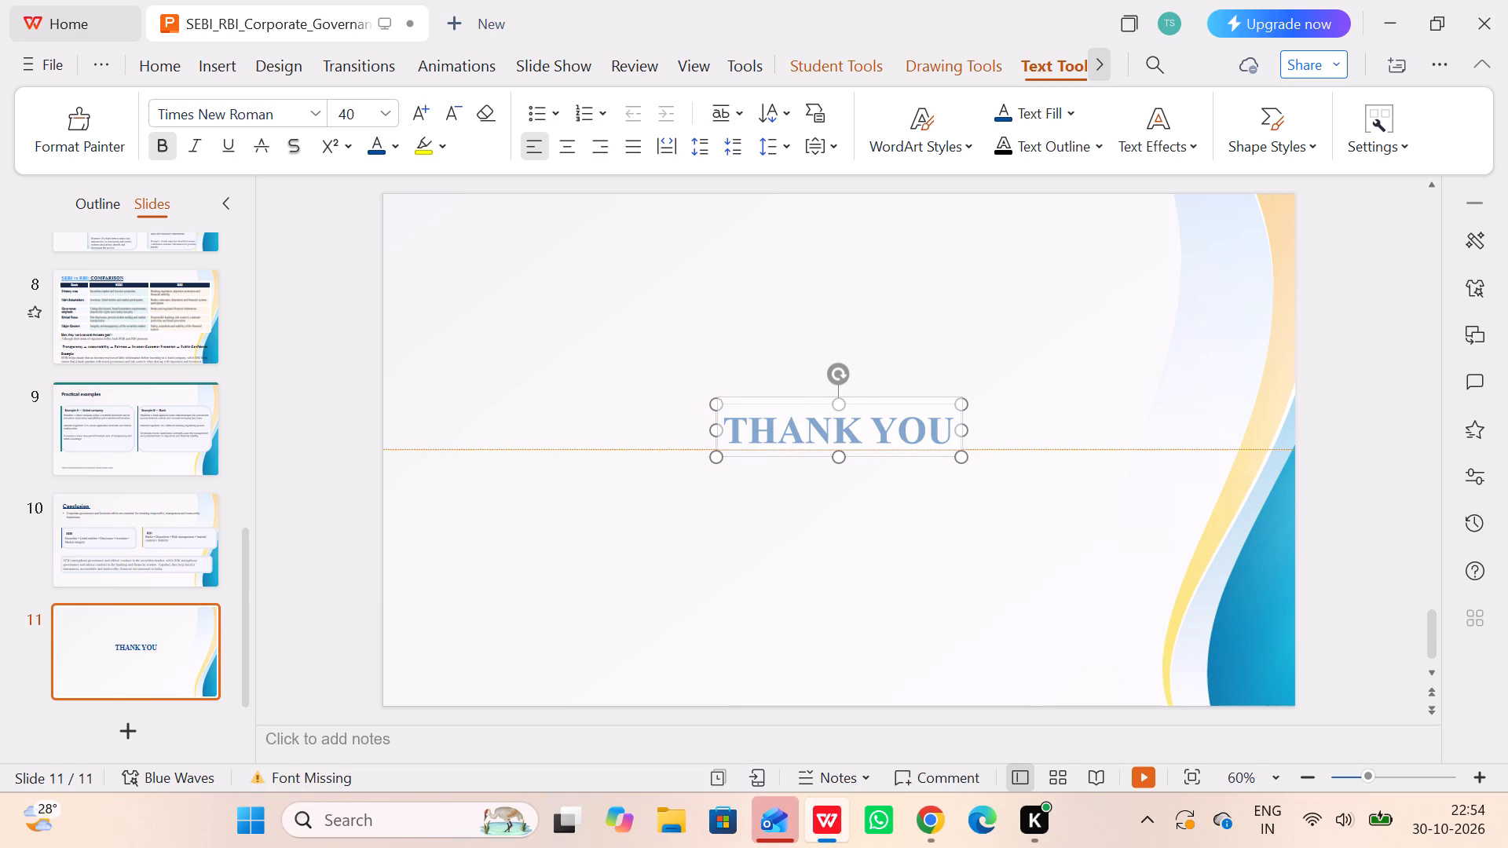
pyautogui.moveTo(871, 449); pyautogui.dragTo(870, 444)
pyautogui.moveTo(870, 444); pyautogui.dragTo(869, 443)
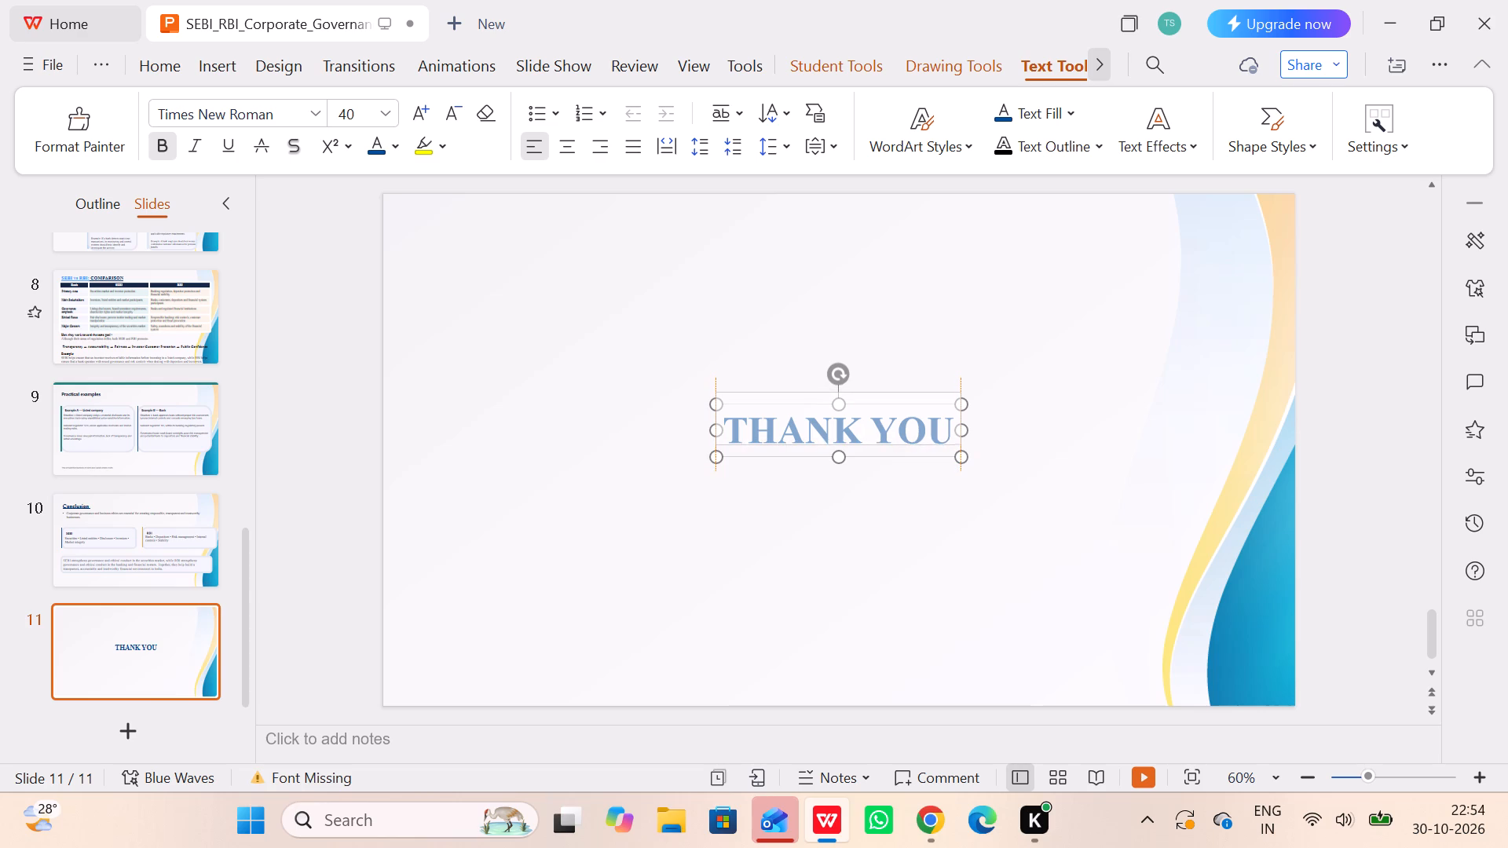
pyautogui.moveTo(869, 443); pyautogui.dragTo(869, 445)
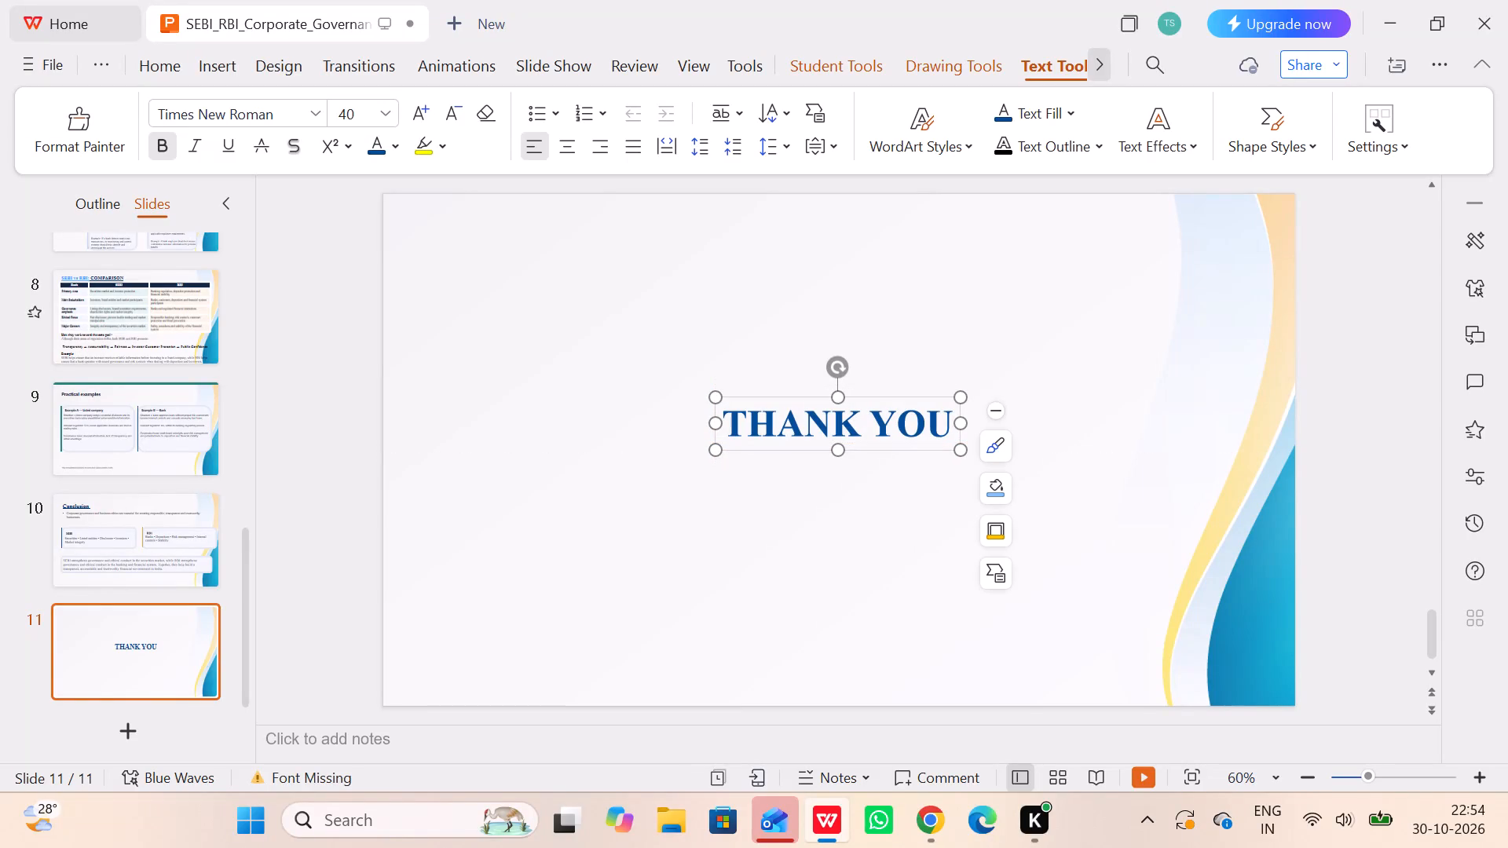
pyautogui.click(859, 449)
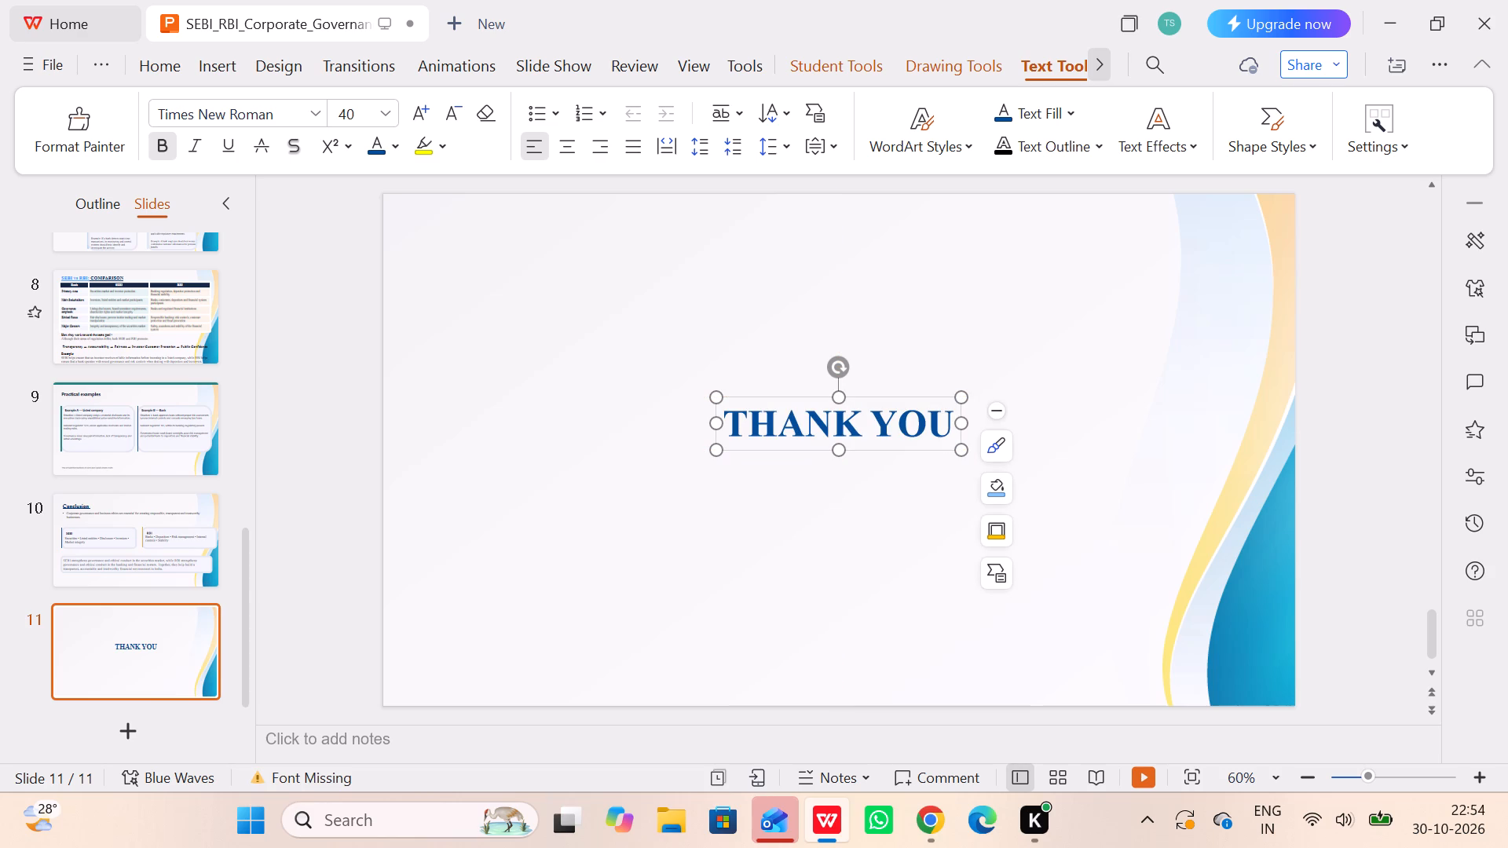
pyautogui.click(864, 448)
pyautogui.click(1312, 273)
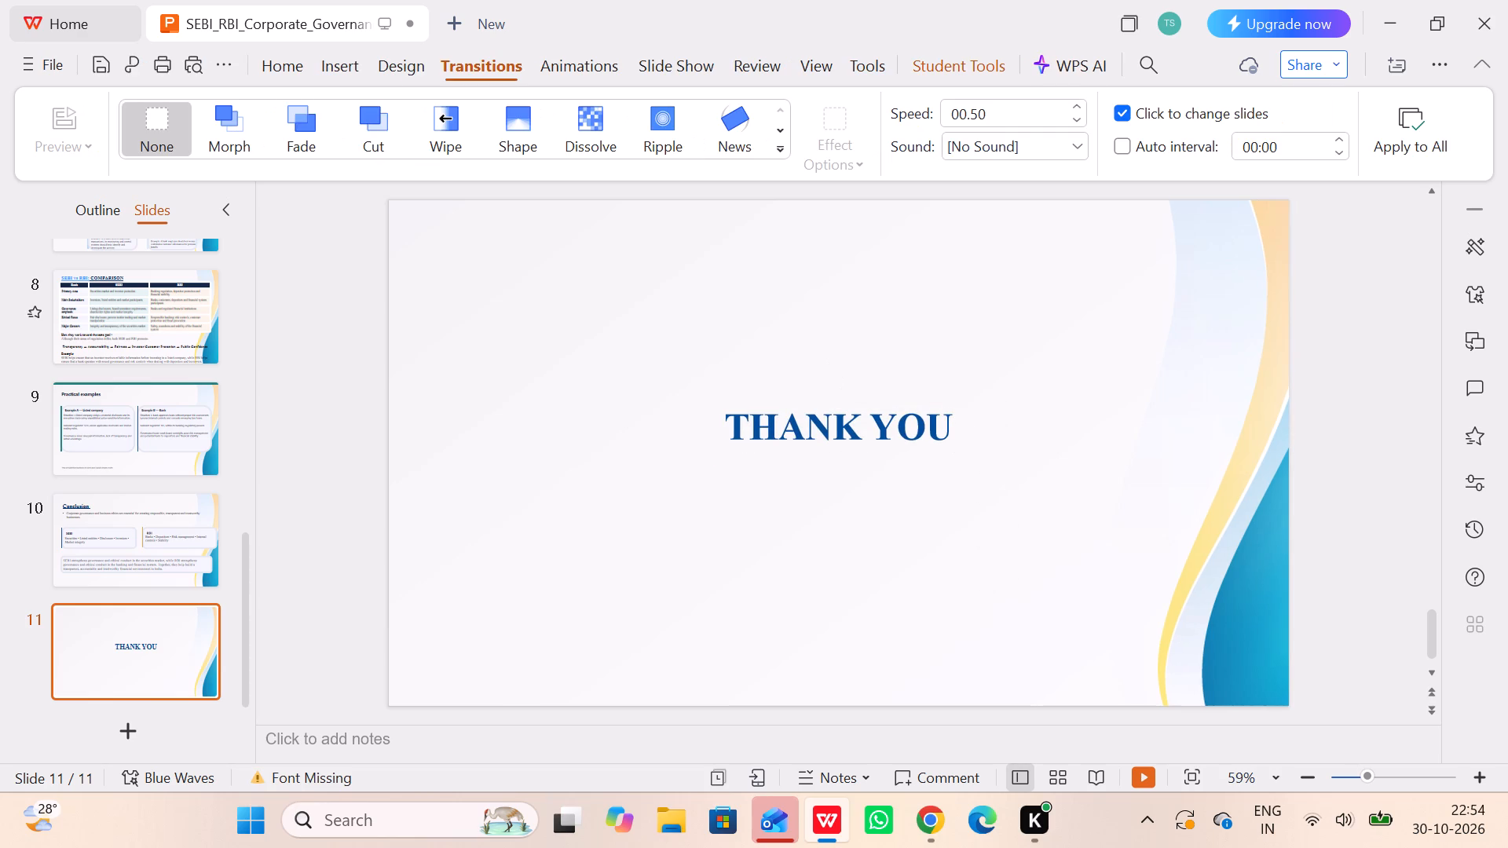
# On slide 10, Conclusion, extend the closing summary's text box and its rounded background panel downward to about the same lower edge.
pyautogui.click(101, 550)
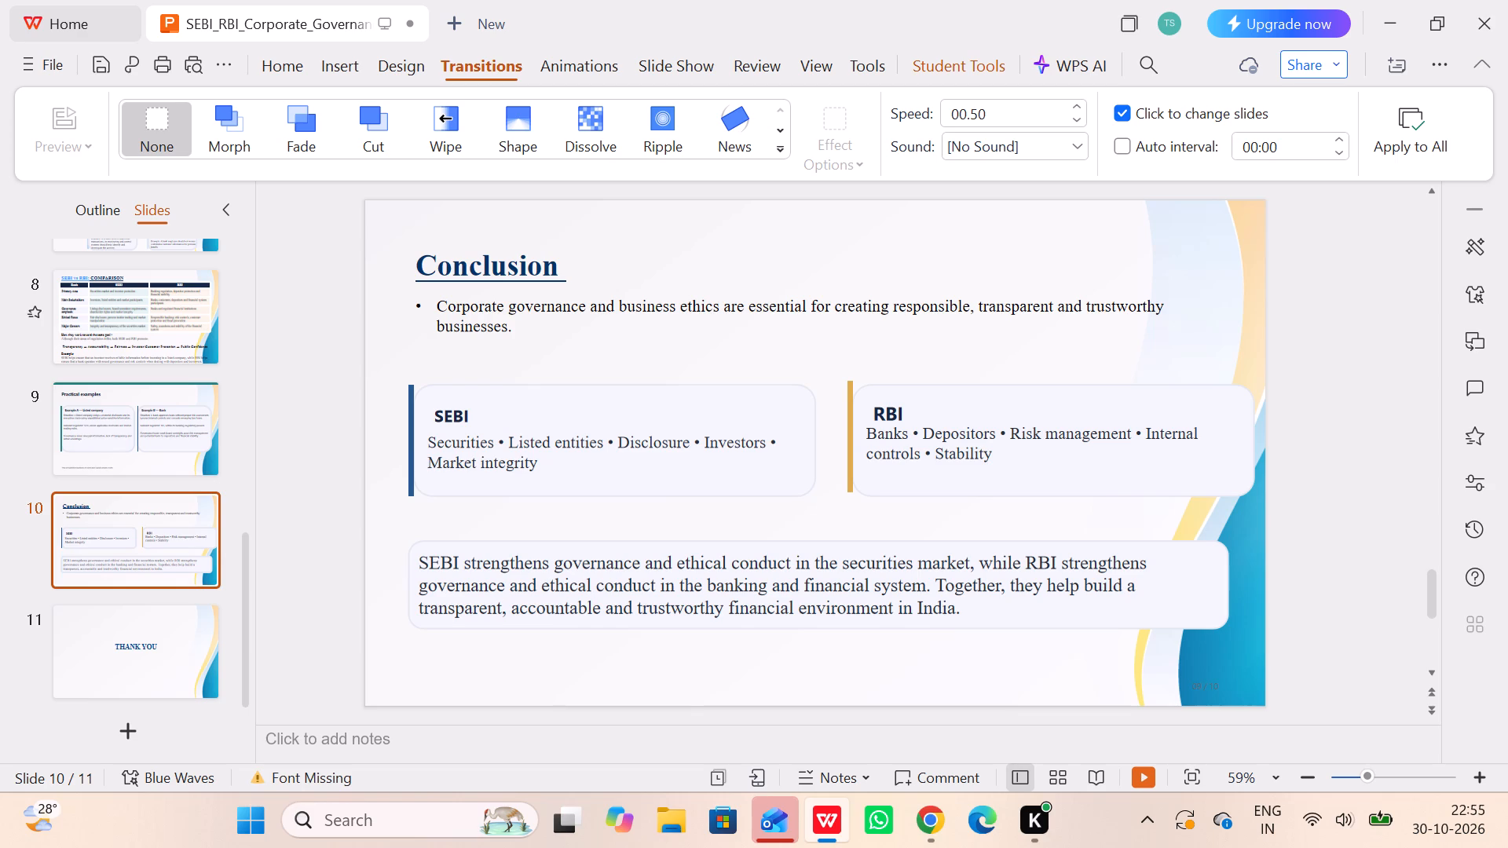
pyautogui.scroll(2, 130, 334)
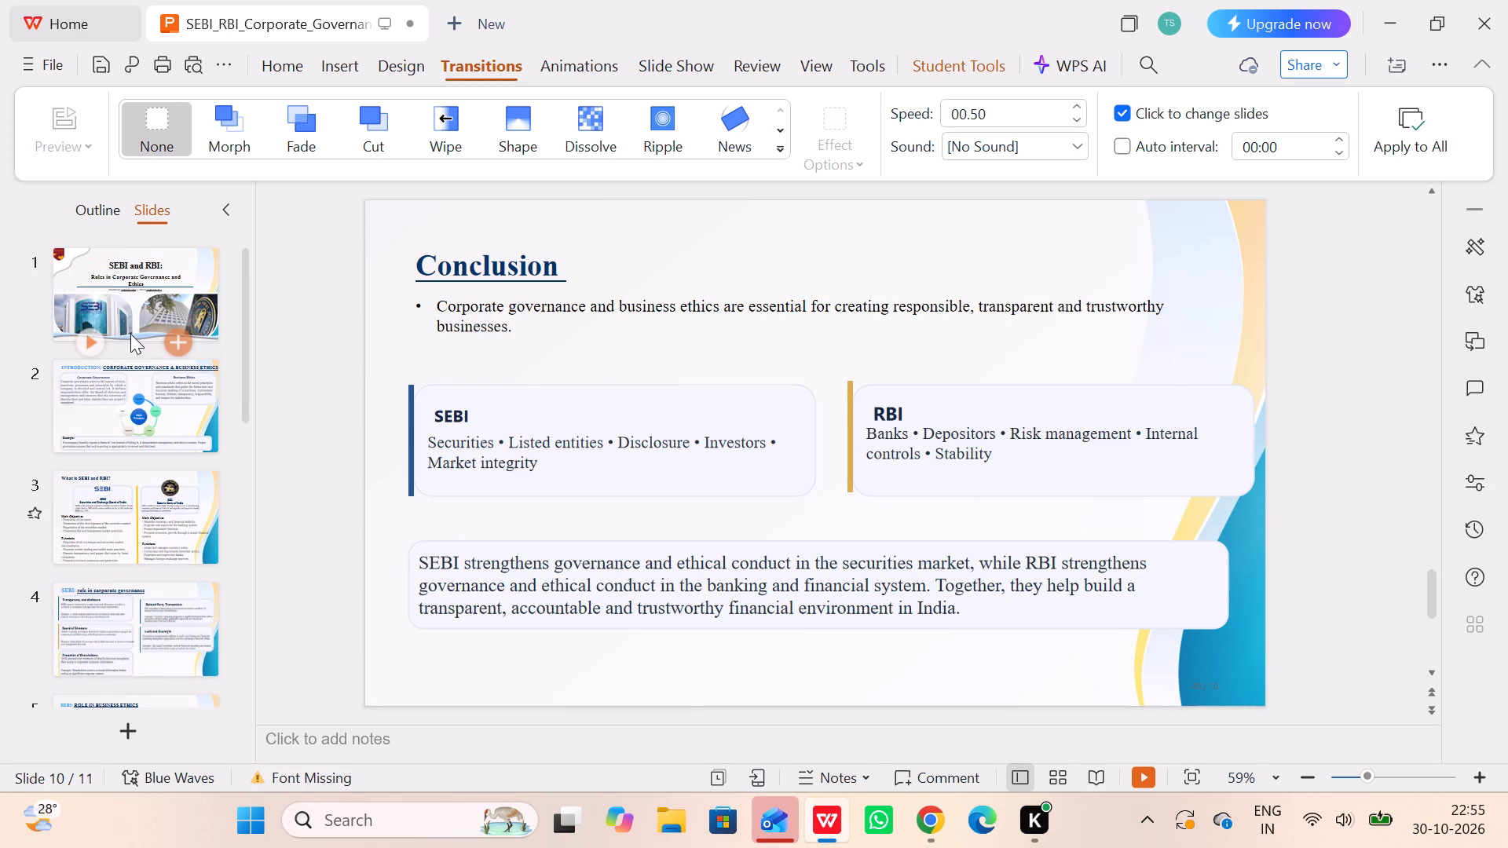
pyautogui.scroll(2, 130, 334)
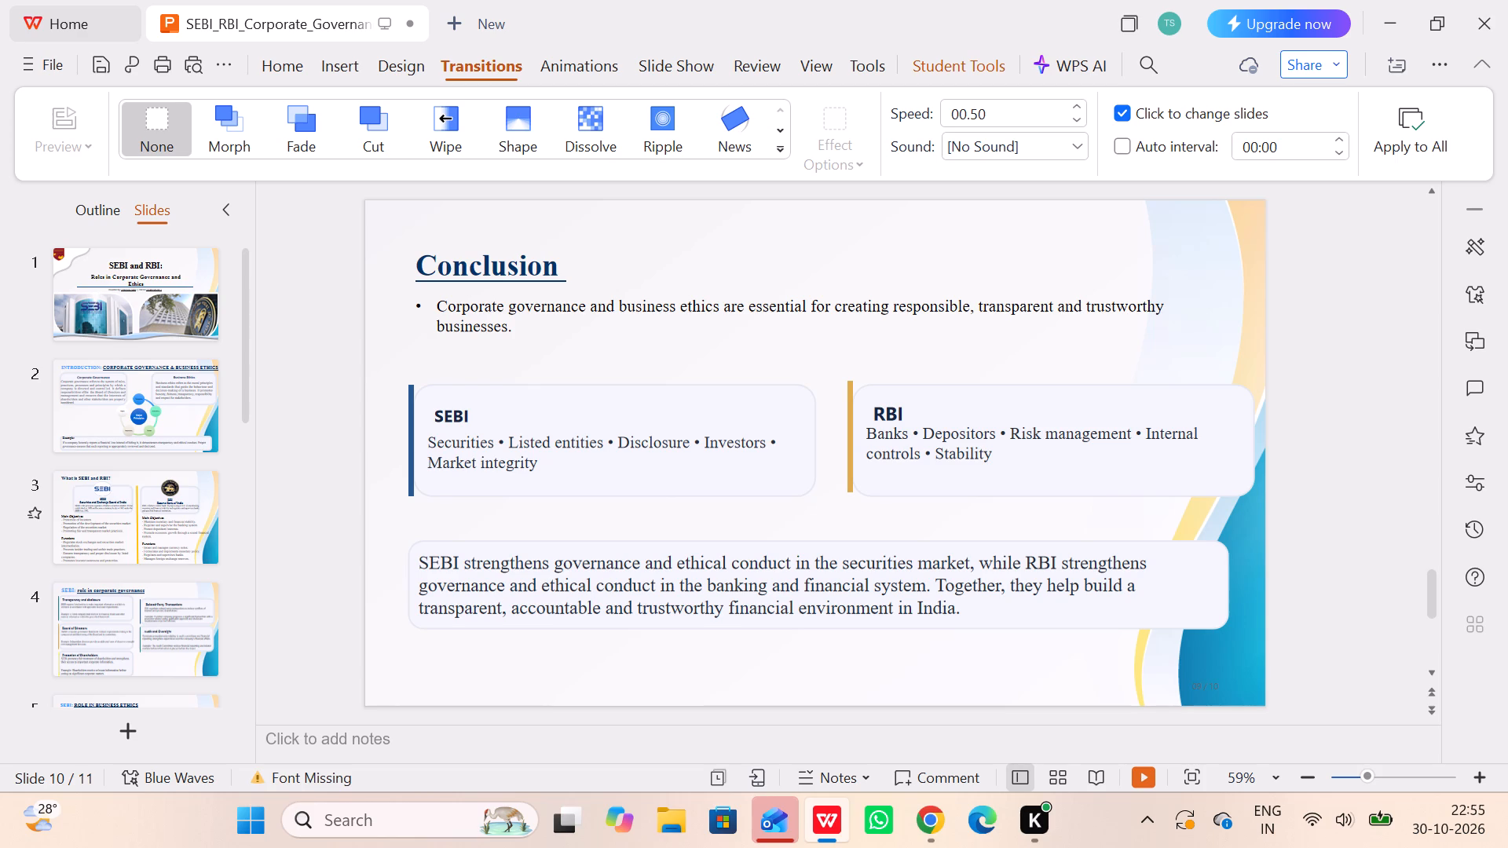
pyautogui.click(422, 568)
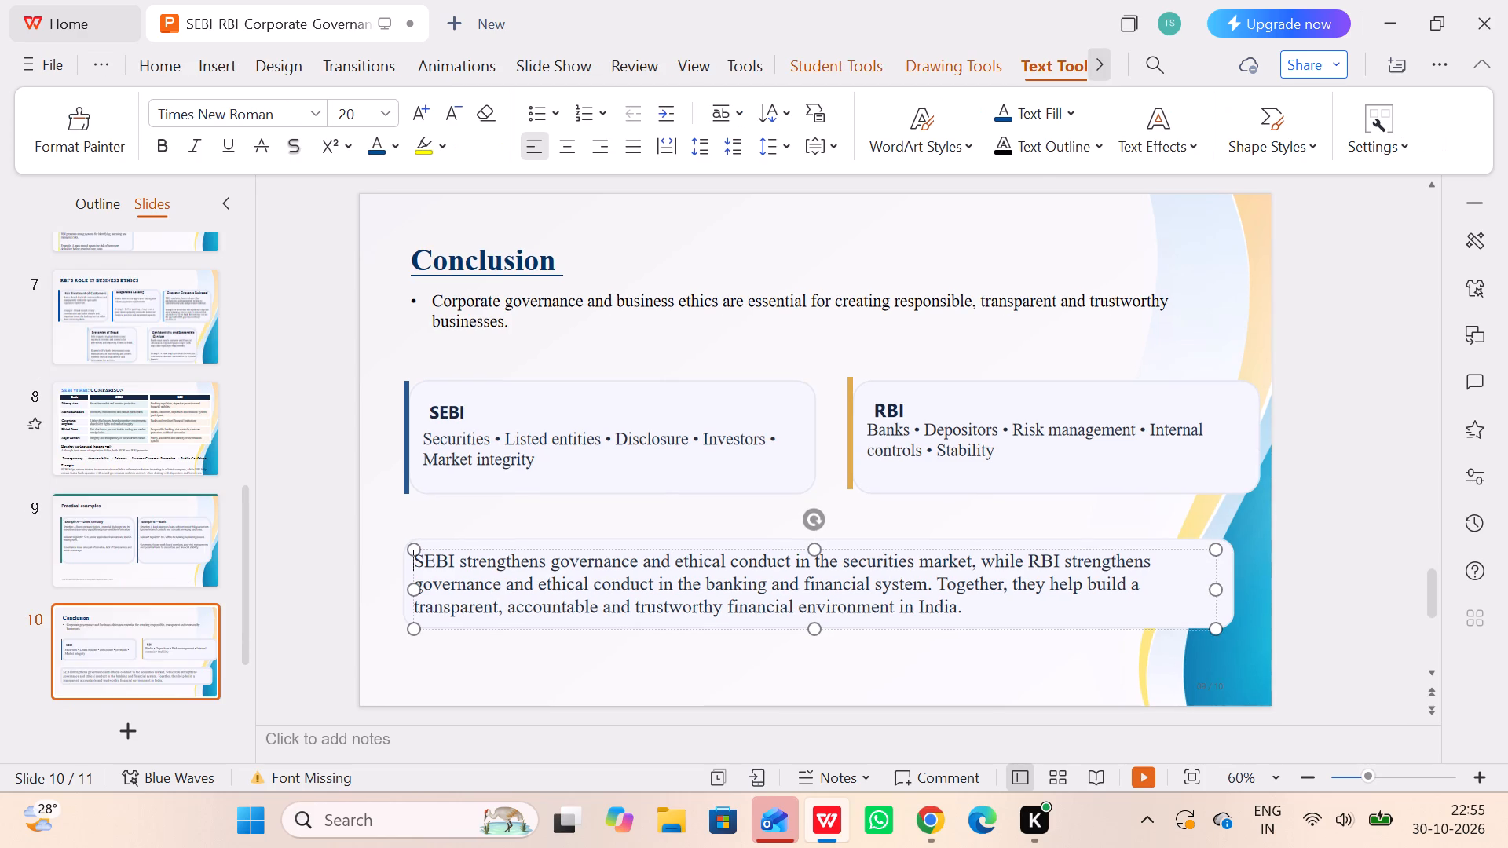
pyautogui.moveTo(419, 561); pyautogui.dragTo(1034, 612)
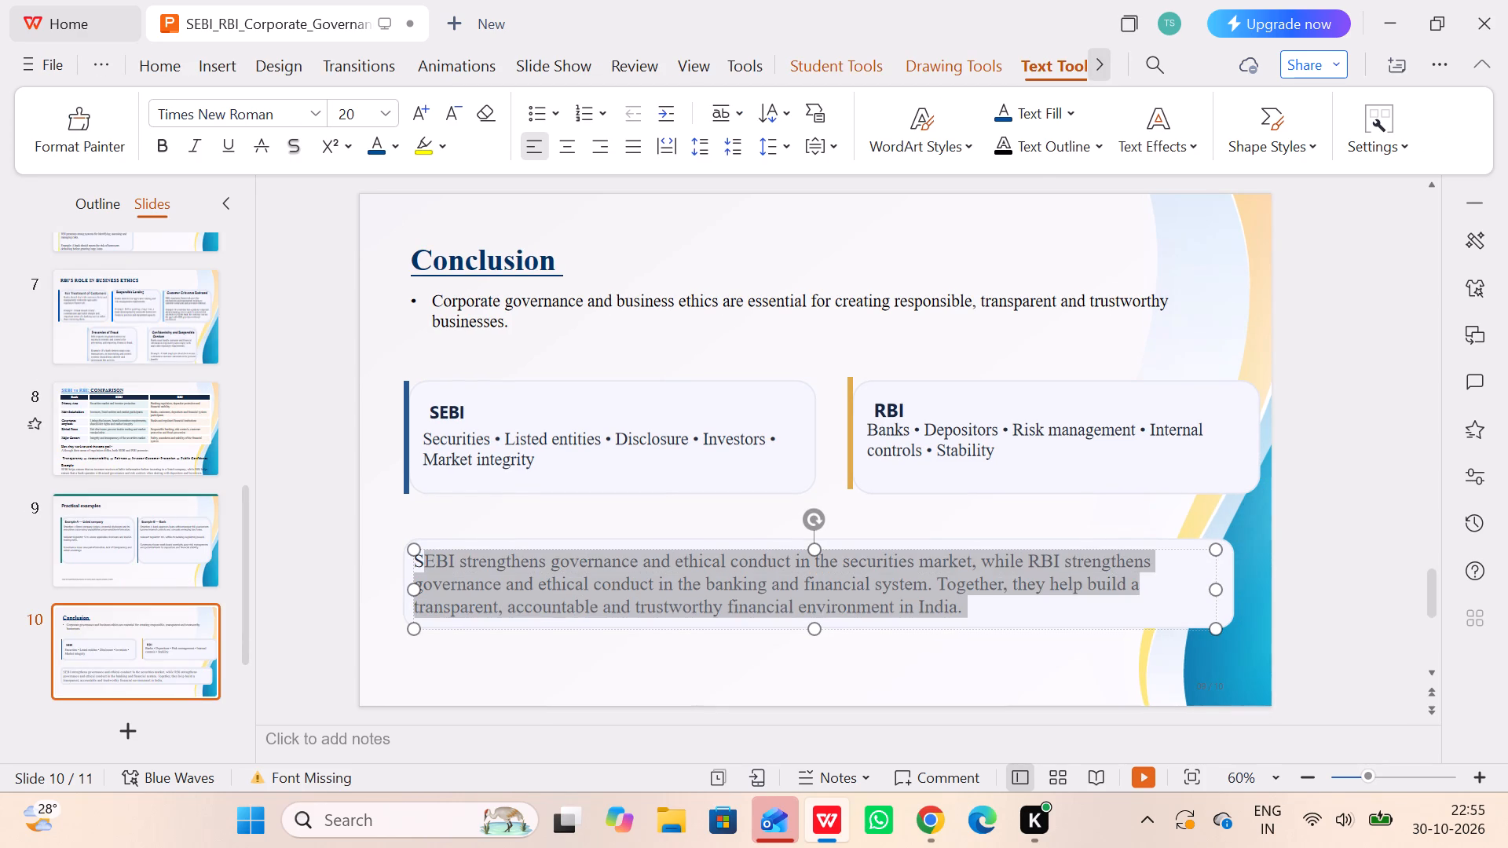
pyautogui.moveTo(1034, 612); pyautogui.dragTo(1015, 624)
pyautogui.click(815, 631)
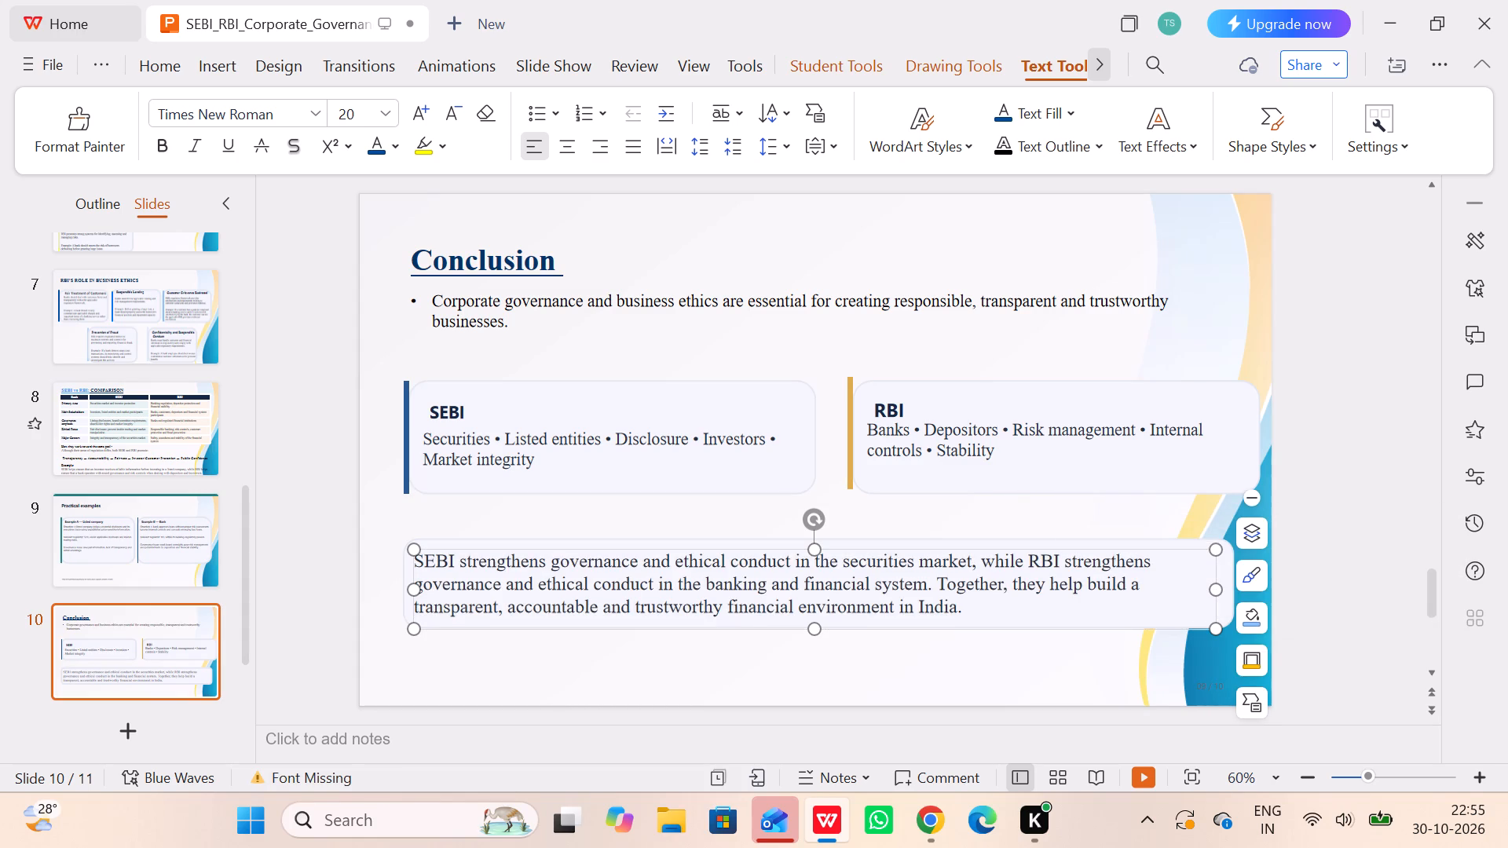
pyautogui.moveTo(815, 631); pyautogui.dragTo(820, 660)
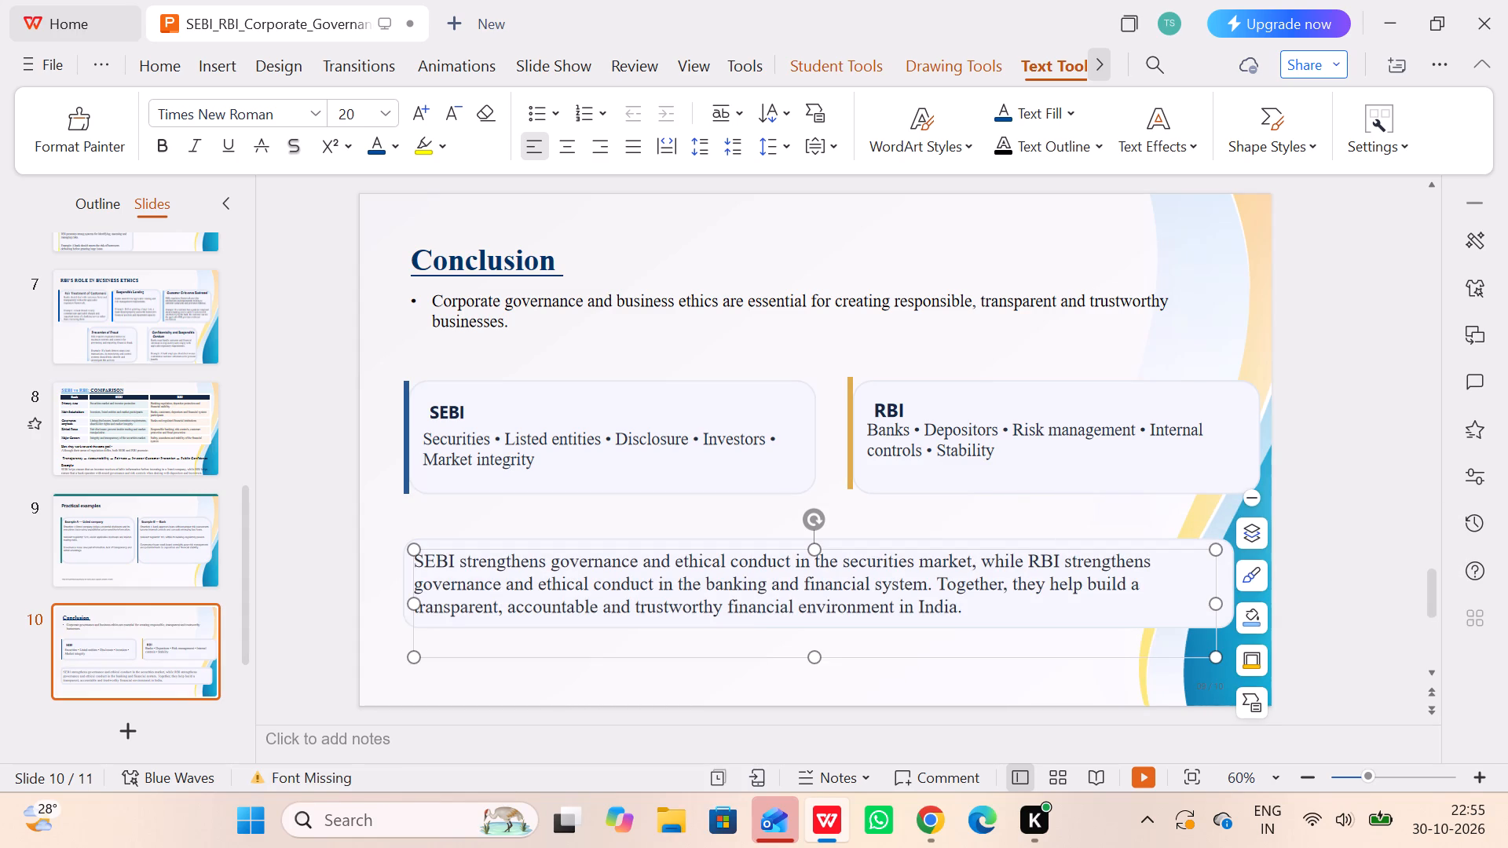
pyautogui.click(817, 616)
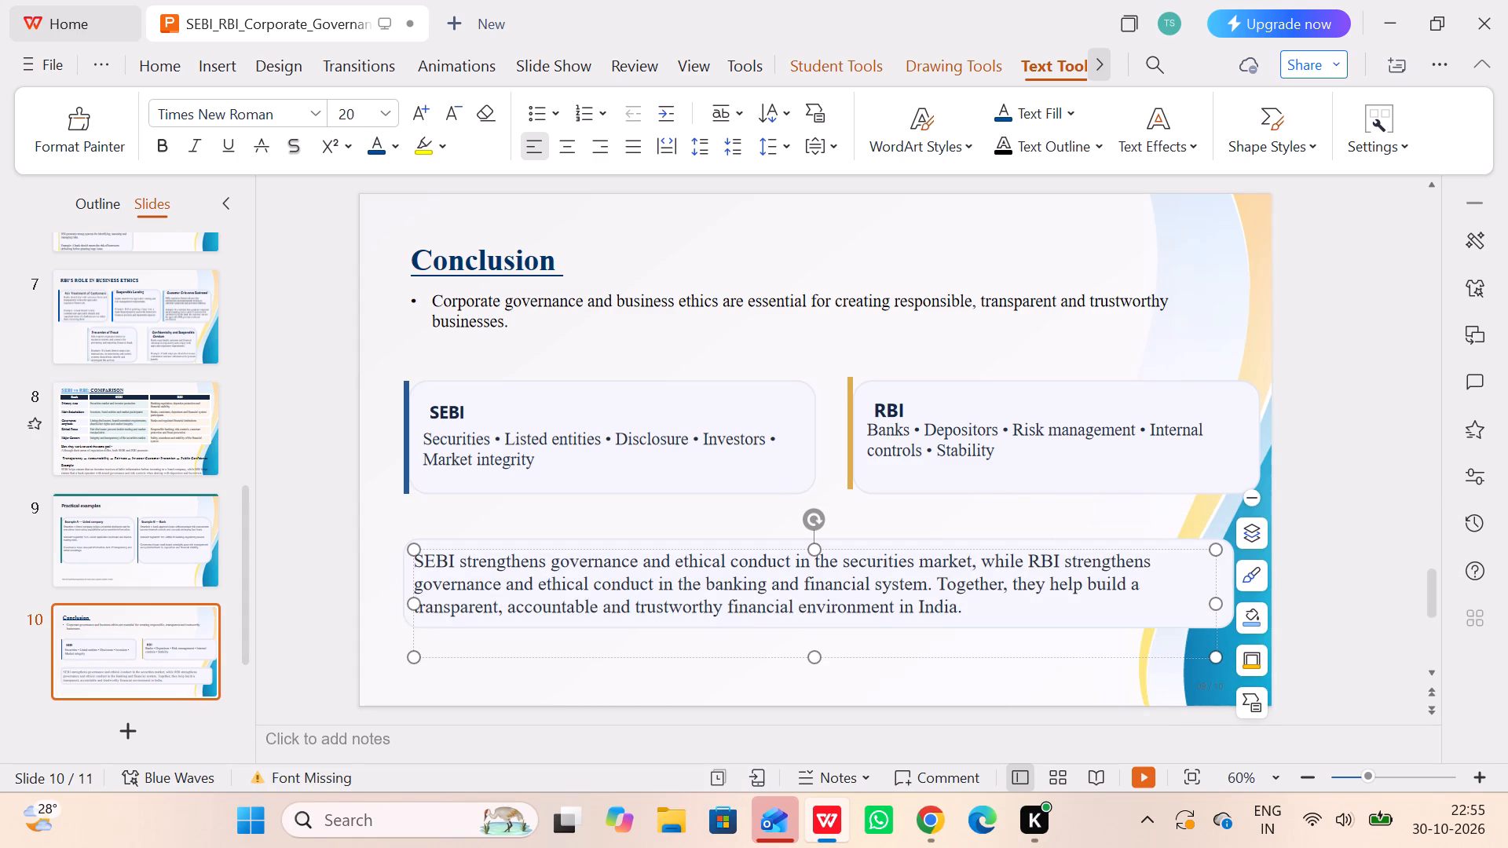
pyautogui.click(777, 540)
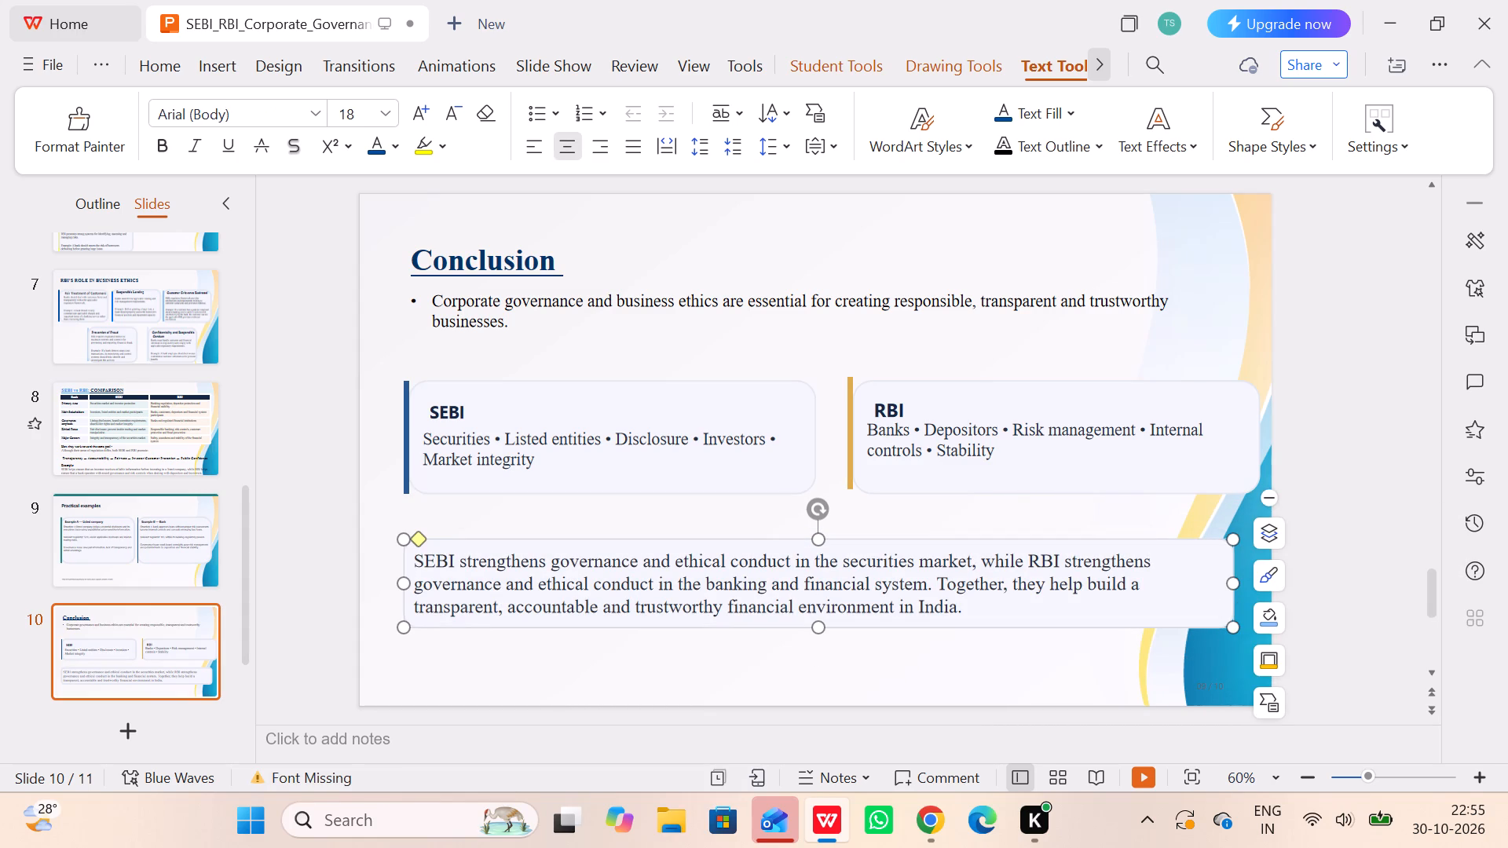
pyautogui.moveTo(819, 630); pyautogui.dragTo(819, 656)
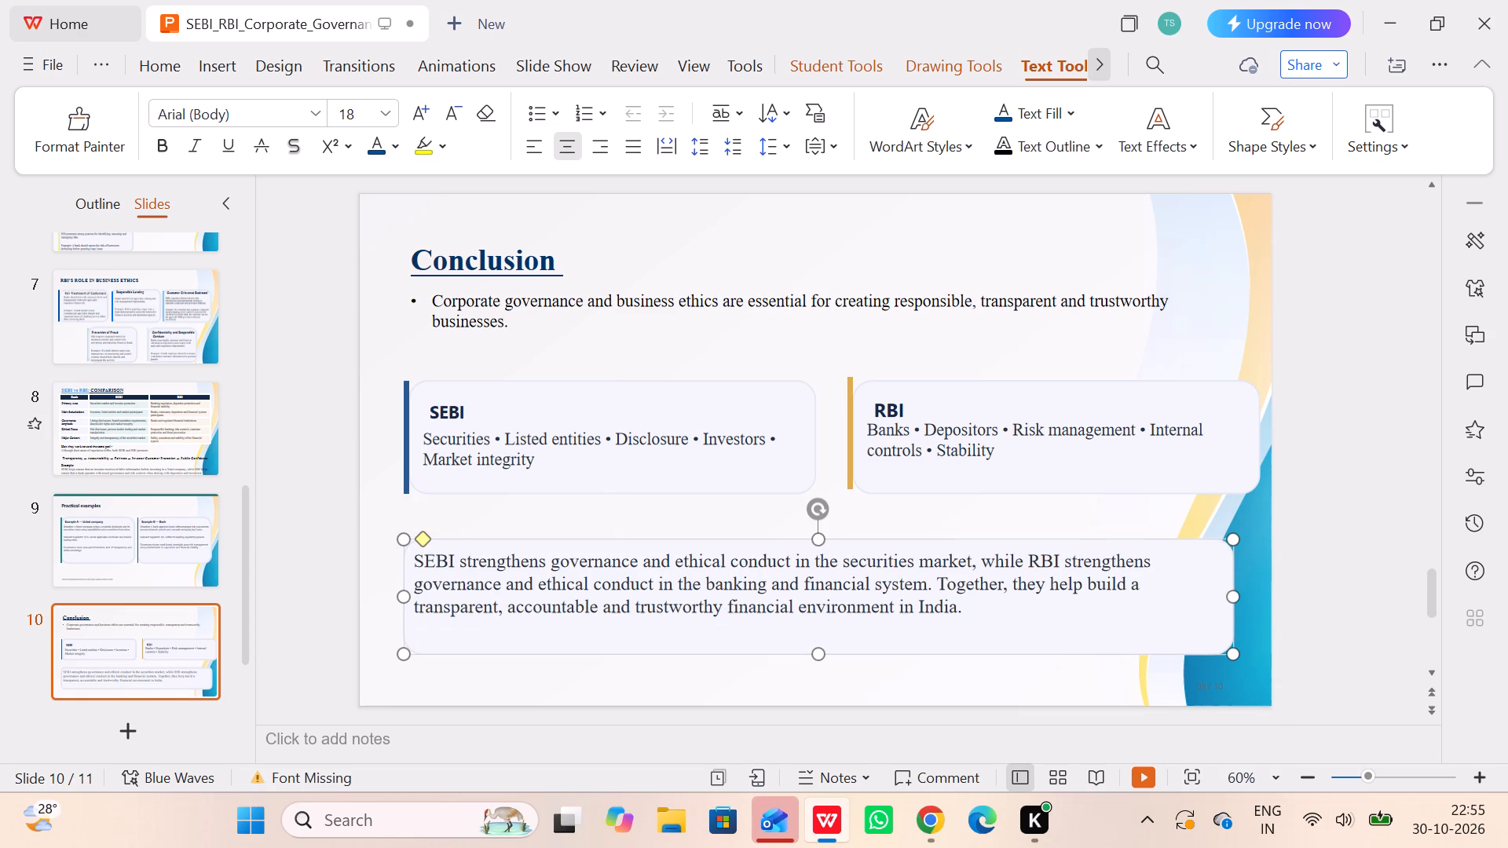
# Set the whole closing summary paragraph on slide 10 to size 24 and recolour it dark blue.
pyautogui.moveTo(985, 615); pyautogui.dragTo(873, 623)
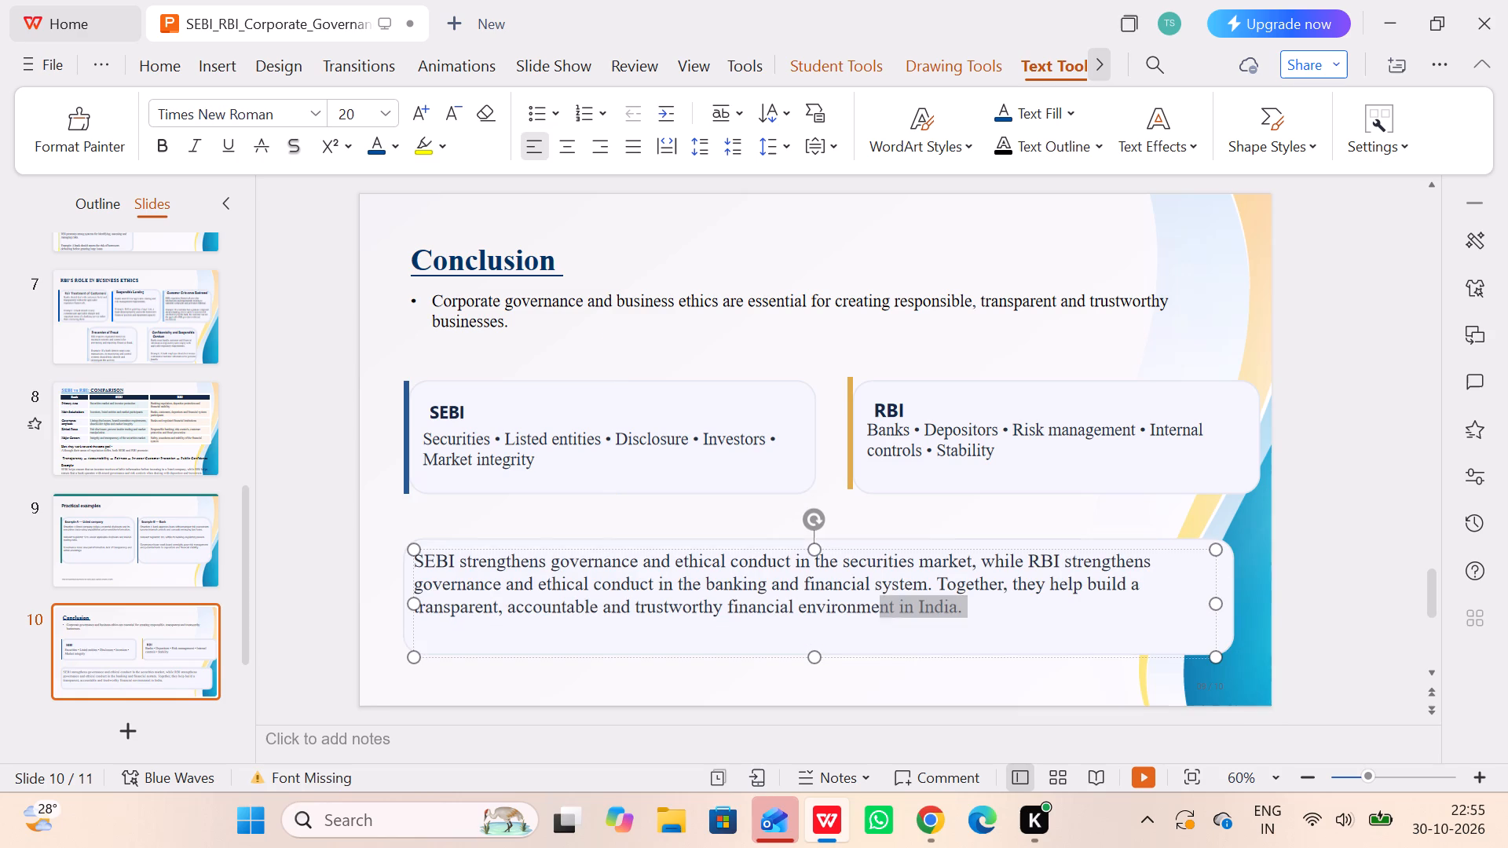
pyautogui.moveTo(873, 623); pyautogui.dragTo(402, 564)
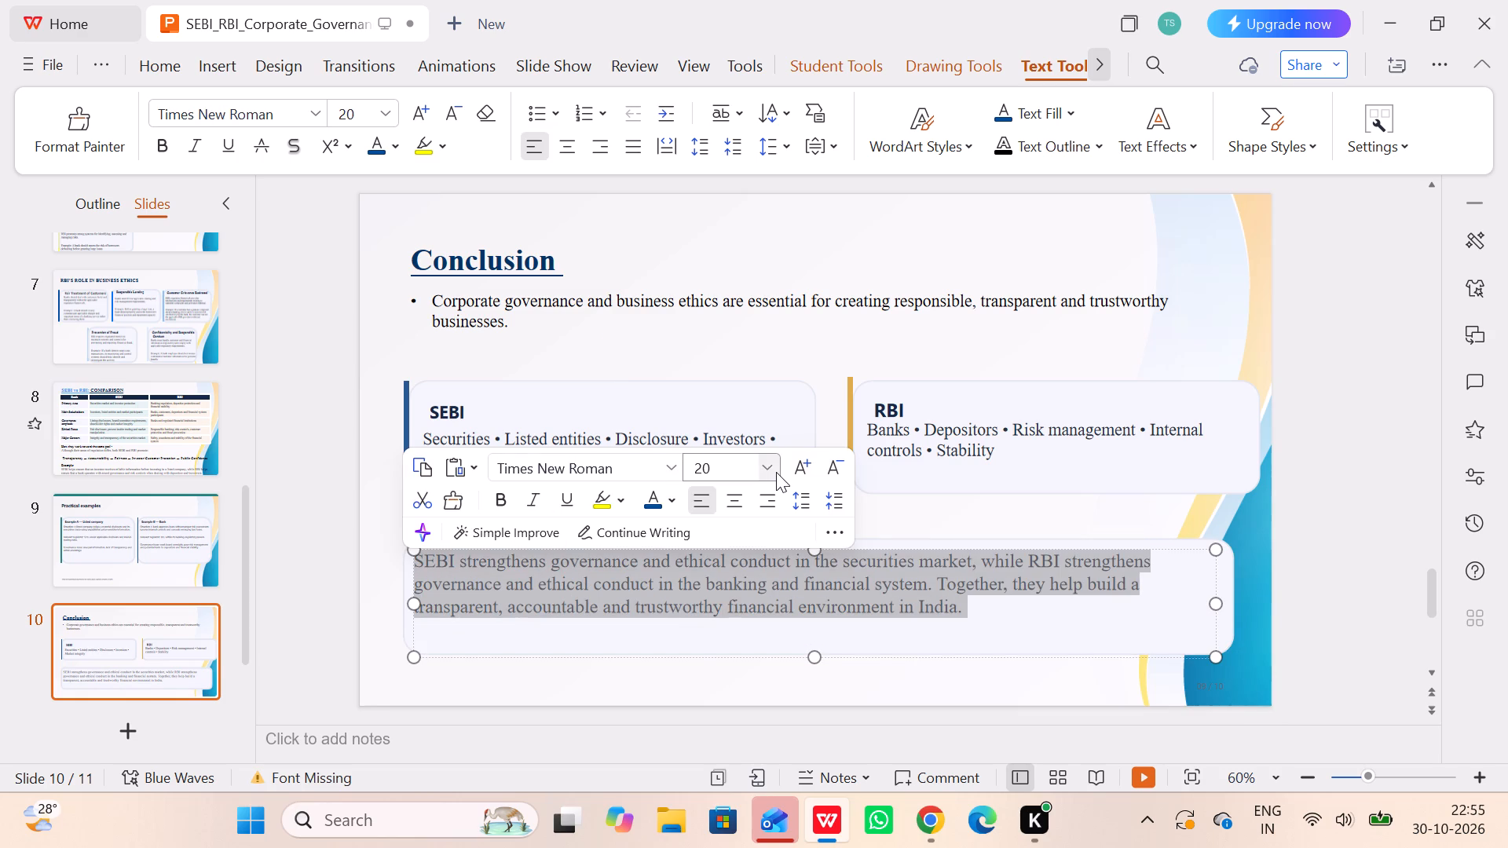
pyautogui.click(776, 472)
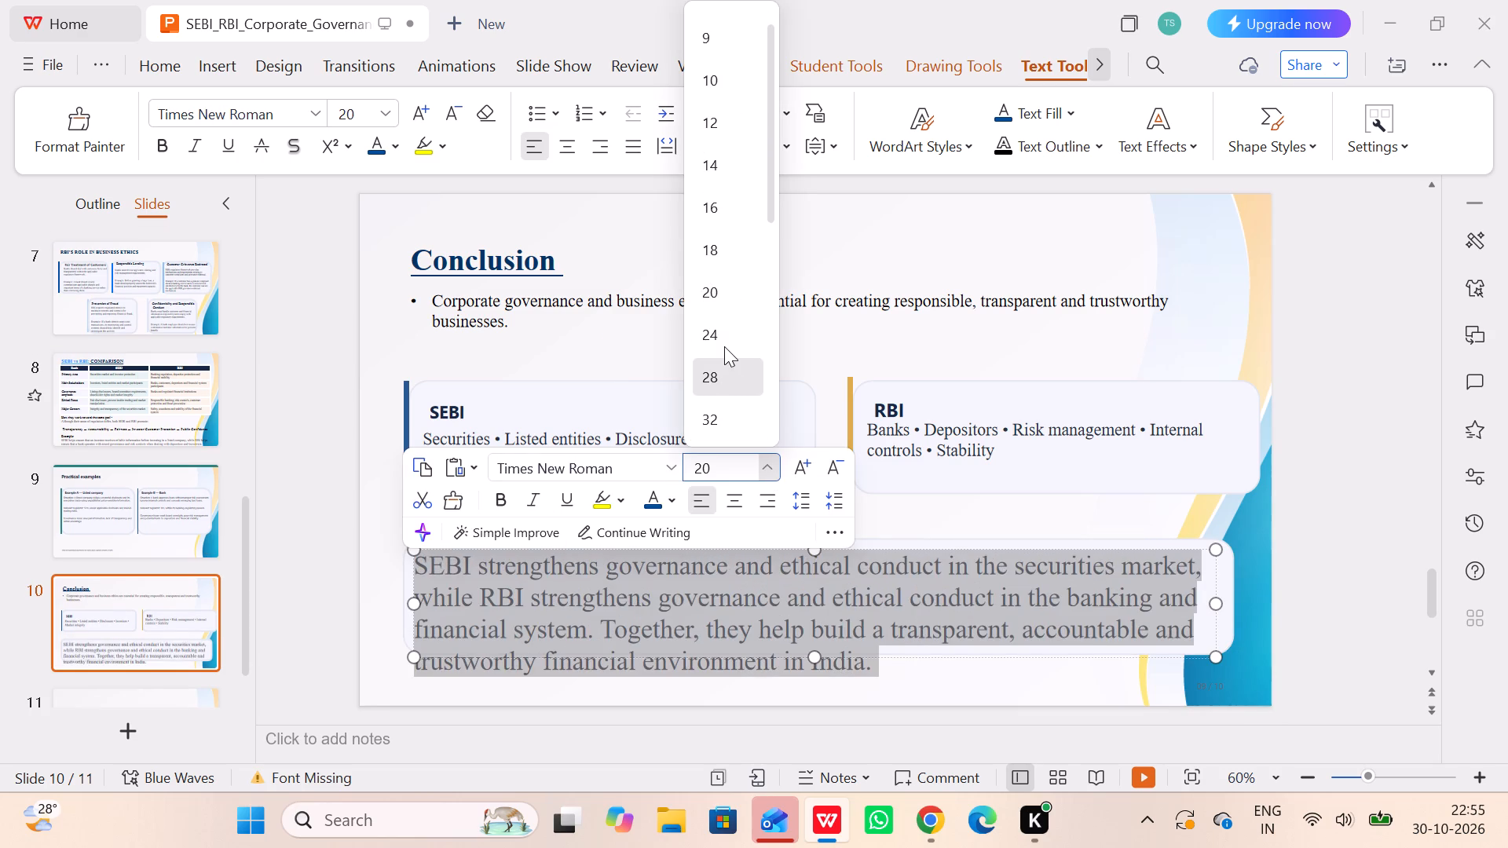
pyautogui.click(724, 345)
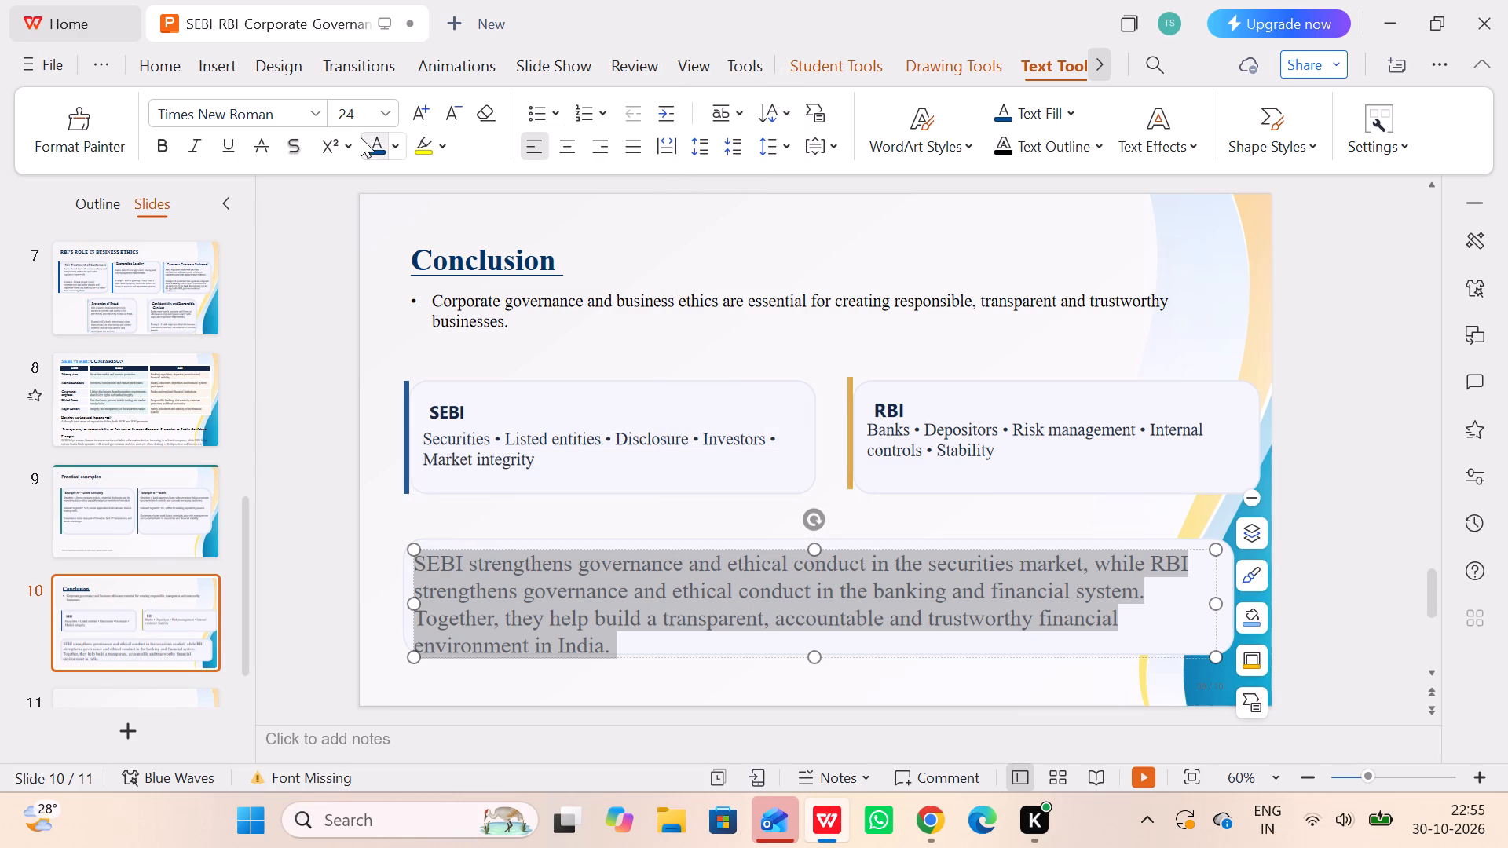
pyautogui.click(385, 137)
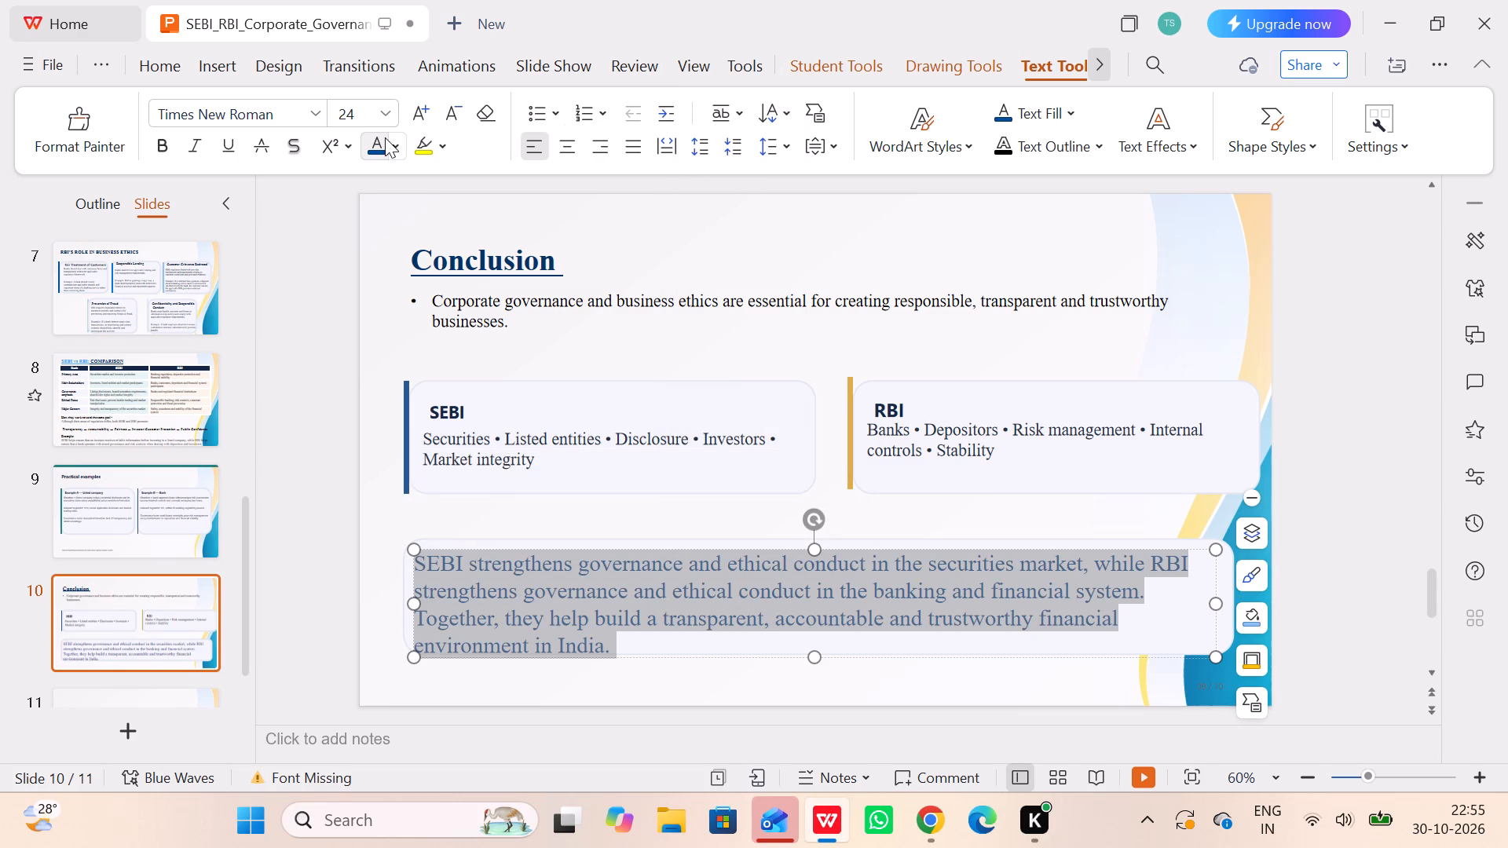
pyautogui.click(341, 492)
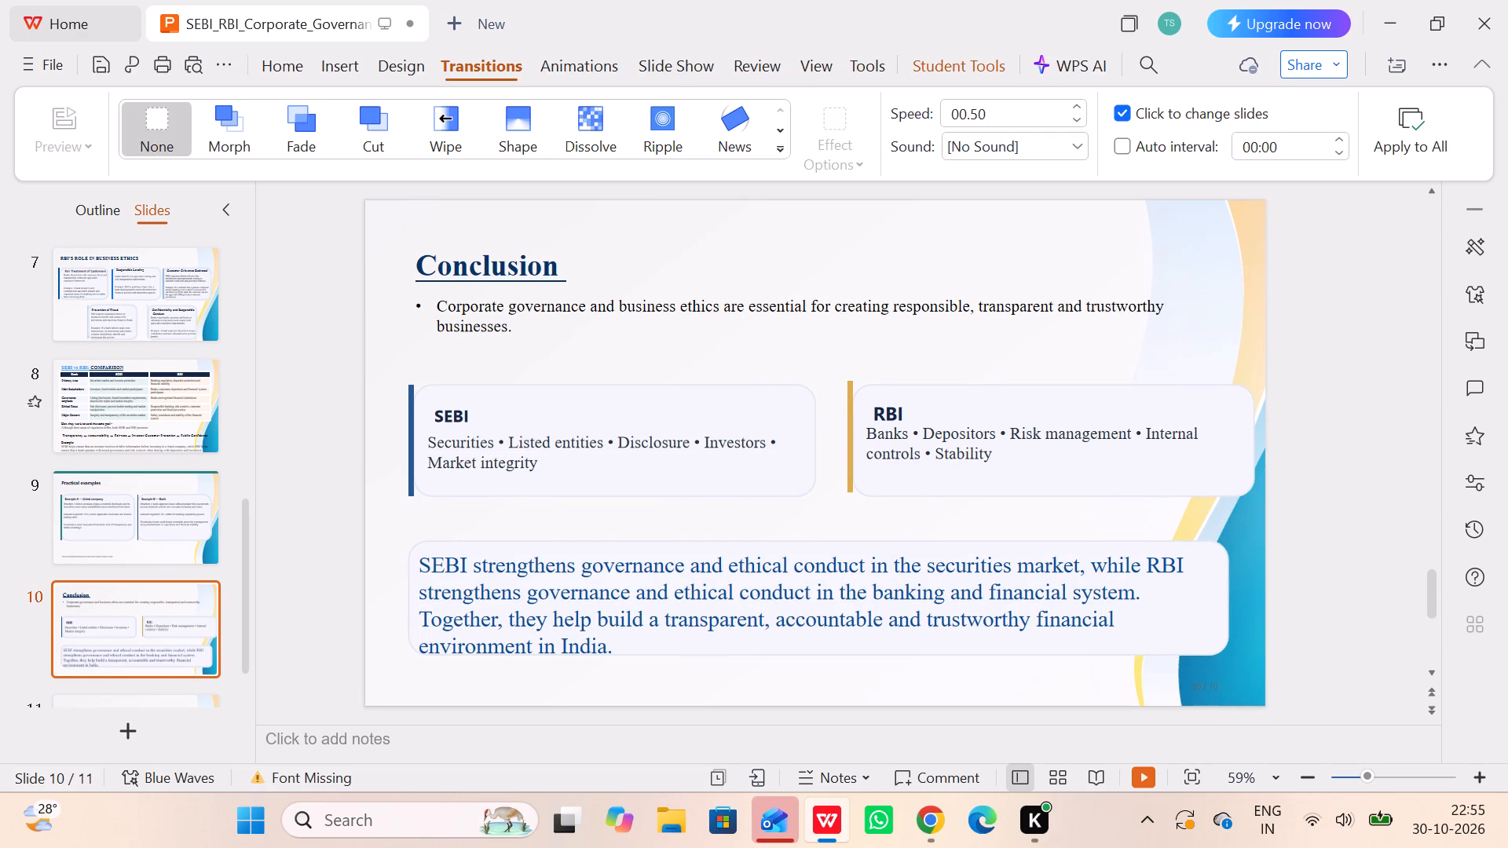
# Extend the closing summary's text box and its rounded background panel slightly further downward to fit the four lines of text.
pyautogui.click(849, 644)
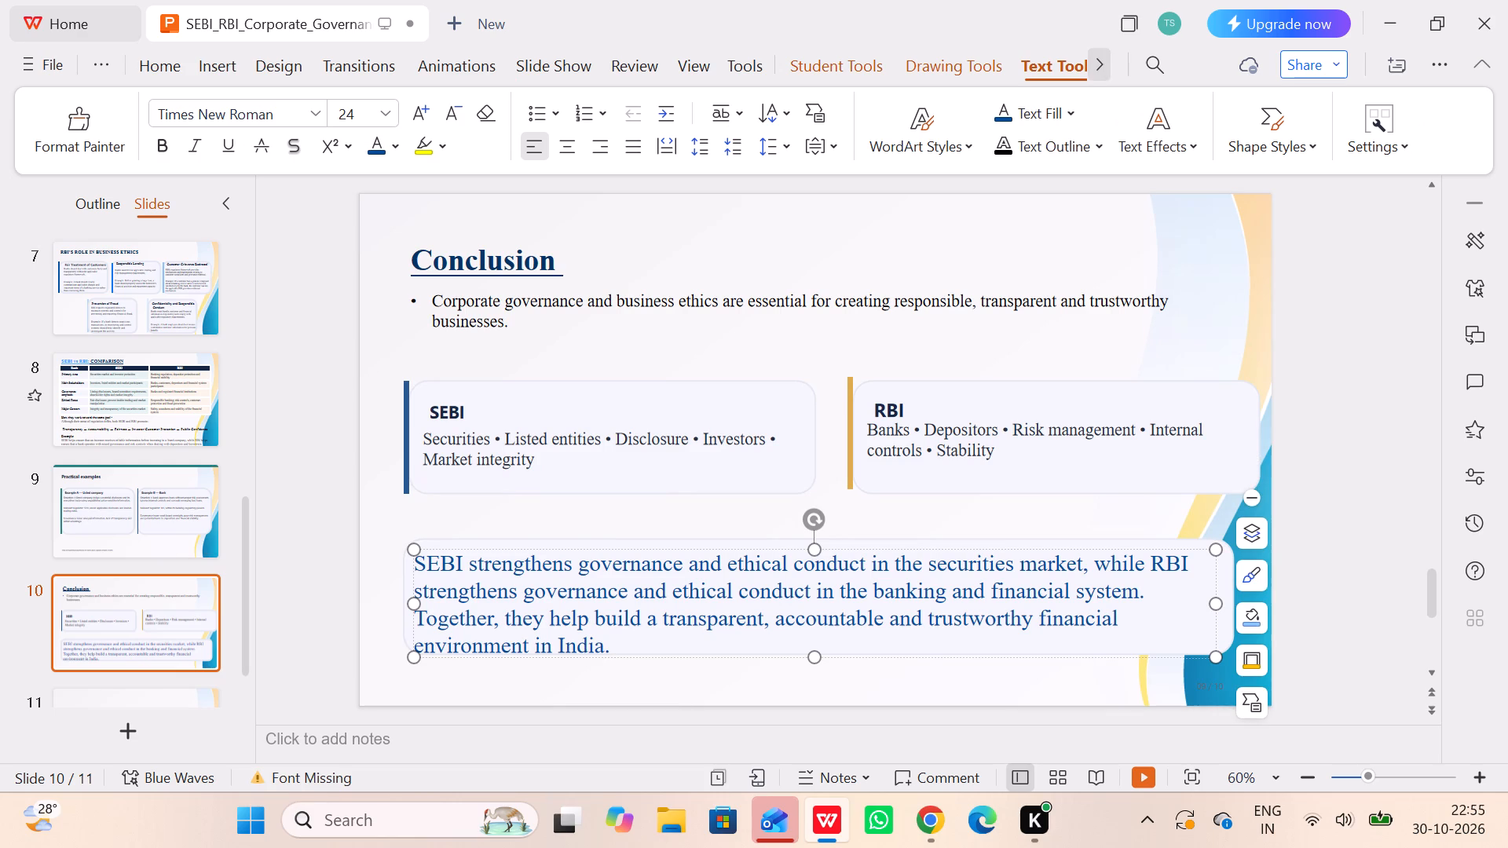
pyautogui.click(815, 662)
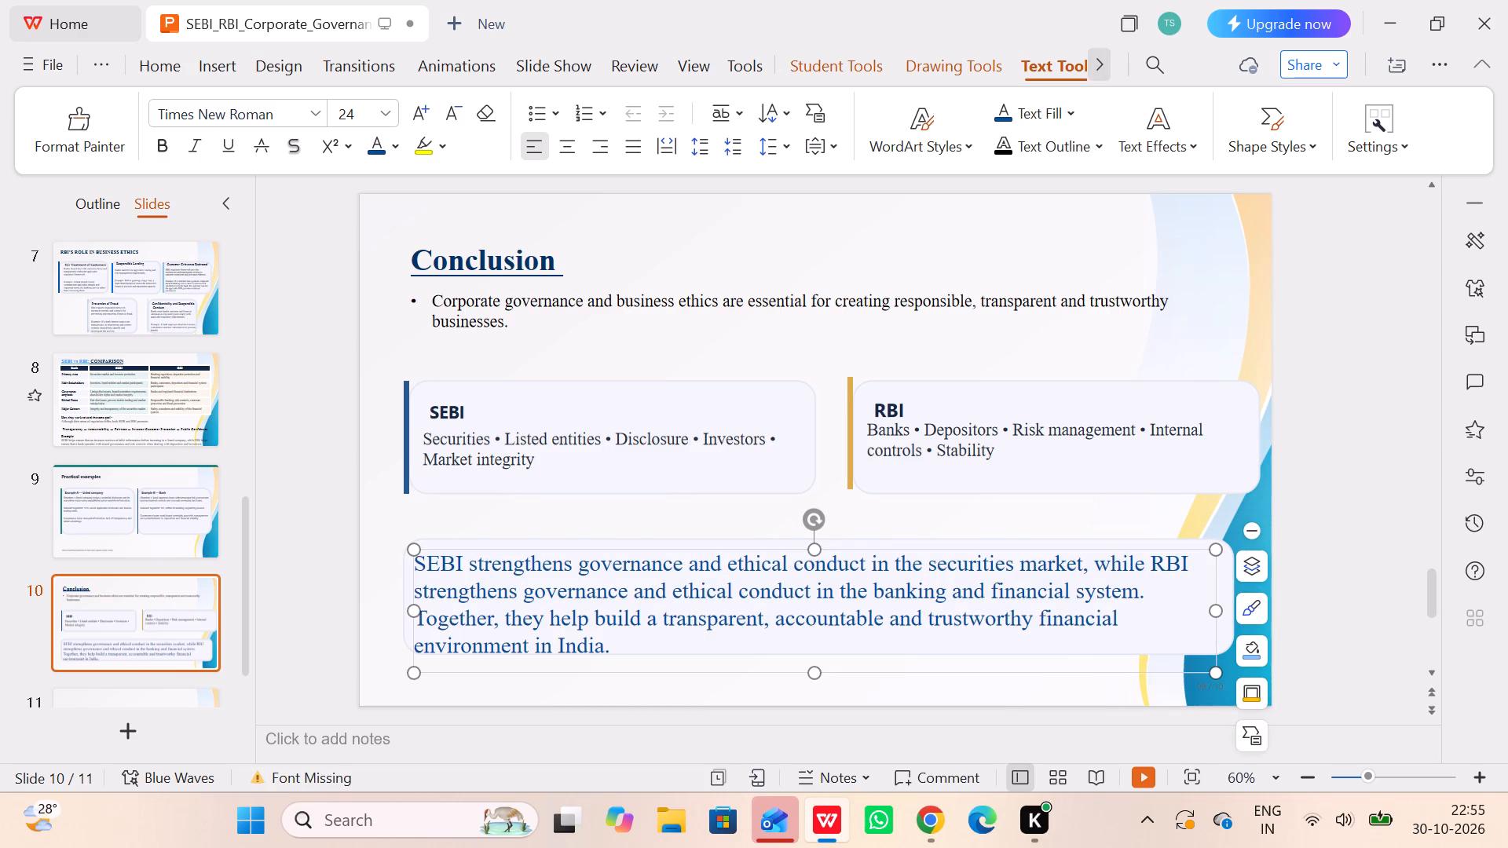
pyautogui.click(763, 542)
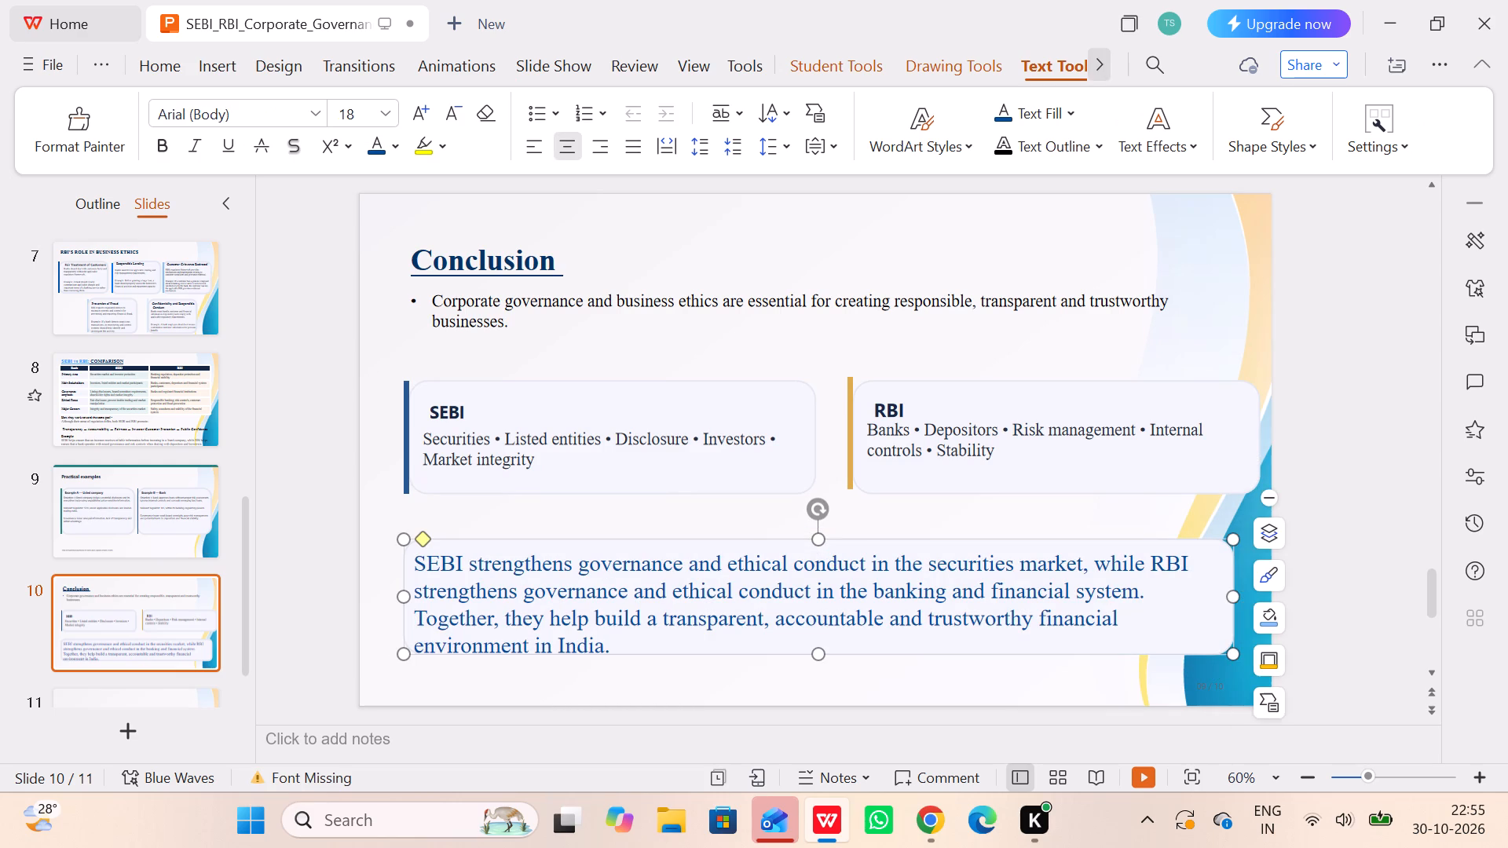
pyautogui.moveTo(822, 658); pyautogui.dragTo(822, 666)
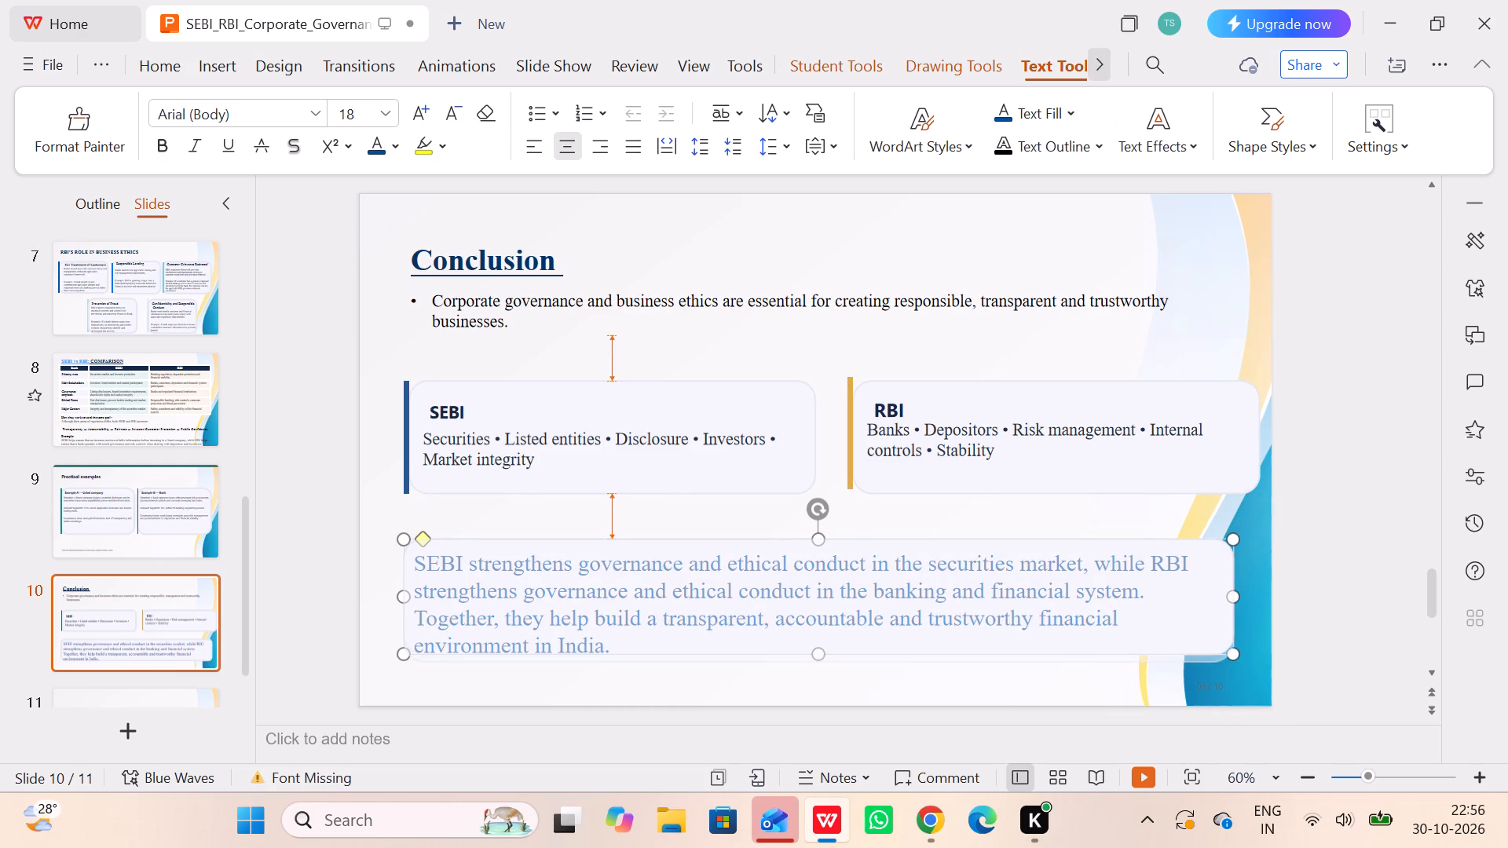
pyautogui.moveTo(822, 666); pyautogui.dragTo(822, 668)
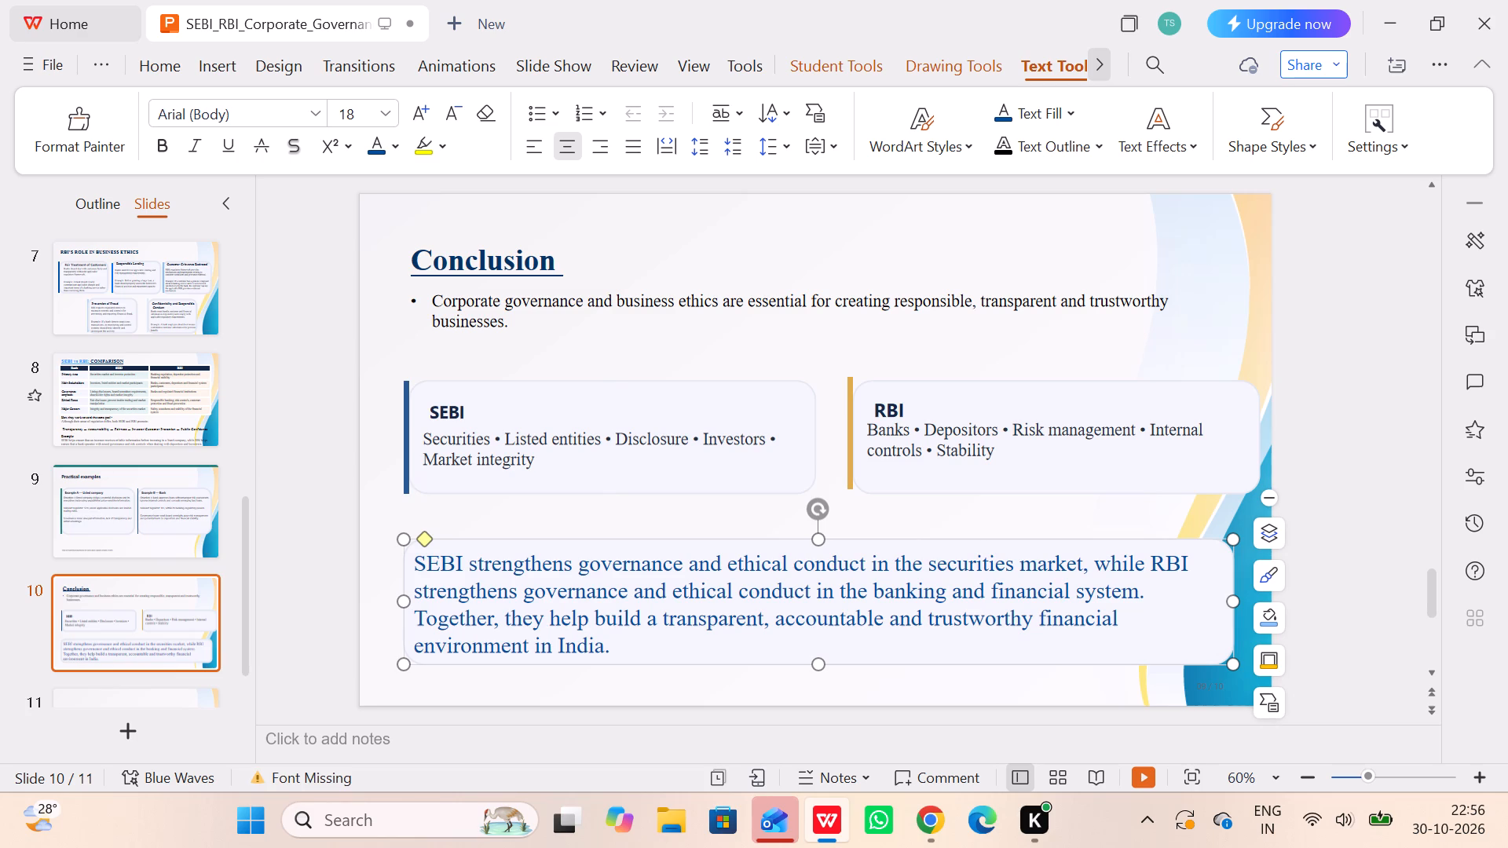
# Increase the corner rounding of the closing summary's background panel to the maximum, giving it fully rounded ends.
pyautogui.click(424, 537)
pyautogui.moveTo(424, 537); pyautogui.dragTo(441, 549)
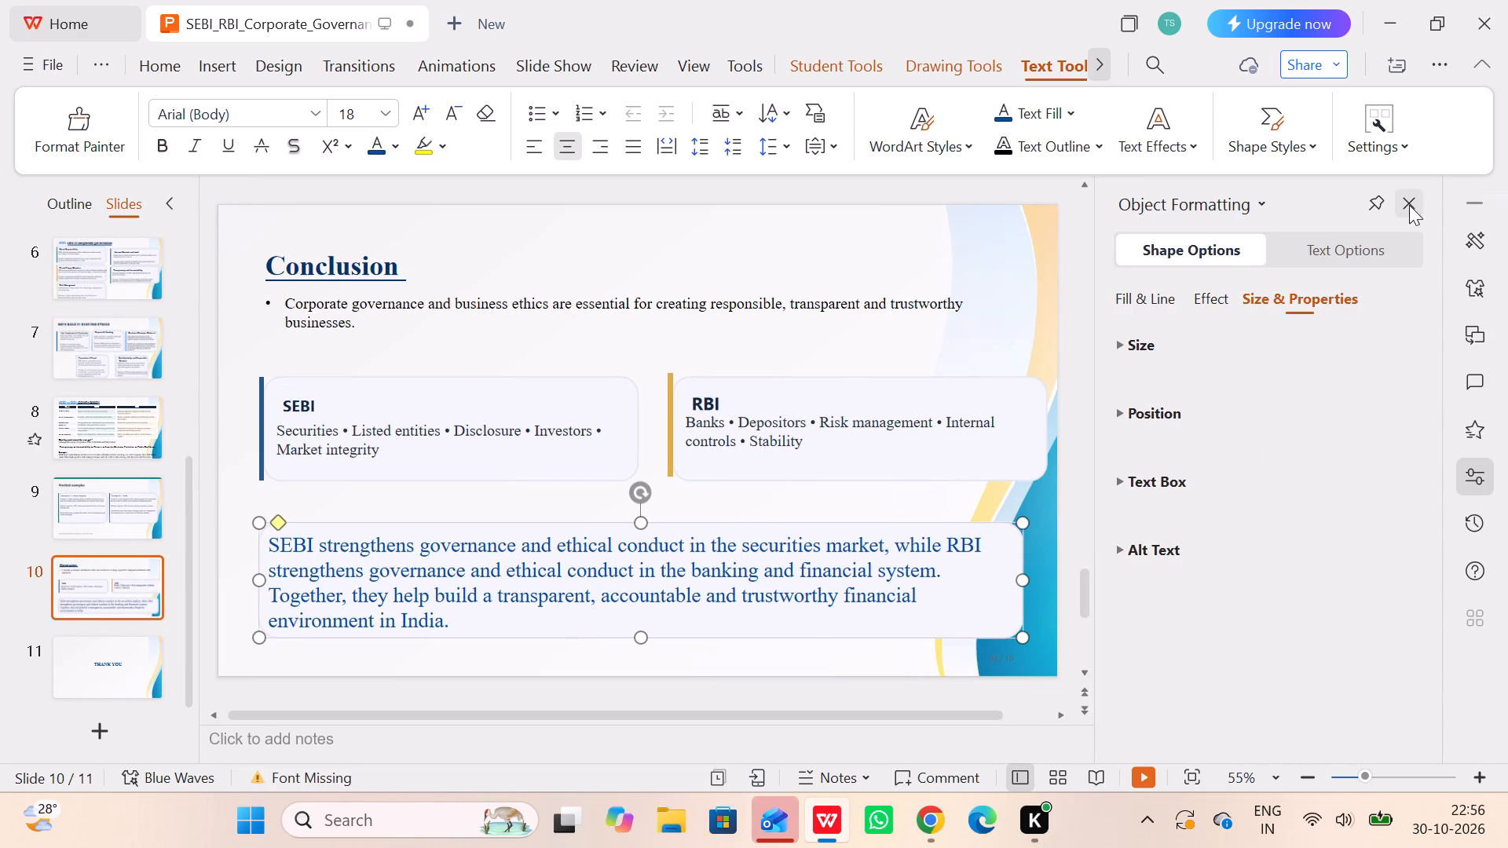
pyautogui.click(1409, 205)
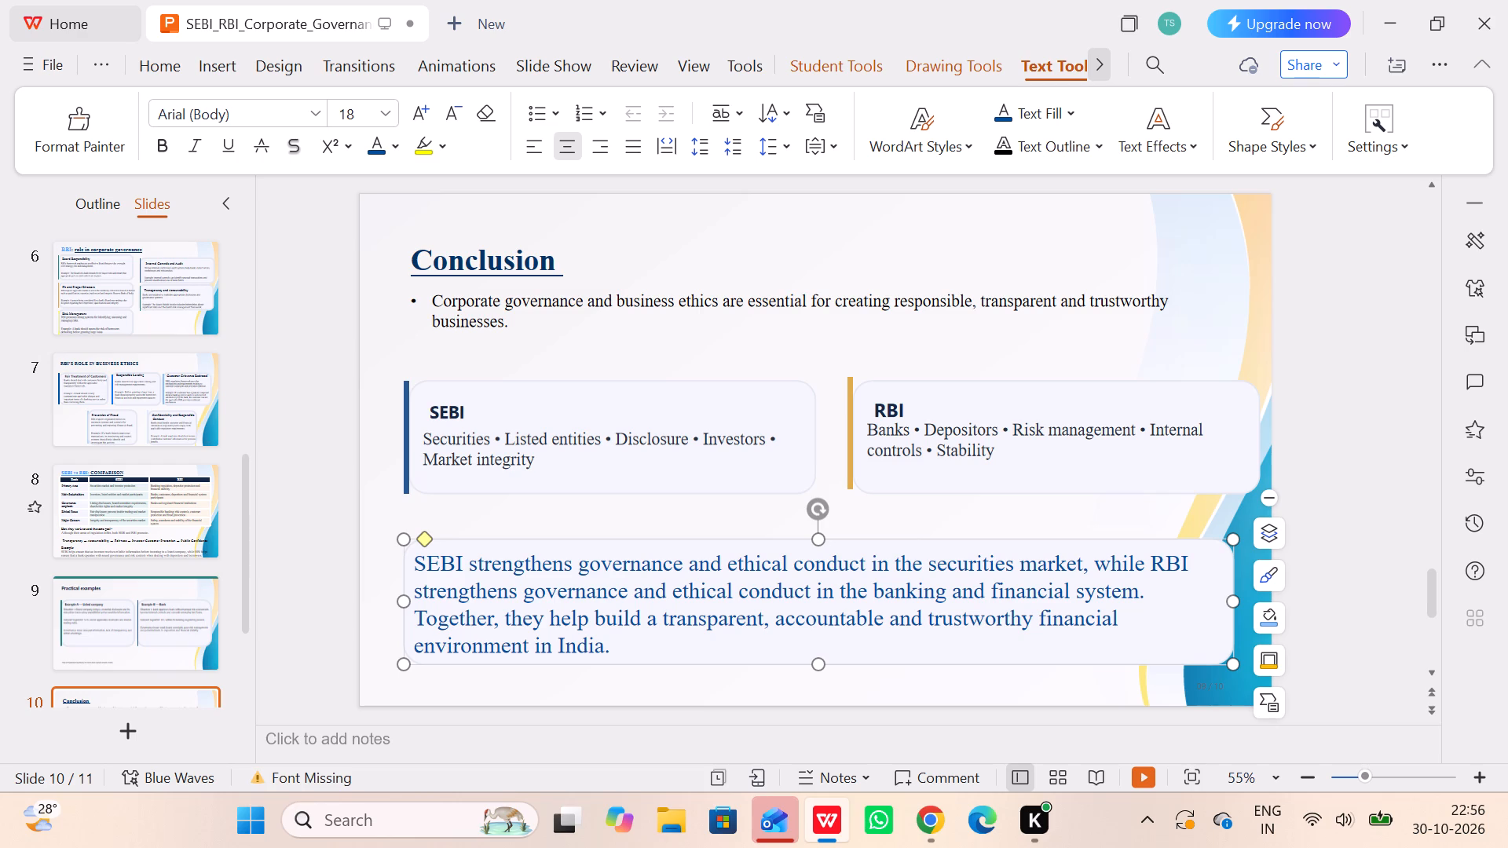
pyautogui.moveTo(425, 542); pyautogui.dragTo(475, 590)
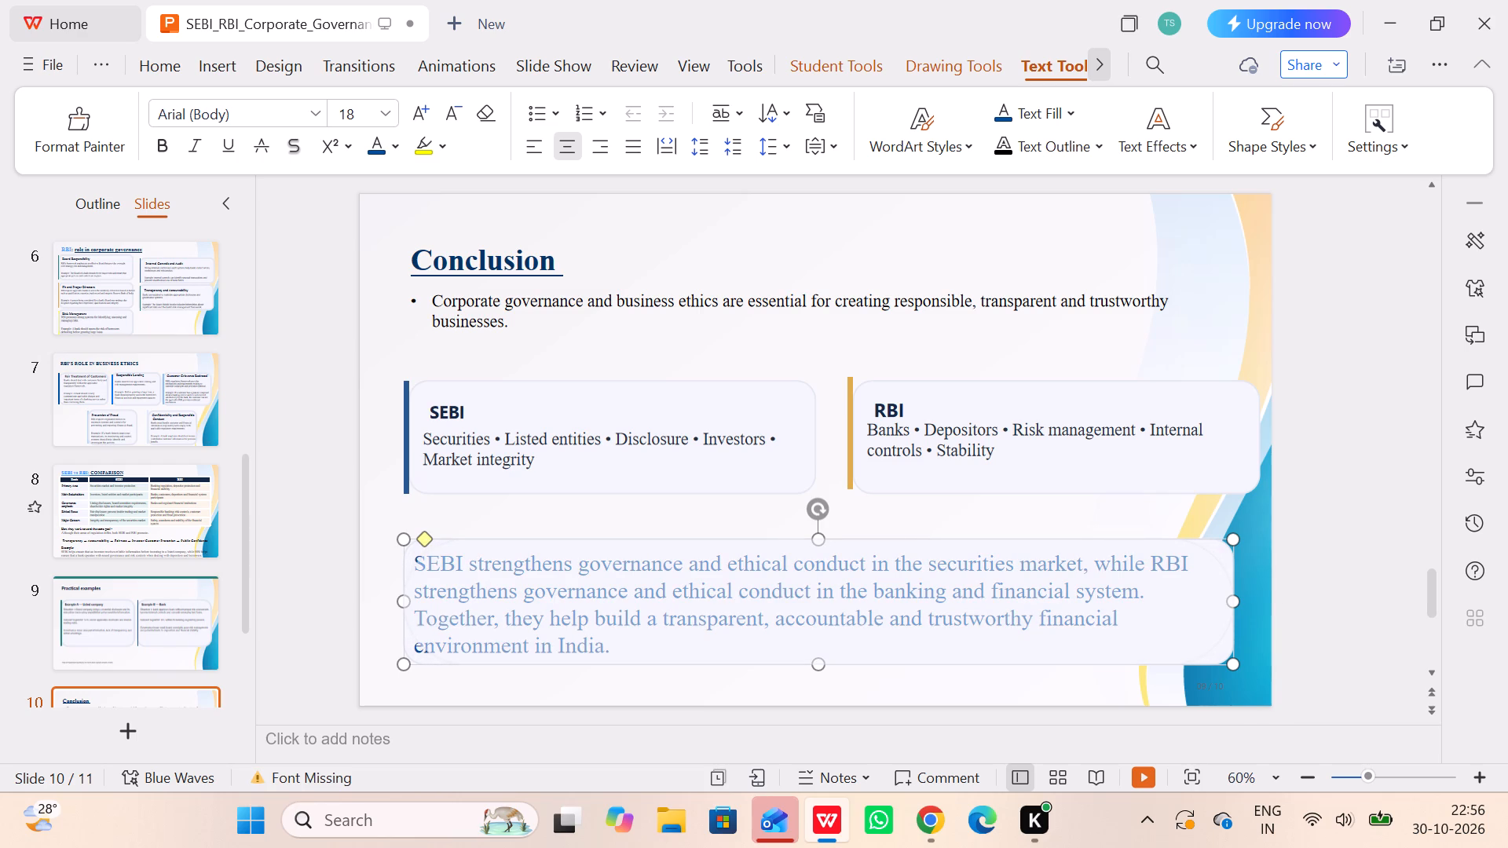
pyautogui.moveTo(475, 590); pyautogui.dragTo(520, 622)
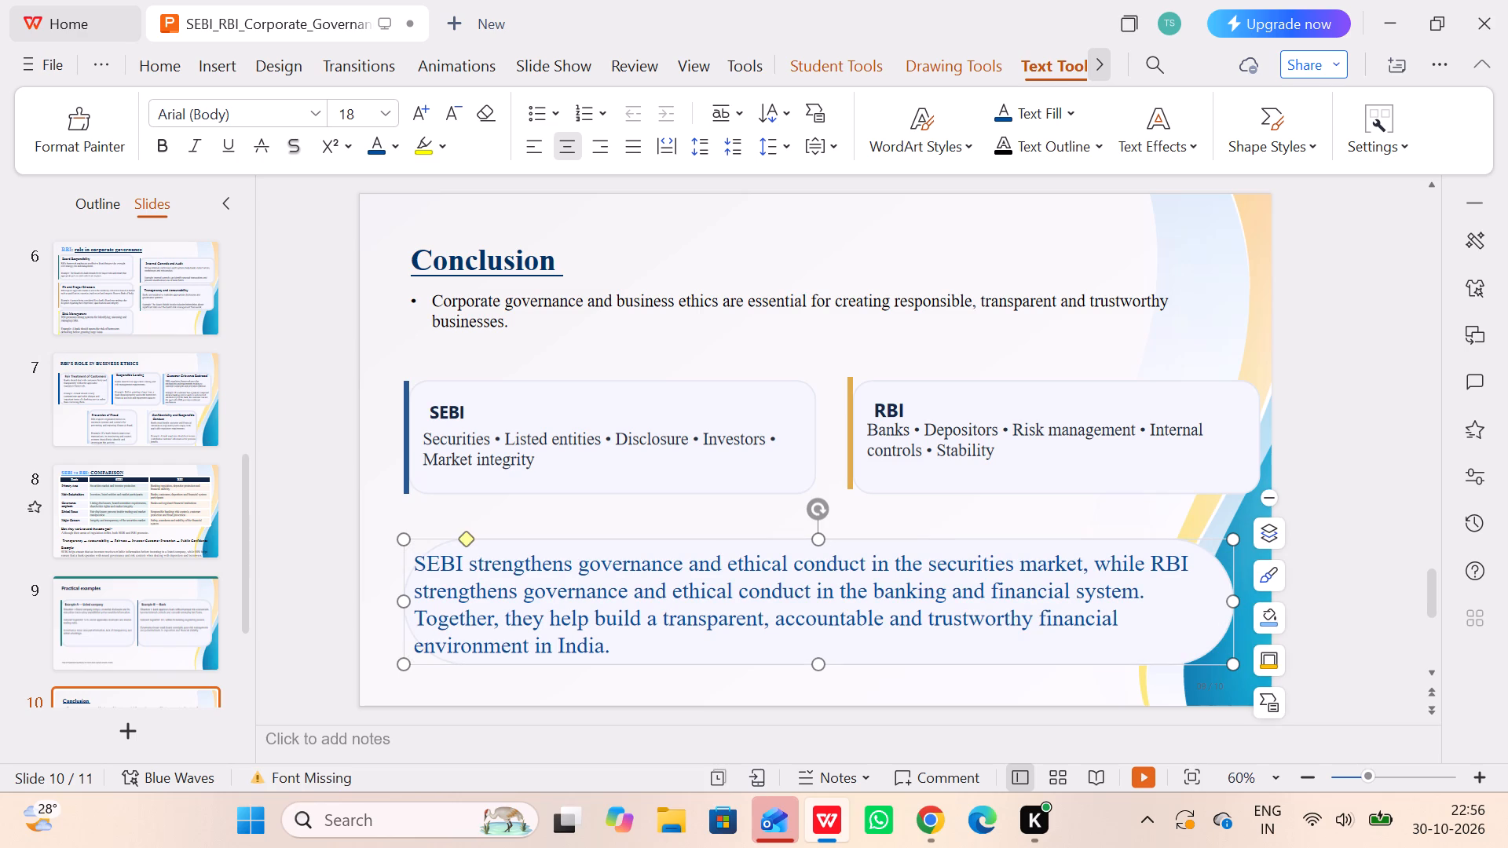
# Narrow the closing summary's text box by moving its left edge slightly inward, inside the panel's rounded end, and deselect it.
pyautogui.click(682, 594)
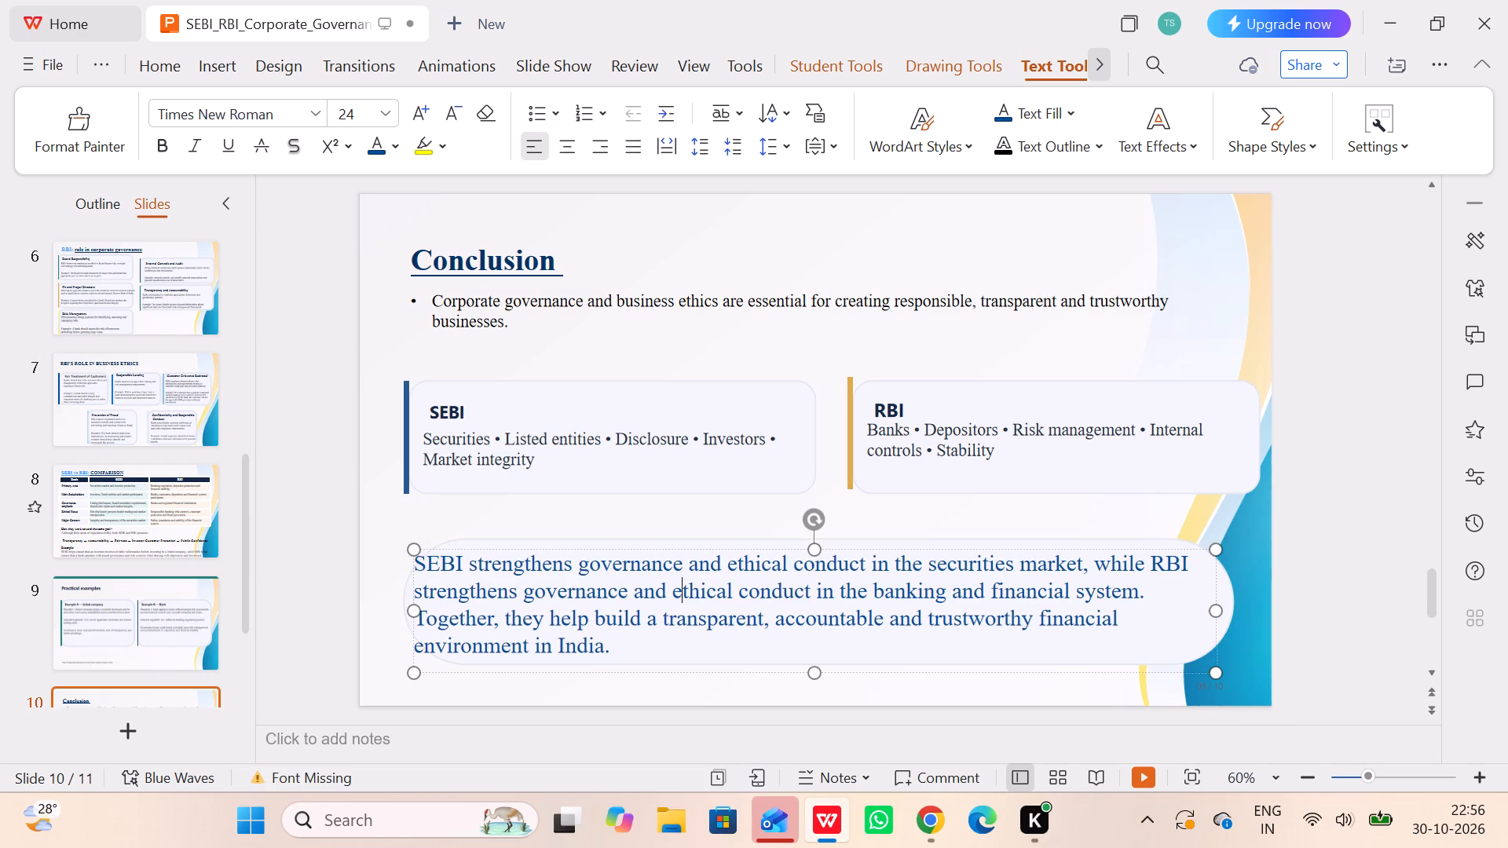
pyautogui.moveTo(412, 613); pyautogui.dragTo(421, 613)
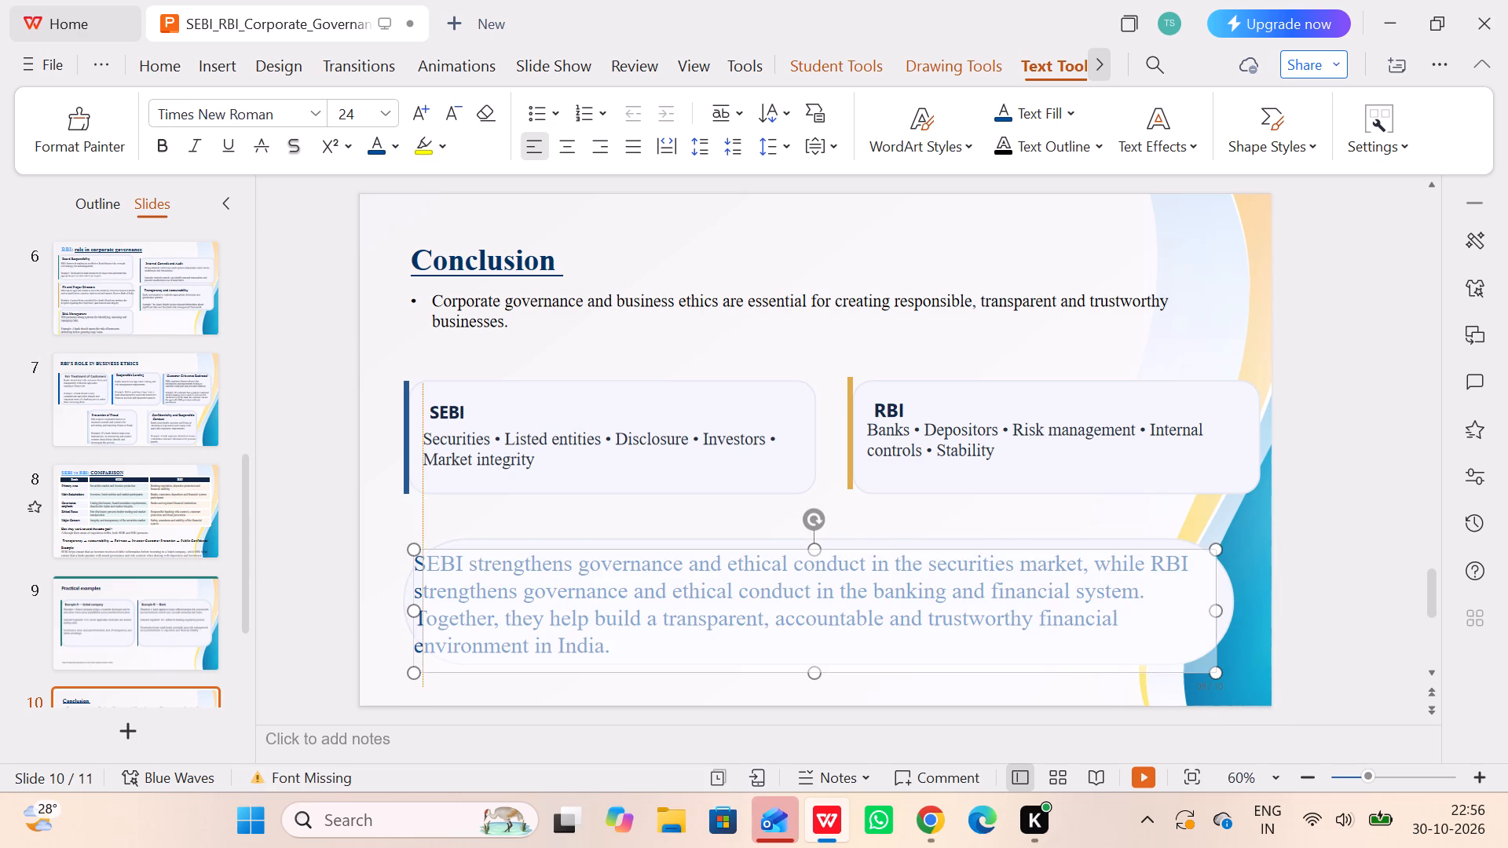
pyautogui.moveTo(421, 613); pyautogui.dragTo(434, 612)
pyautogui.moveTo(434, 612); pyautogui.dragTo(433, 612)
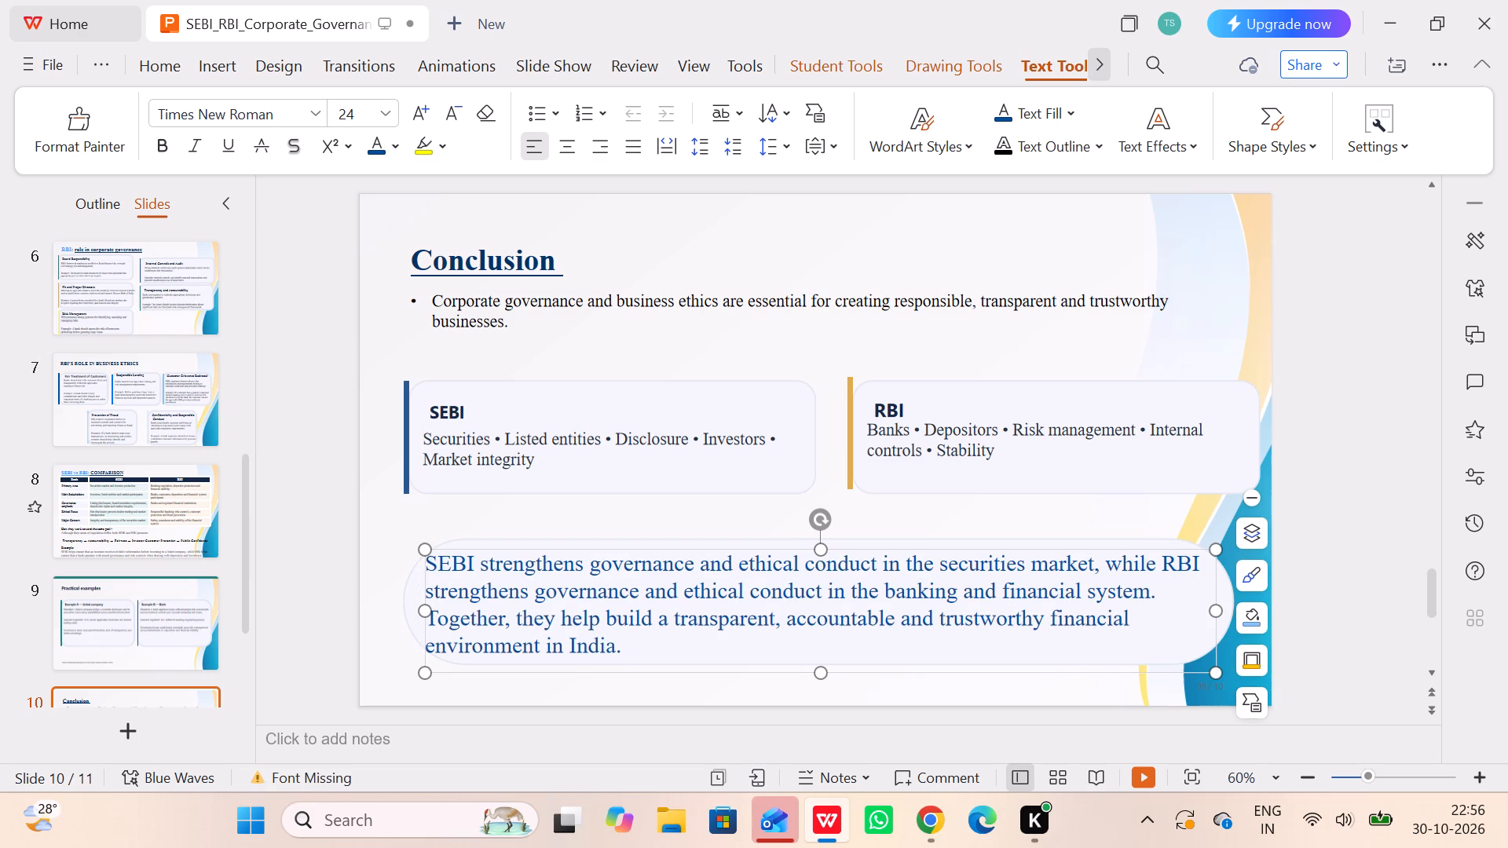
pyautogui.click(423, 609)
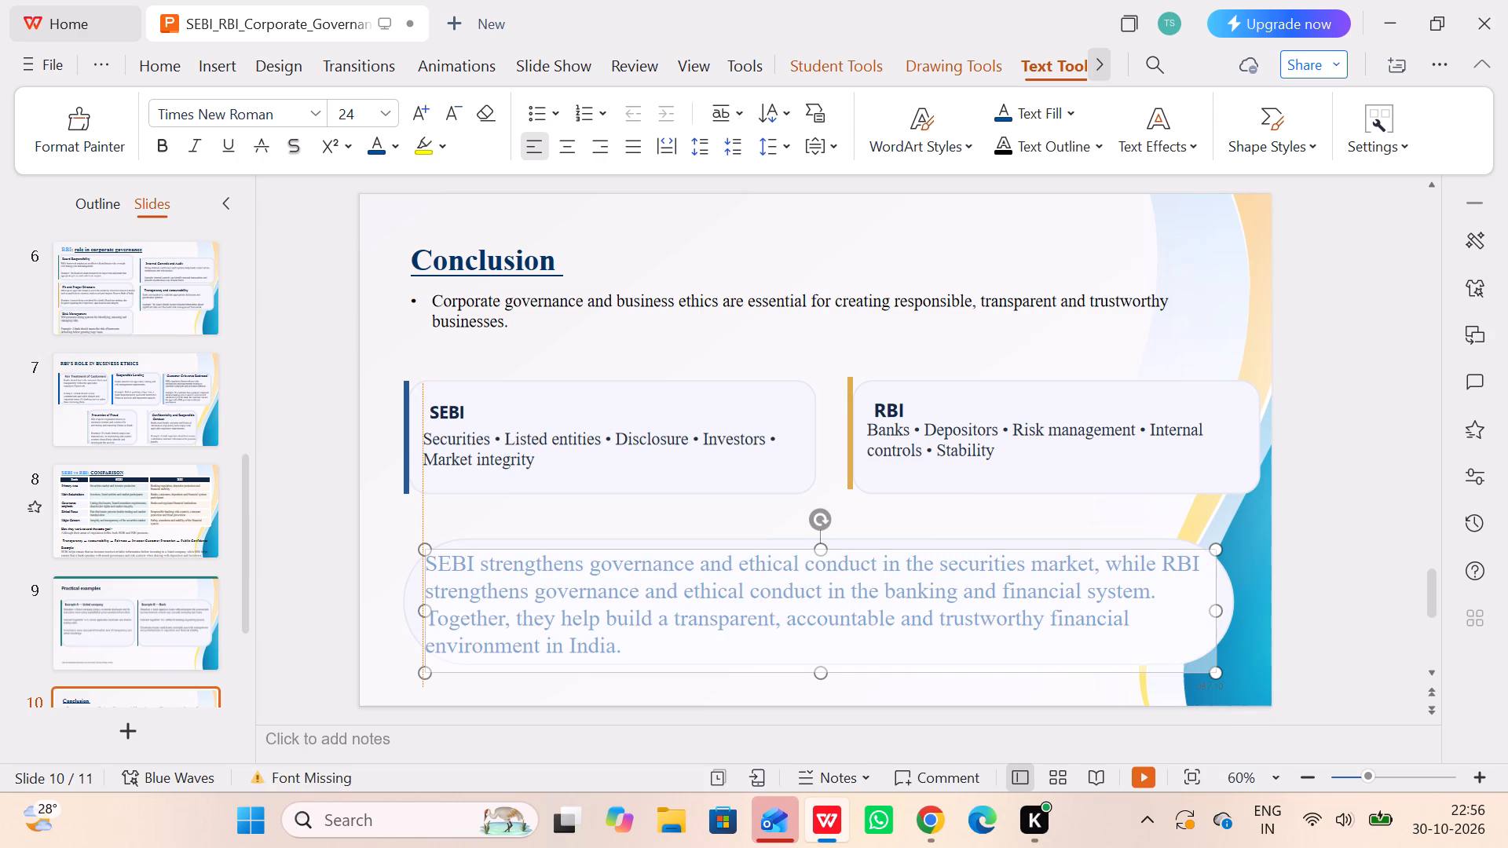
pyautogui.click(285, 613)
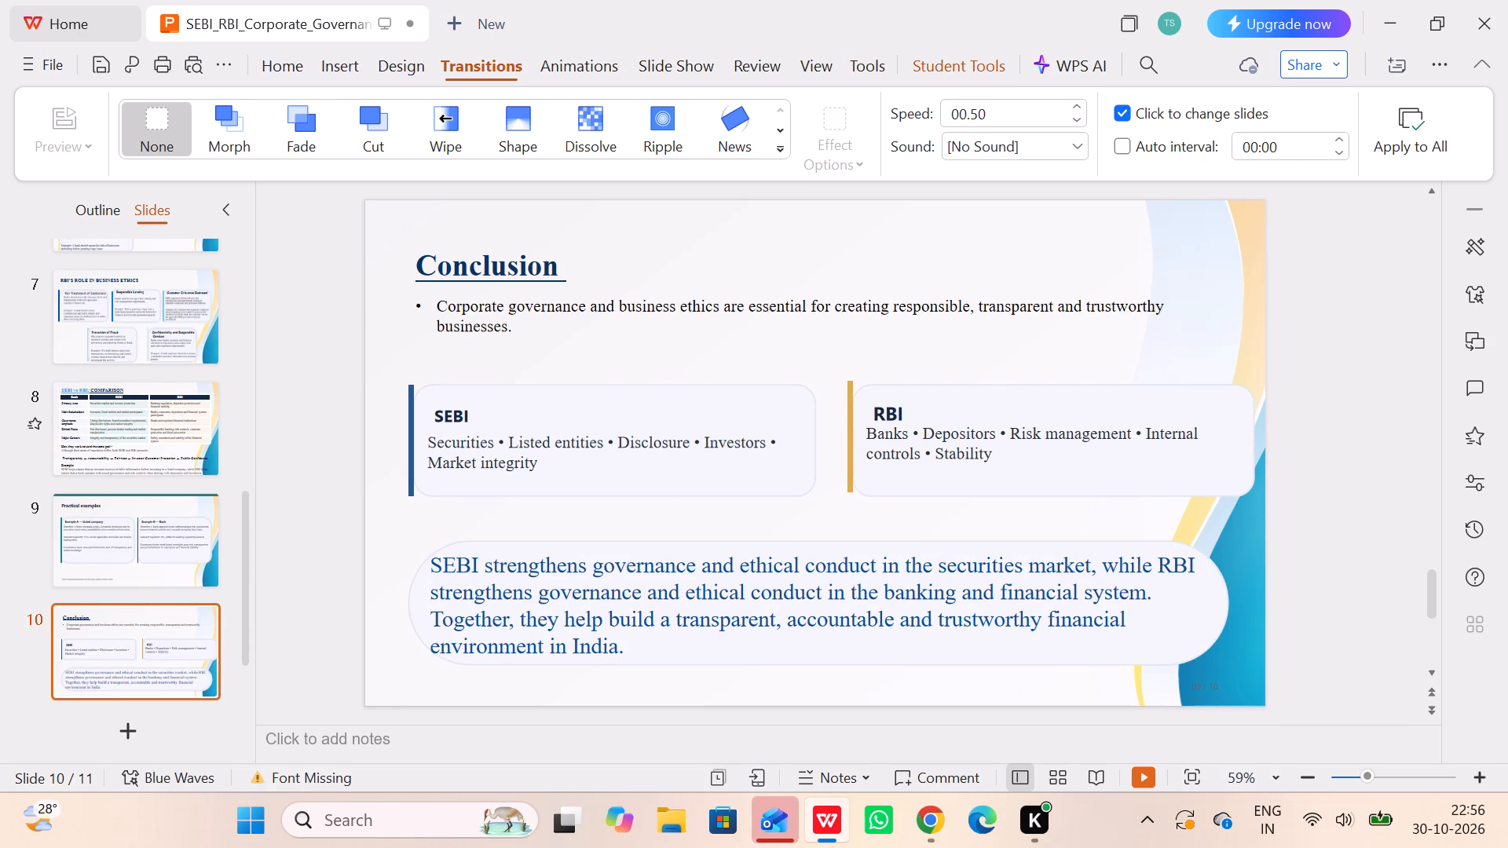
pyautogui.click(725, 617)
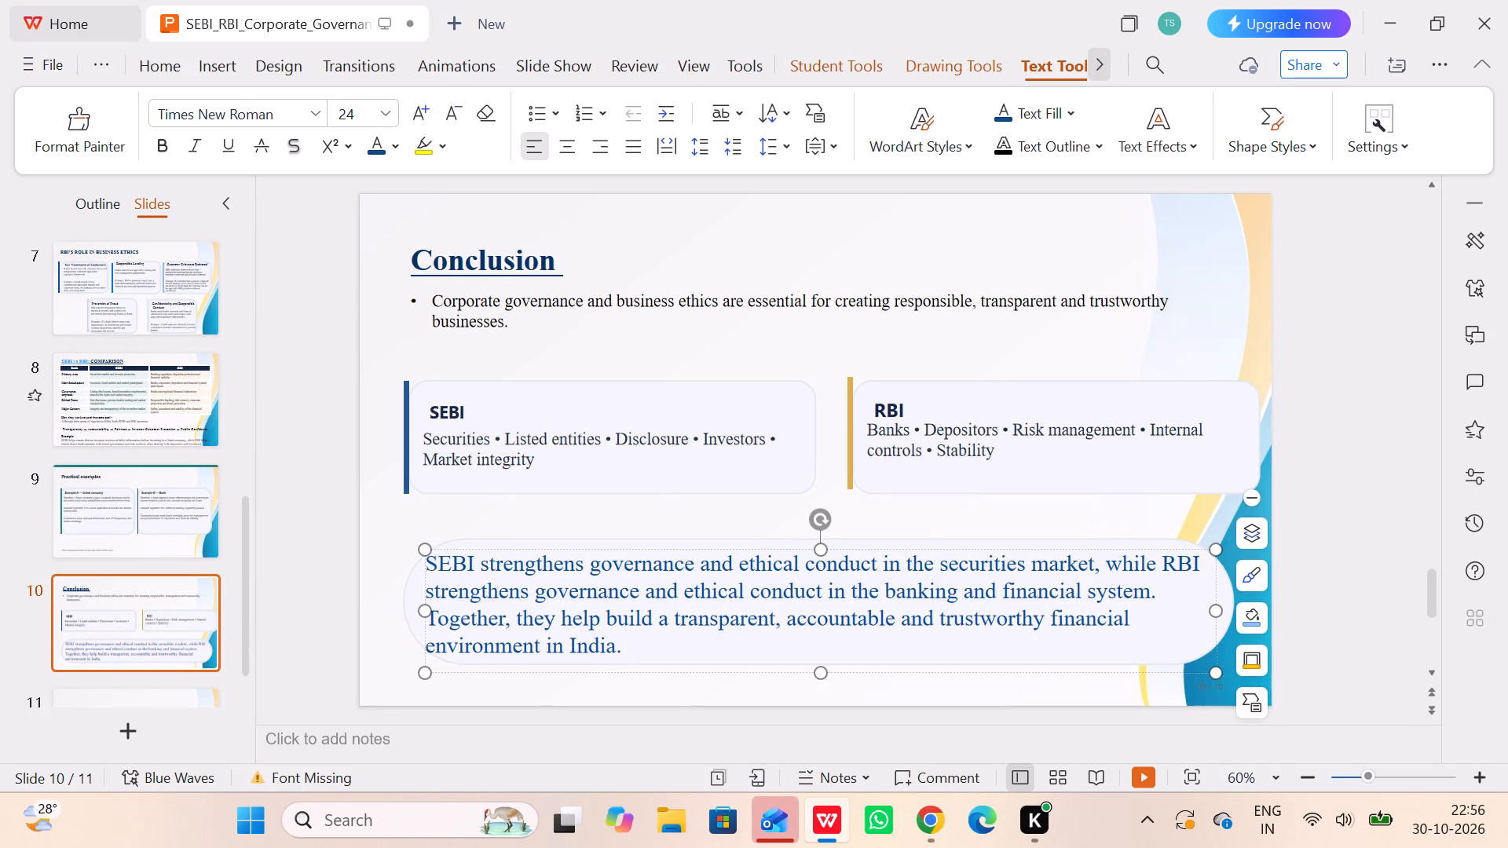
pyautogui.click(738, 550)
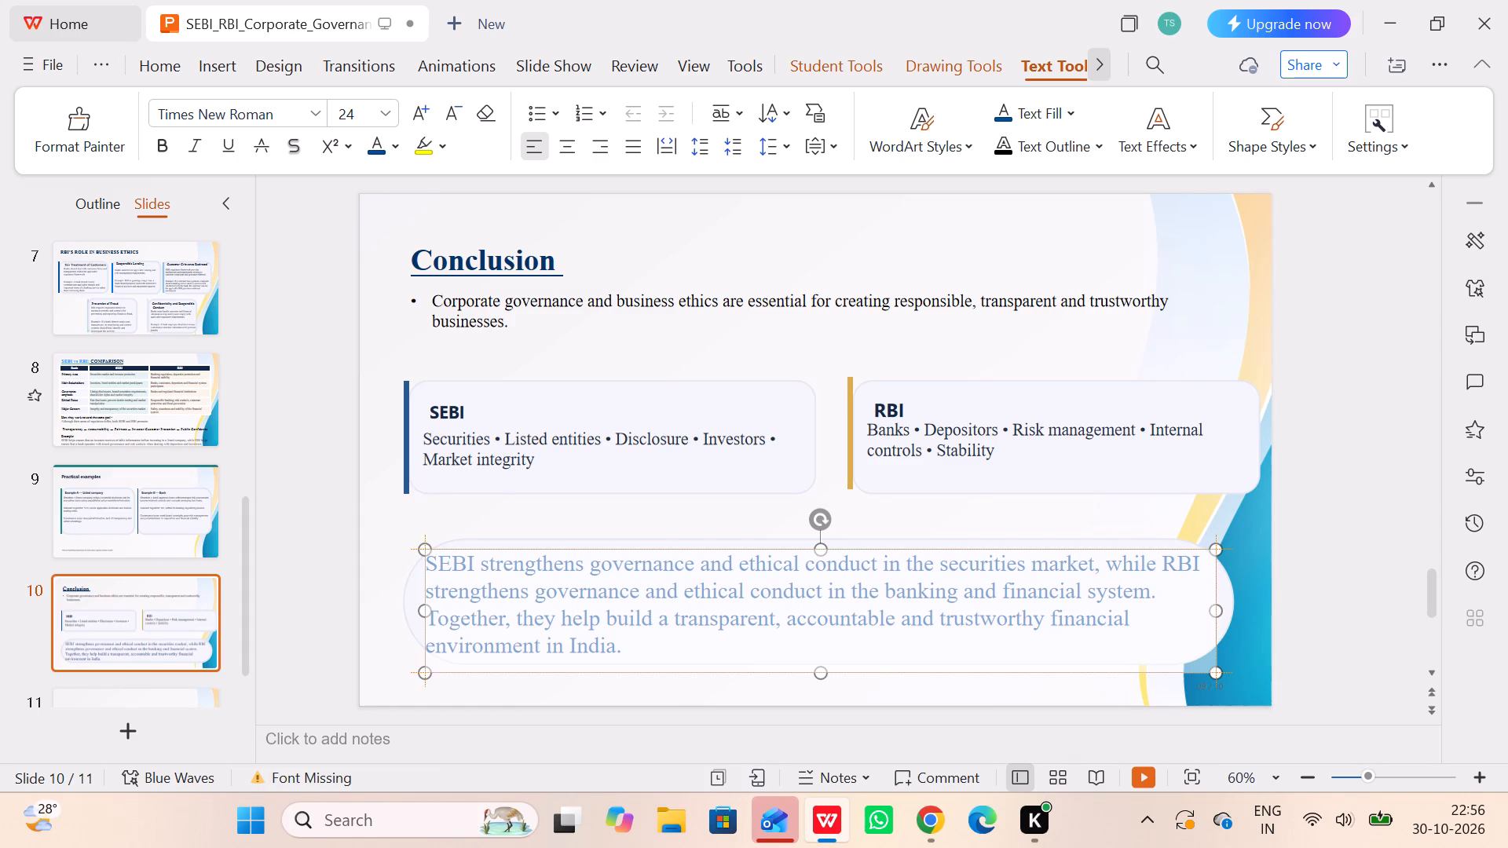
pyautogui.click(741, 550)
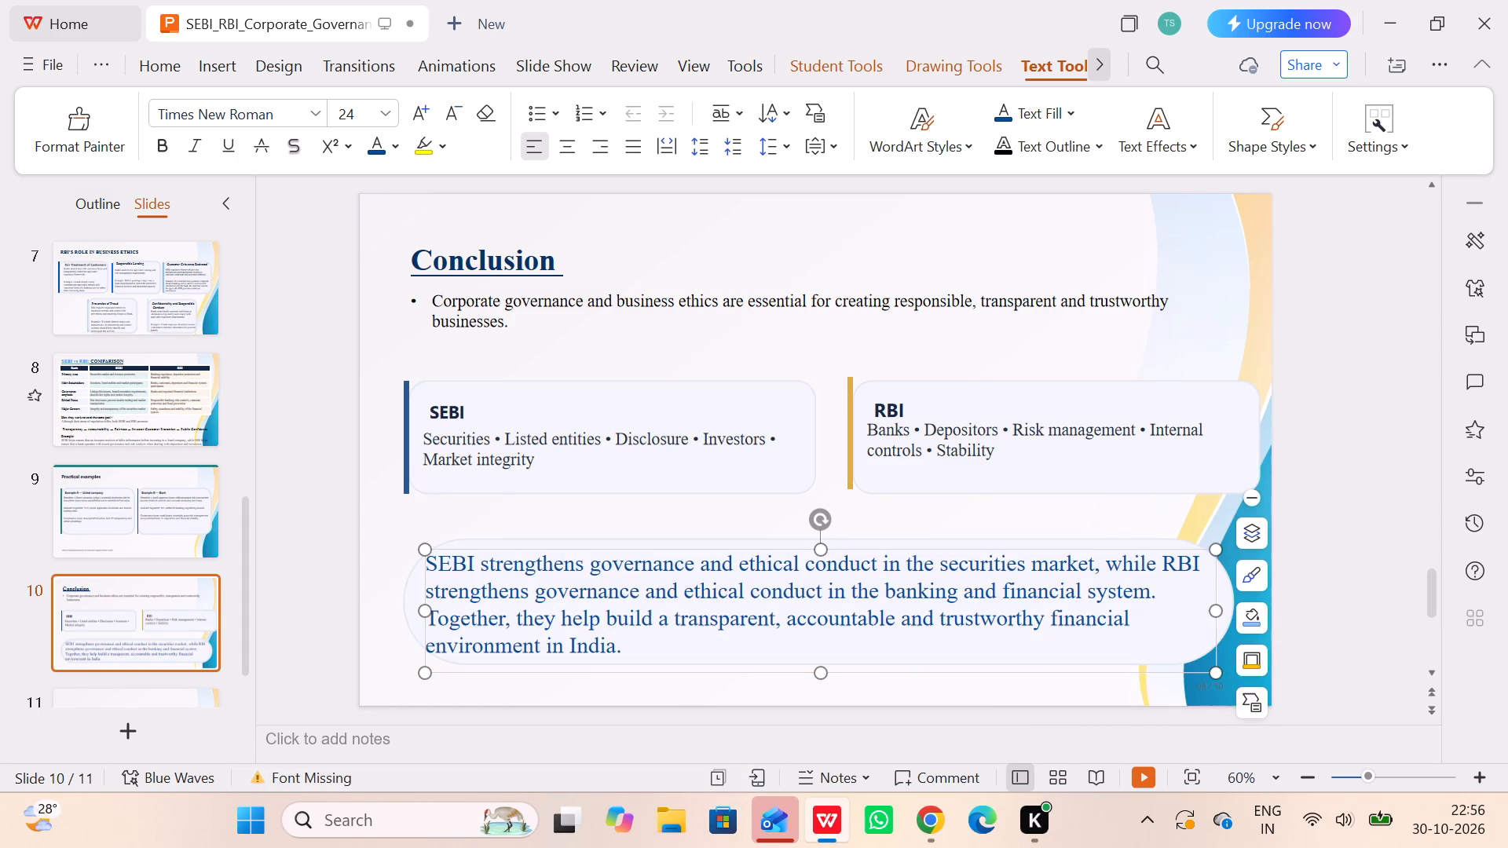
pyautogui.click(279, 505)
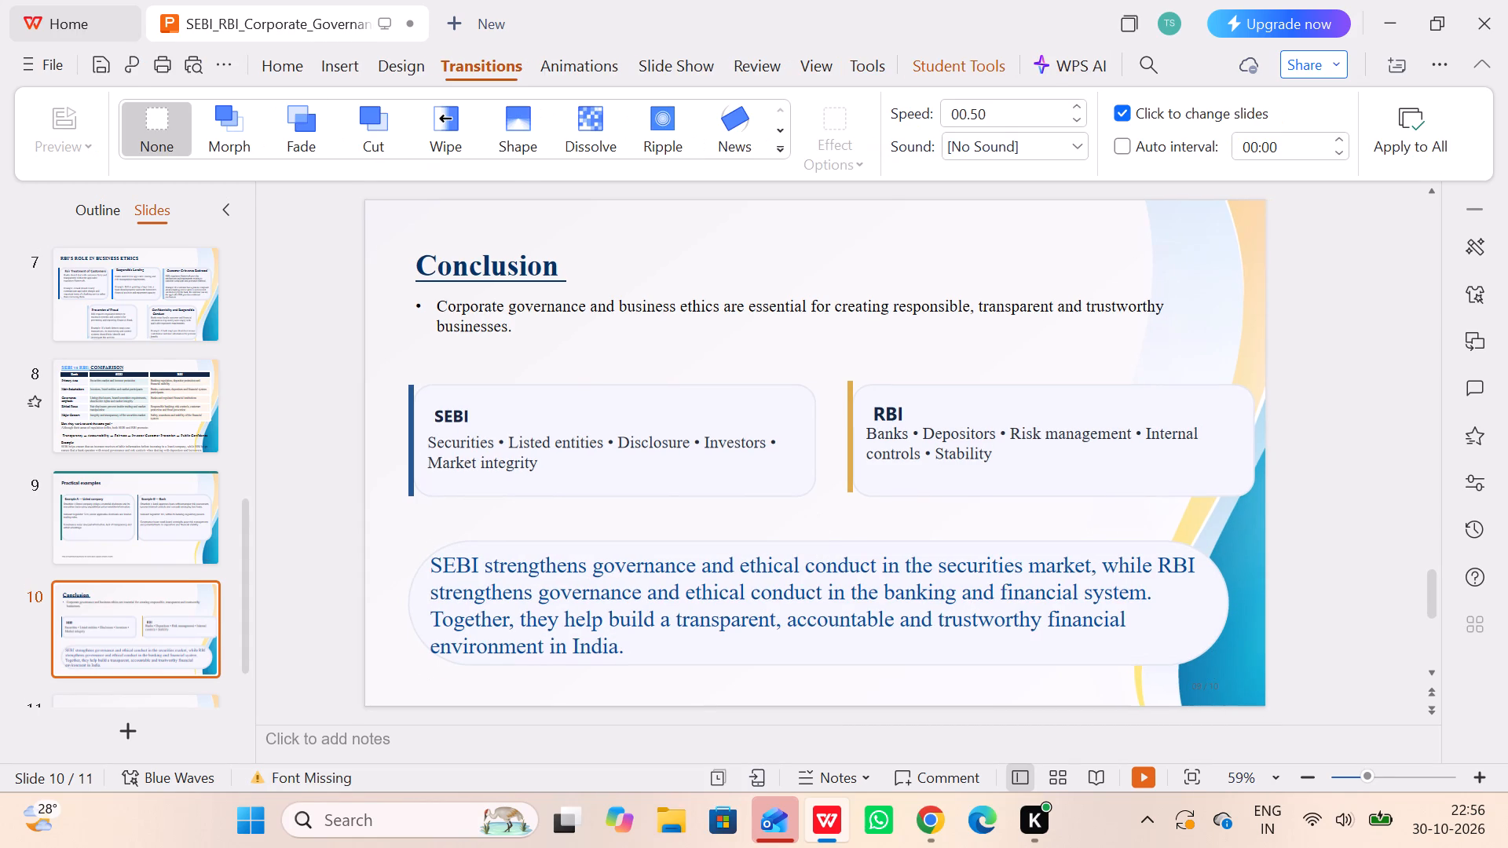
# Add an arrowhead preset bullet to the closing summary paragraph and deselect it.
pyautogui.click(430, 565)
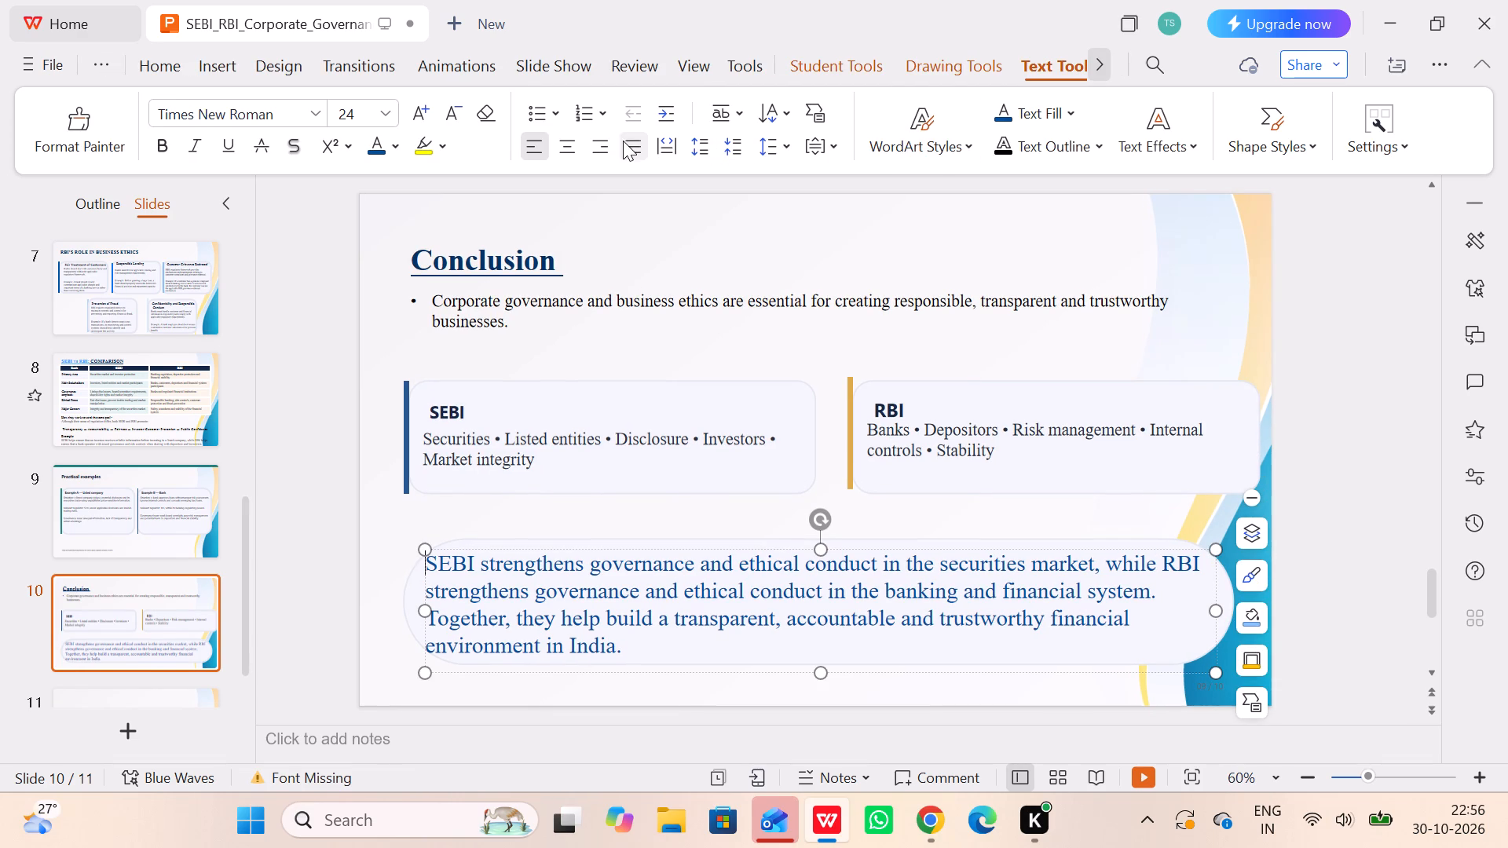
pyautogui.click(558, 105)
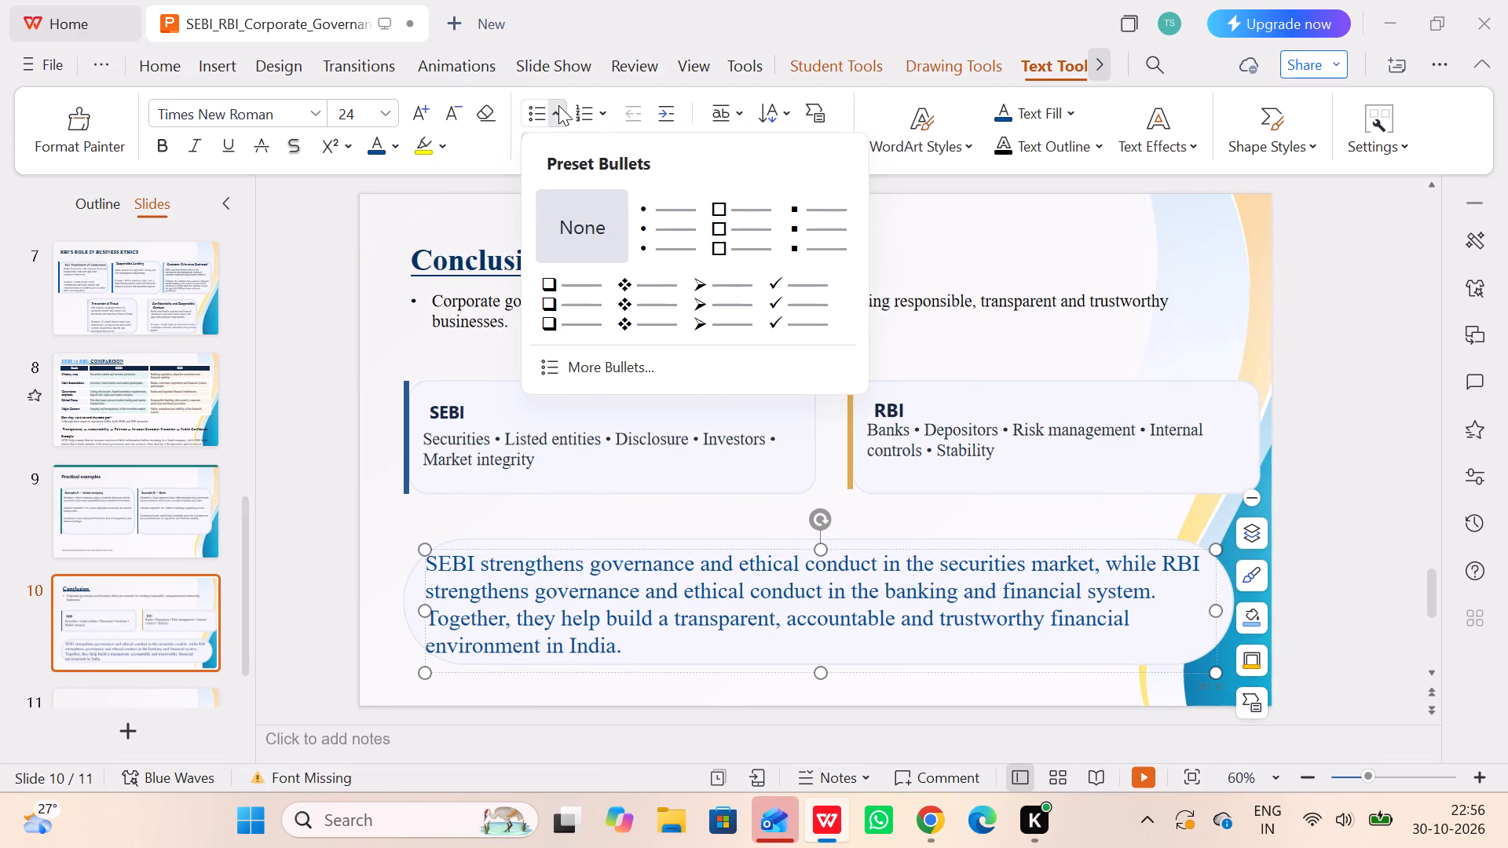
pyautogui.click(706, 291)
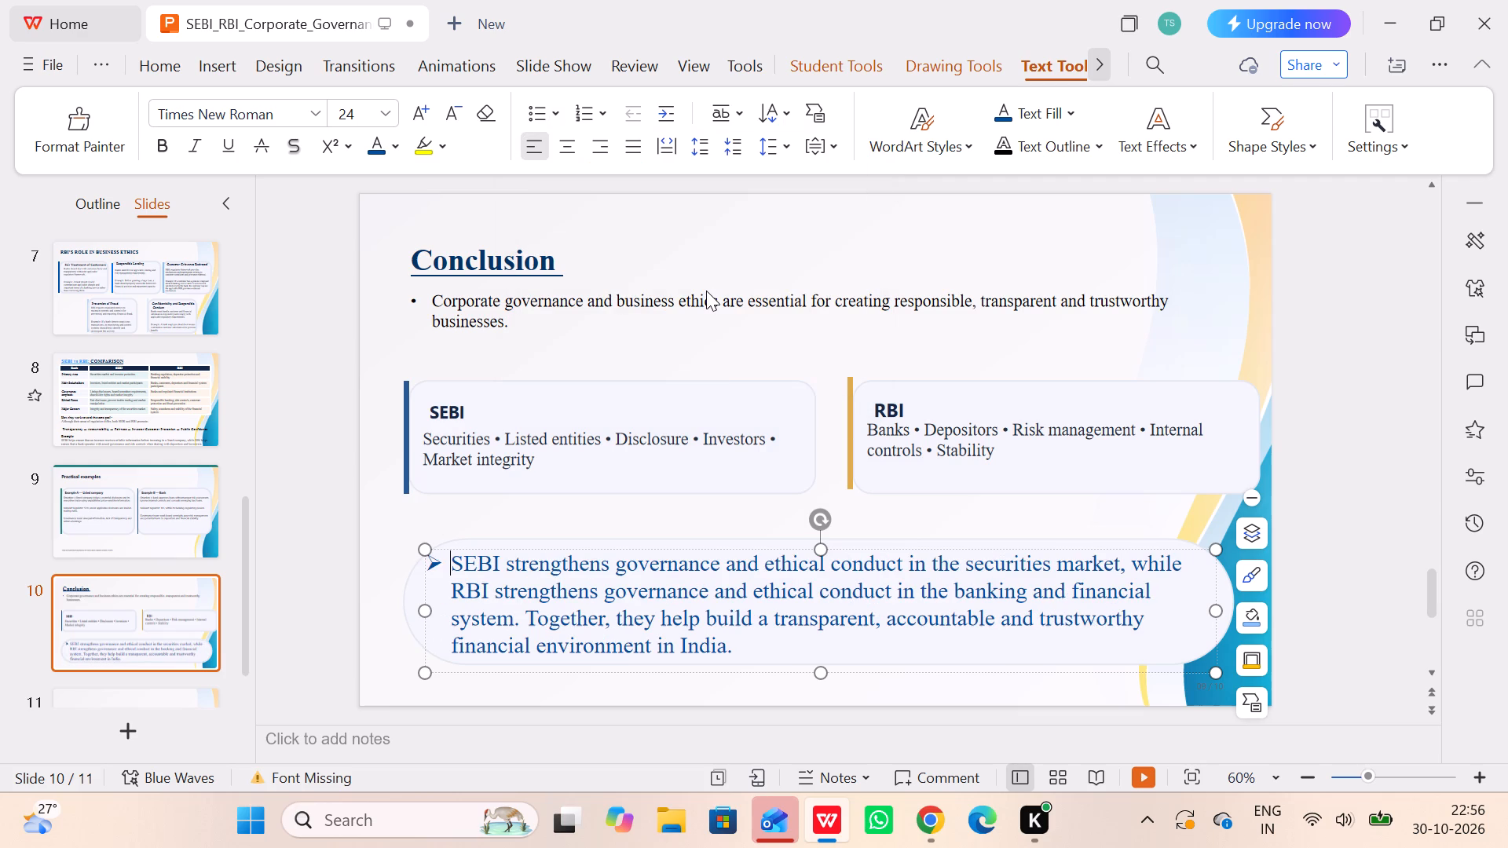
pyautogui.click(270, 414)
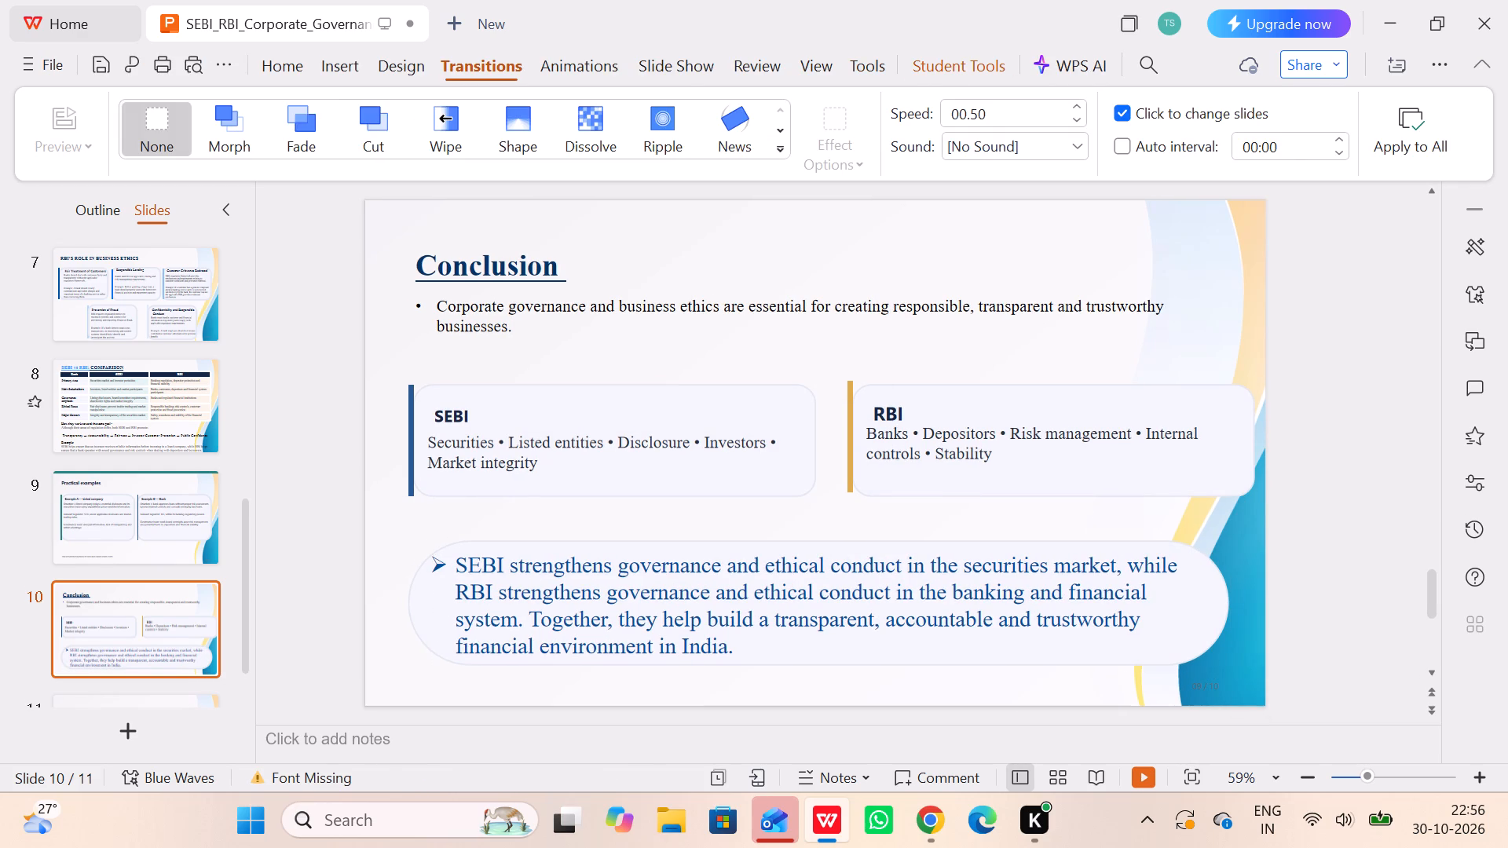
# Recolour the whole closing summary paragraph with a lighter shade of the theme's Accent 1 blue.
pyautogui.moveTo(740, 649); pyautogui.dragTo(434, 561)
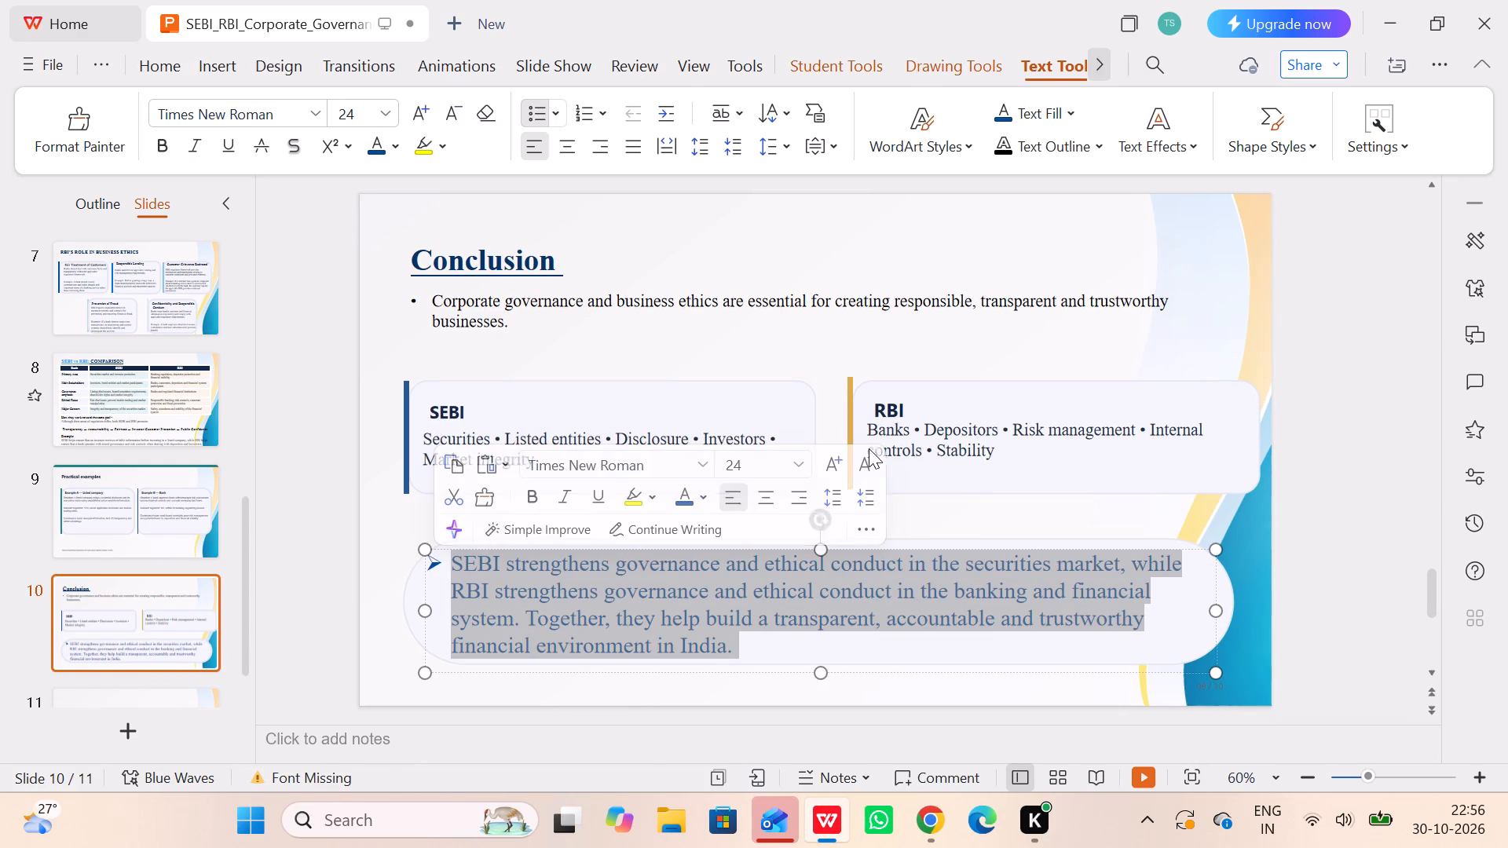
pyautogui.click(705, 502)
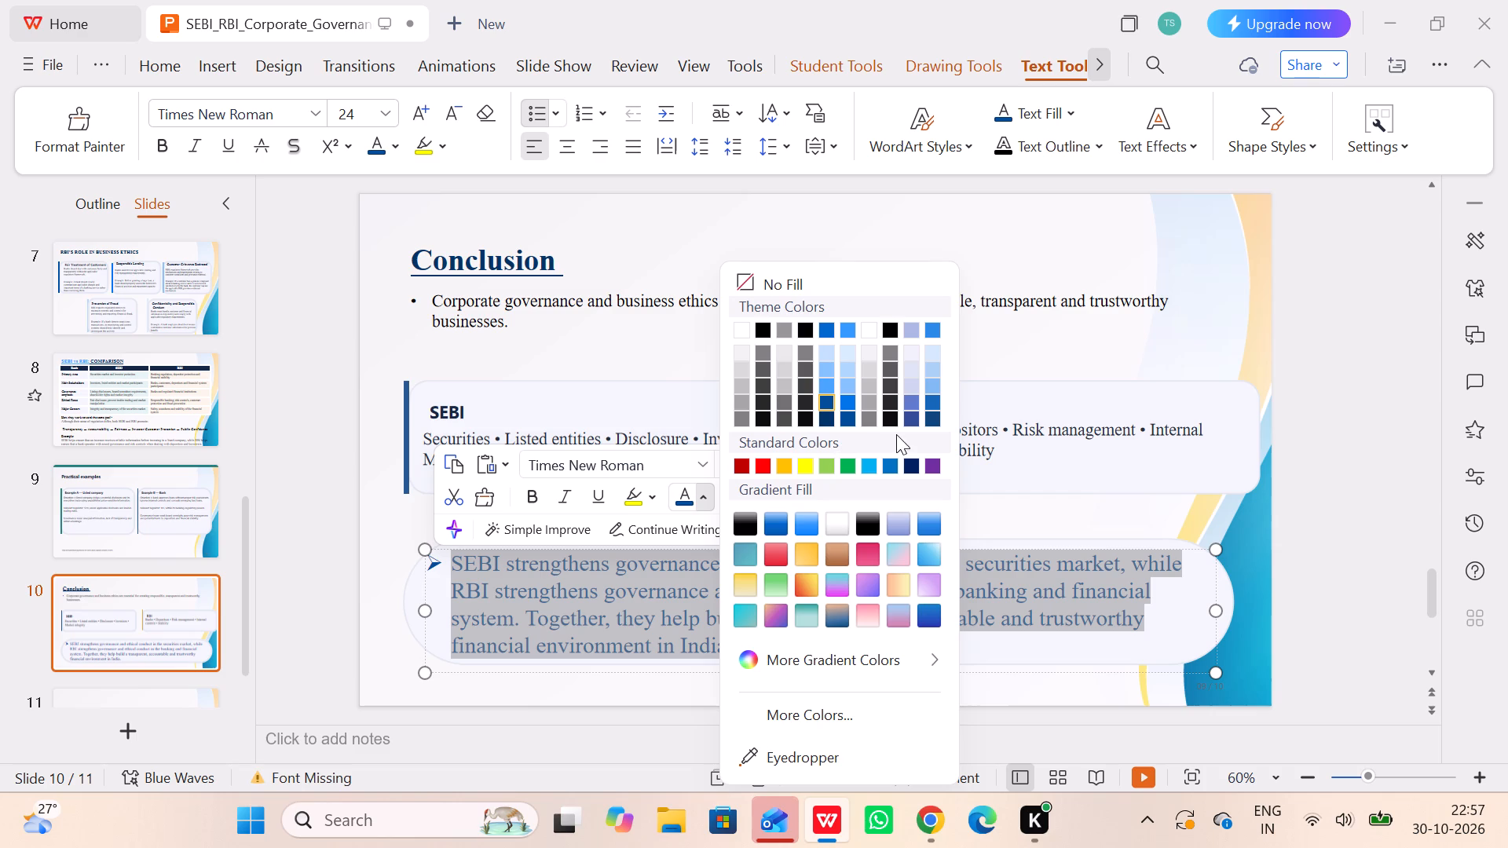
pyautogui.click(825, 378)
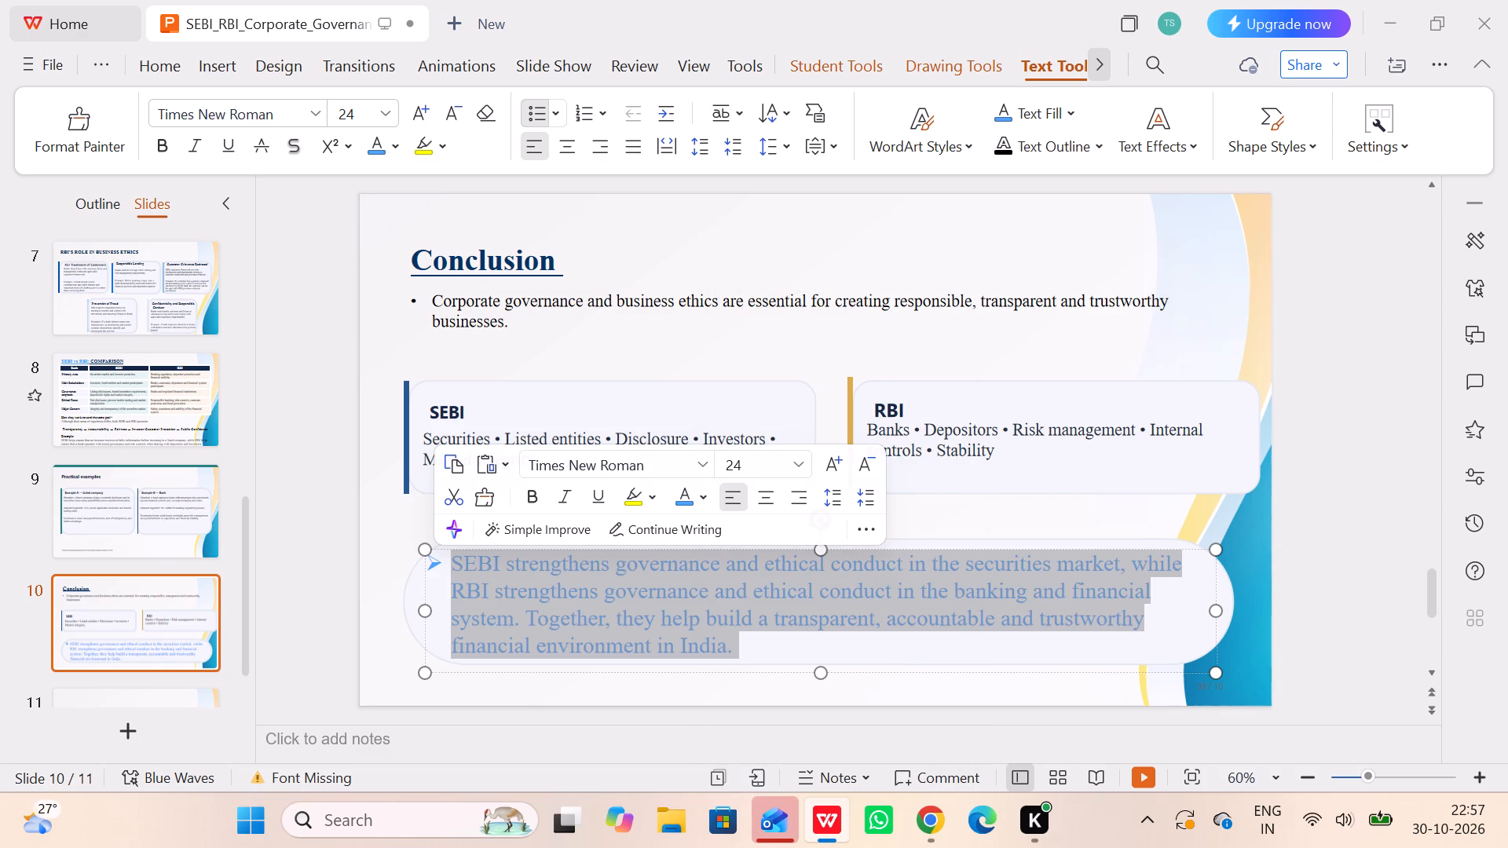
pyautogui.click(376, 398)
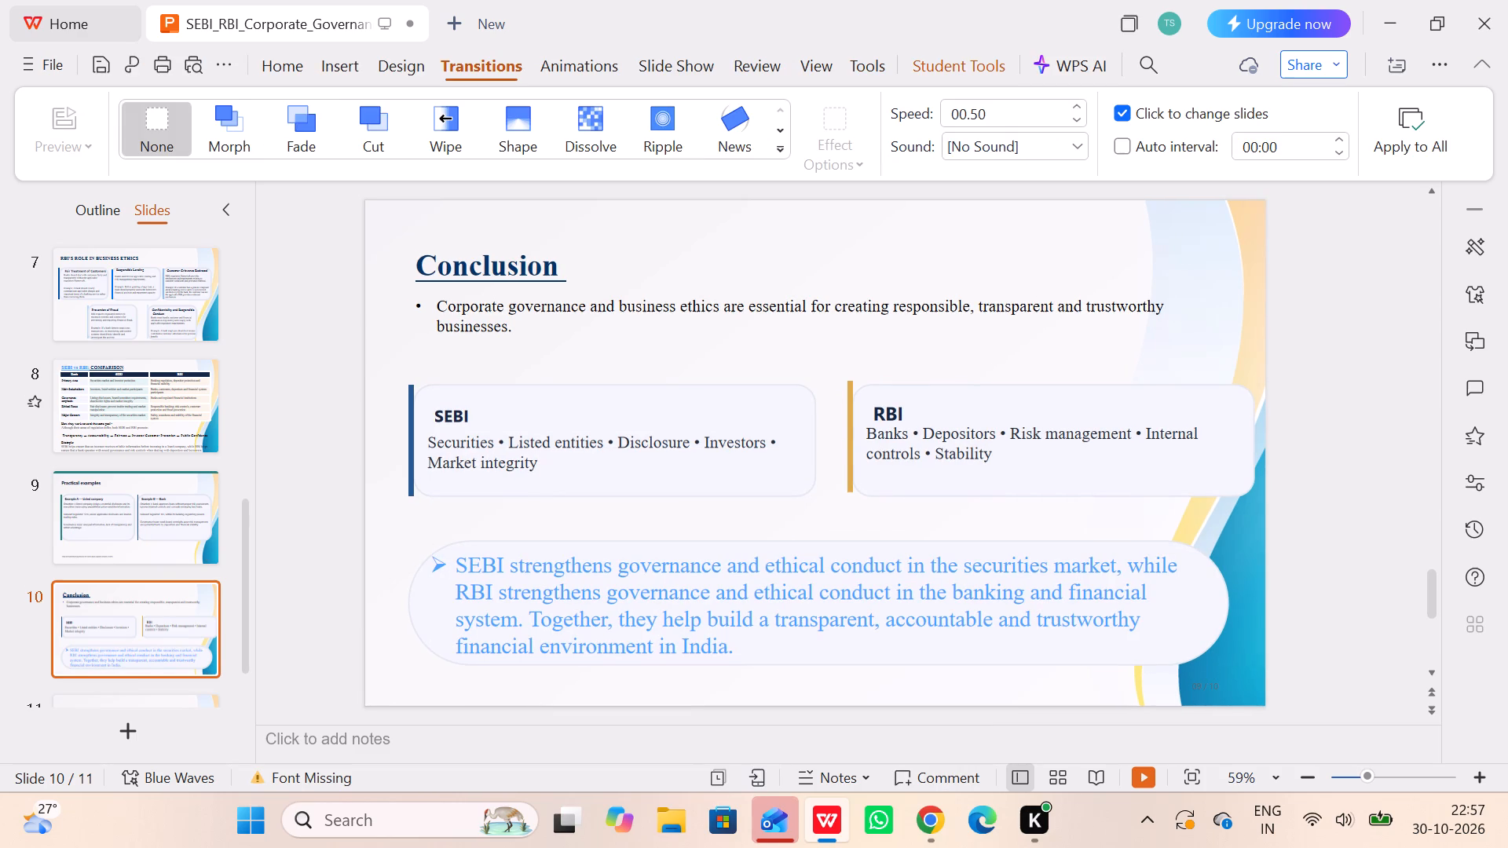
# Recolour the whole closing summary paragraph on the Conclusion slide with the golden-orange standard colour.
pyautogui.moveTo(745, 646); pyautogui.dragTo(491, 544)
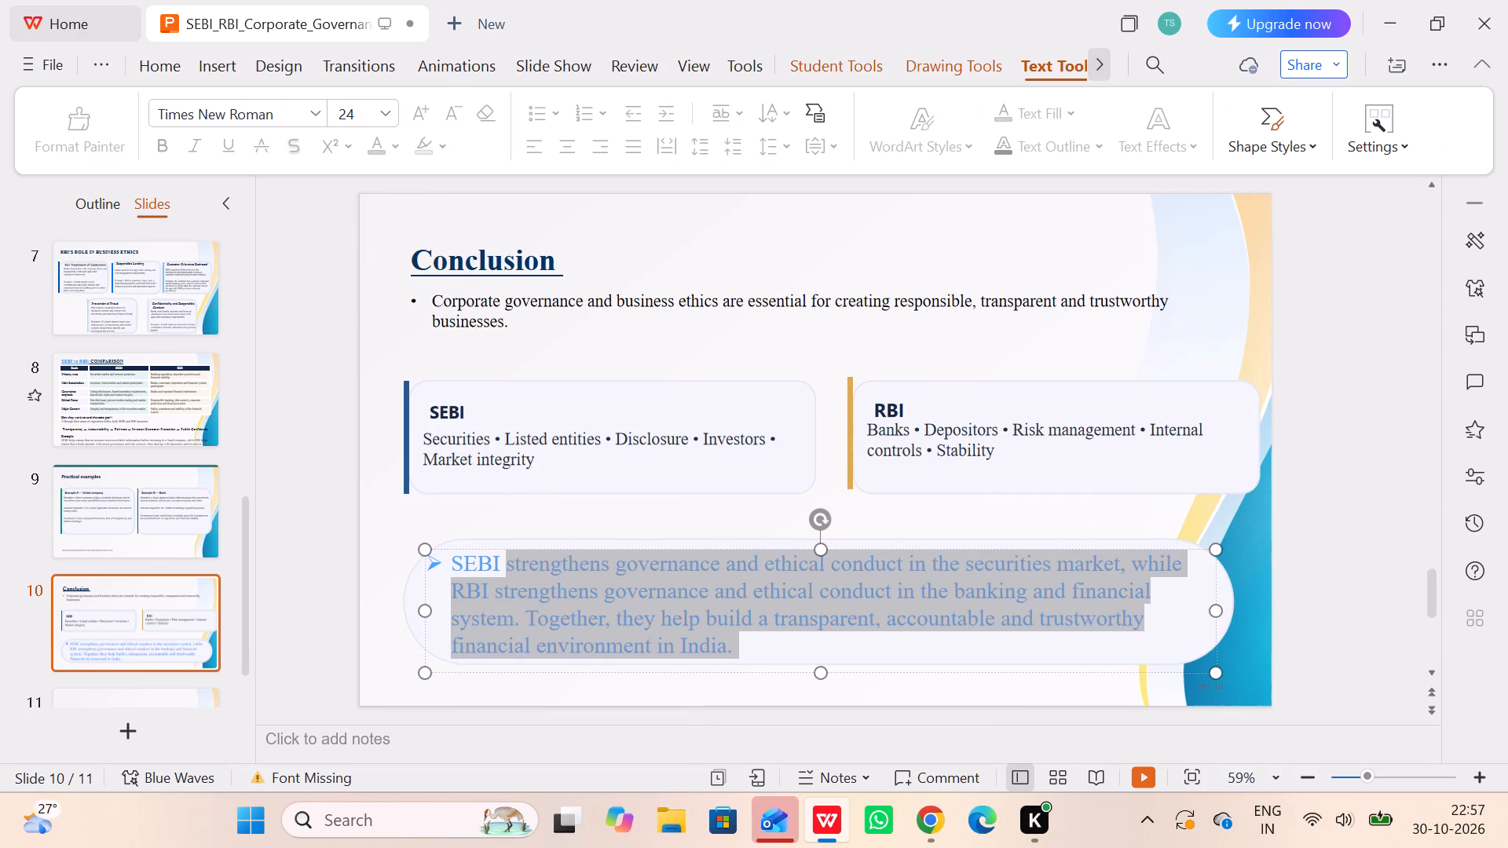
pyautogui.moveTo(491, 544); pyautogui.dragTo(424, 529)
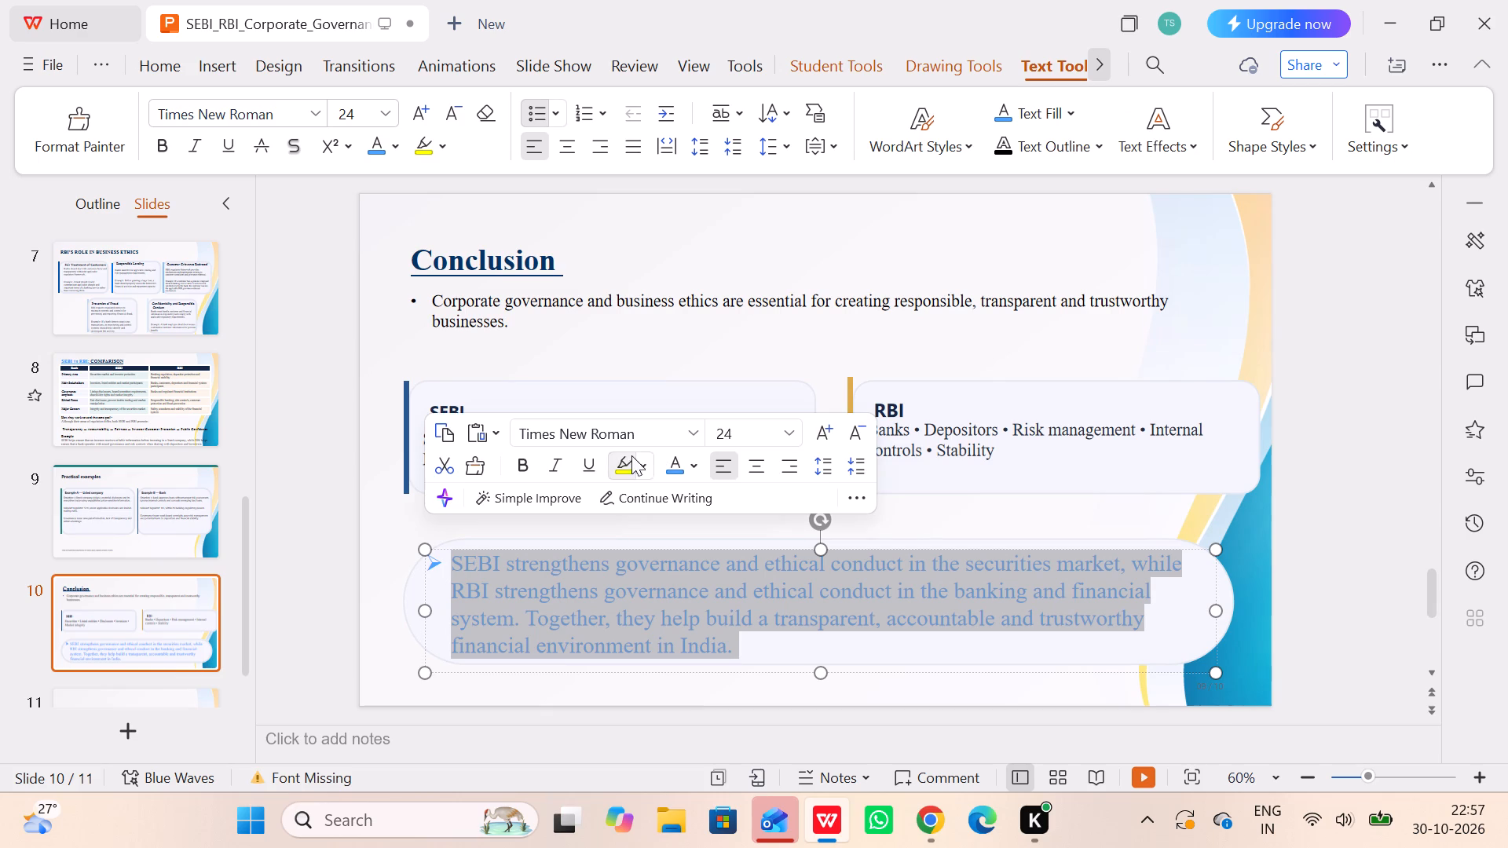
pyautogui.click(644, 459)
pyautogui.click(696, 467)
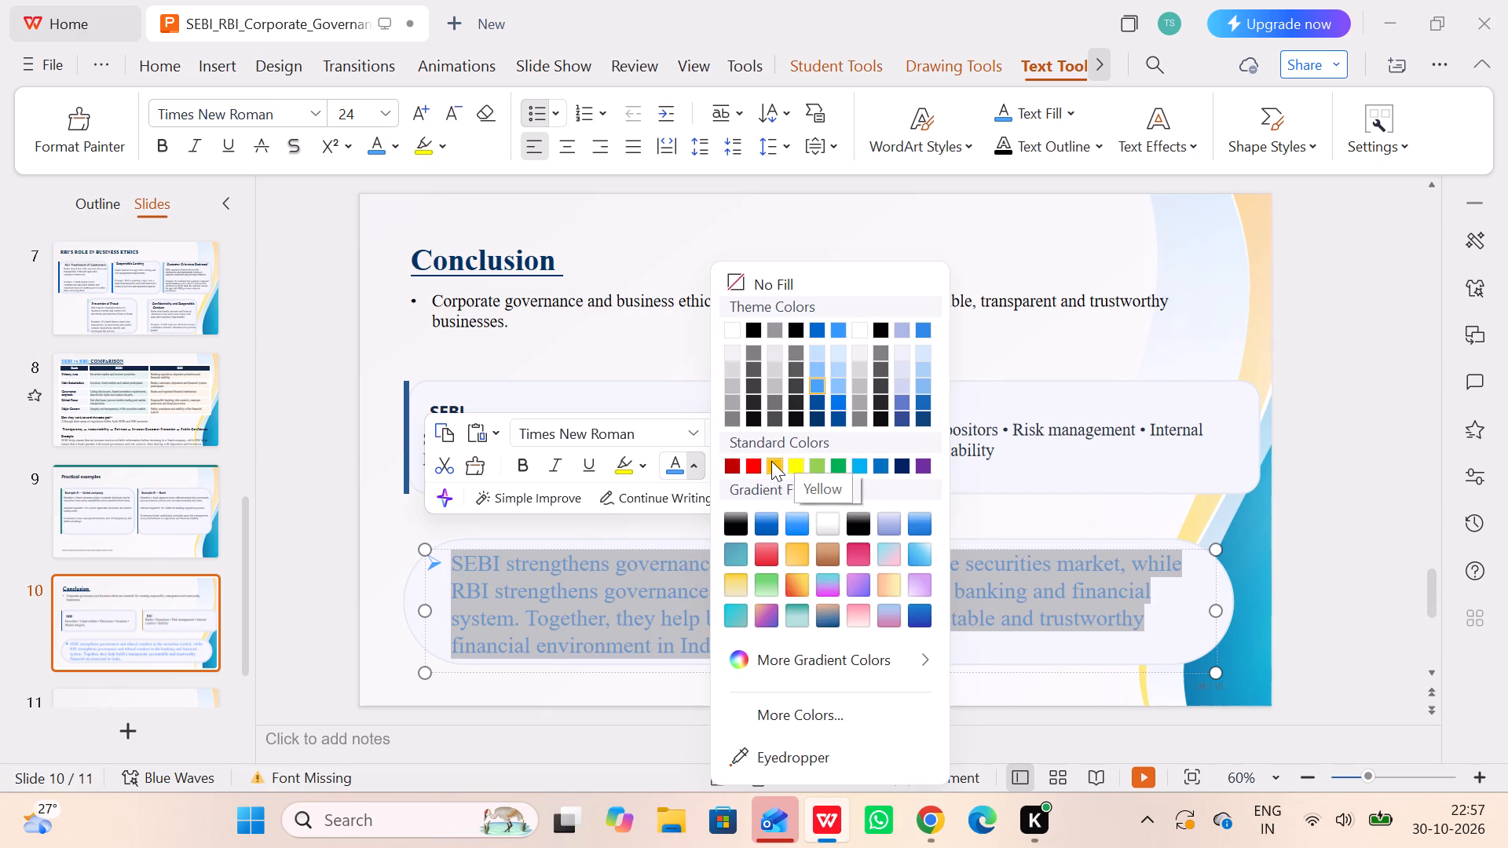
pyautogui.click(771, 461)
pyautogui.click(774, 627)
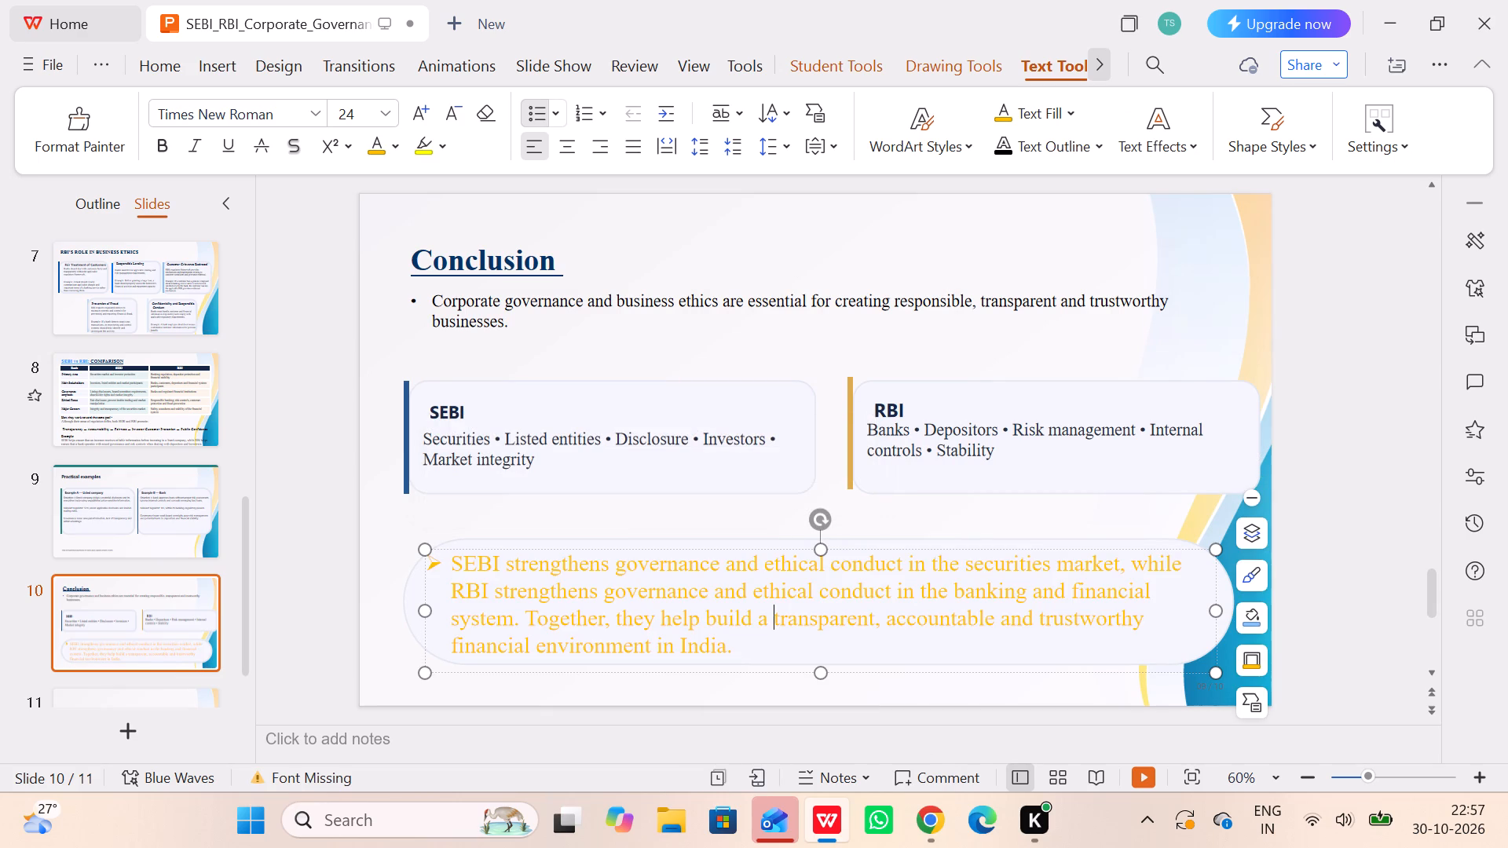
# Recolour the whole closing summary paragraph with Blue, Accent 1, Darker 50% and deselect the text box.
pyautogui.click(758, 663)
pyautogui.moveTo(742, 638); pyautogui.dragTo(428, 554)
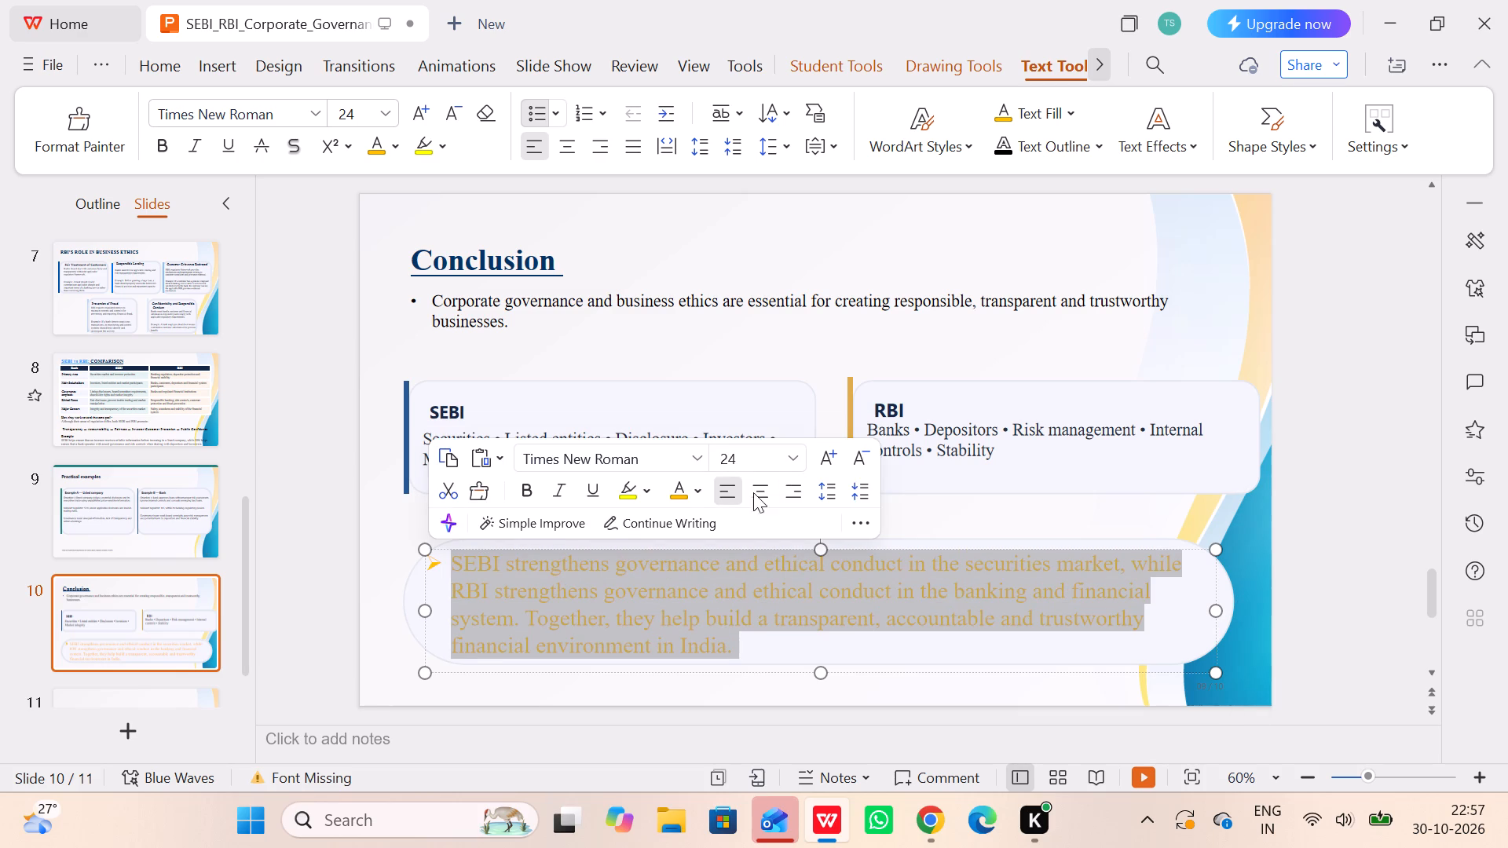
pyautogui.click(701, 492)
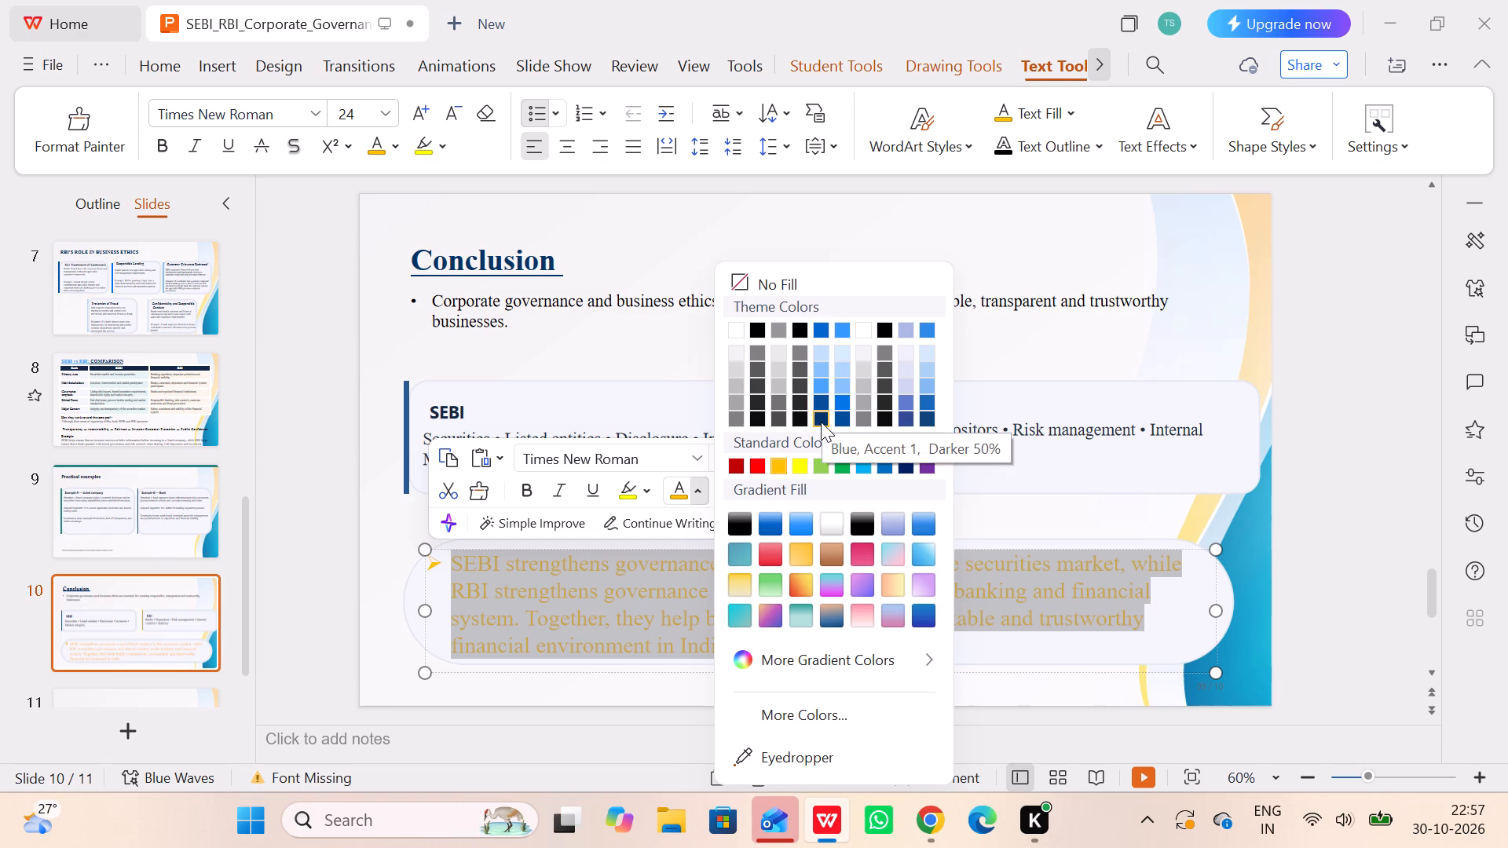
pyautogui.click(821, 422)
pyautogui.click(792, 645)
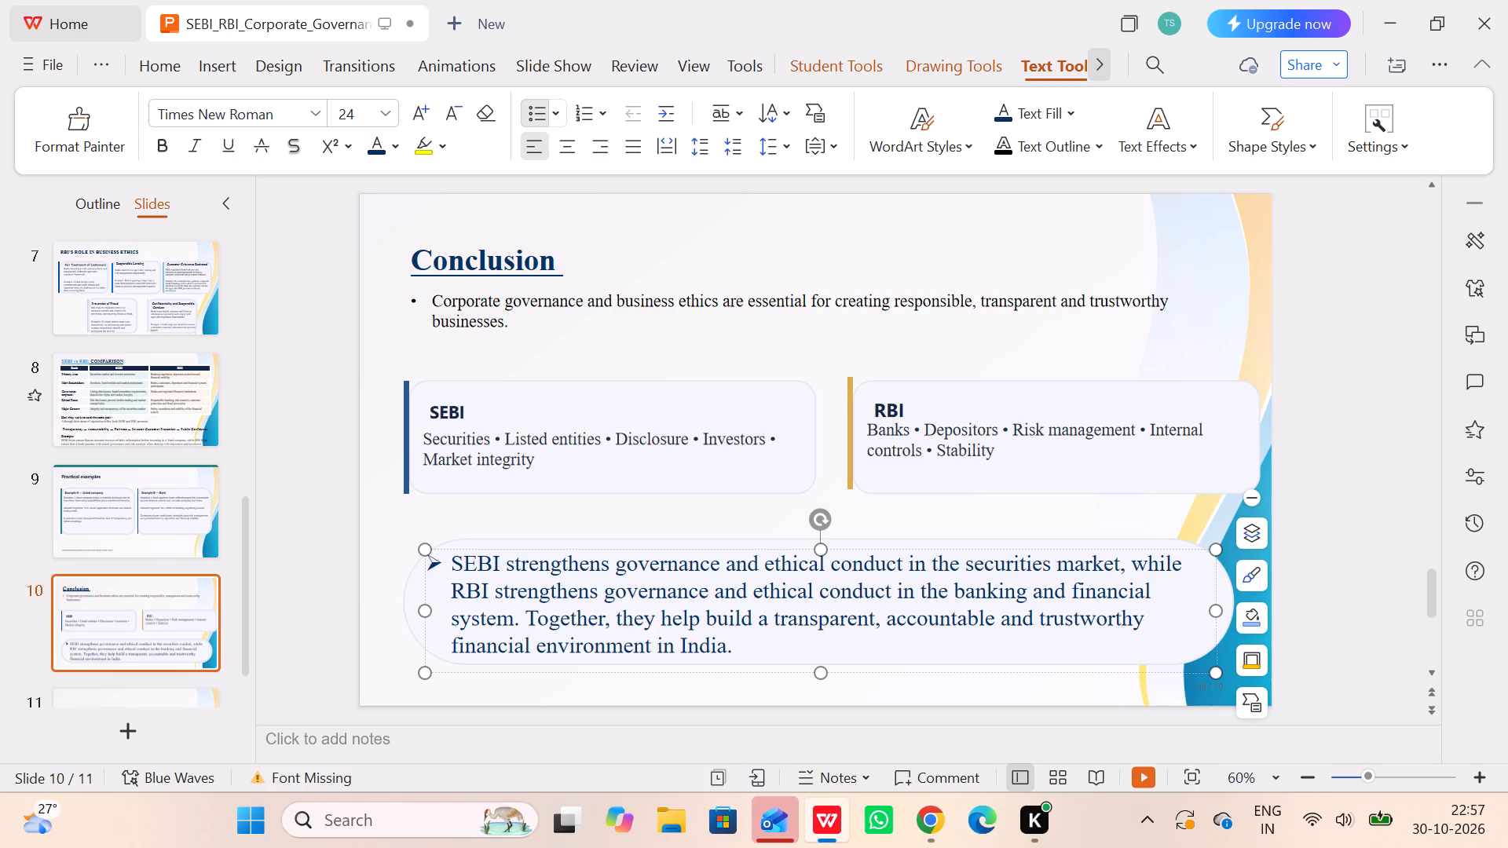
pyautogui.click(306, 514)
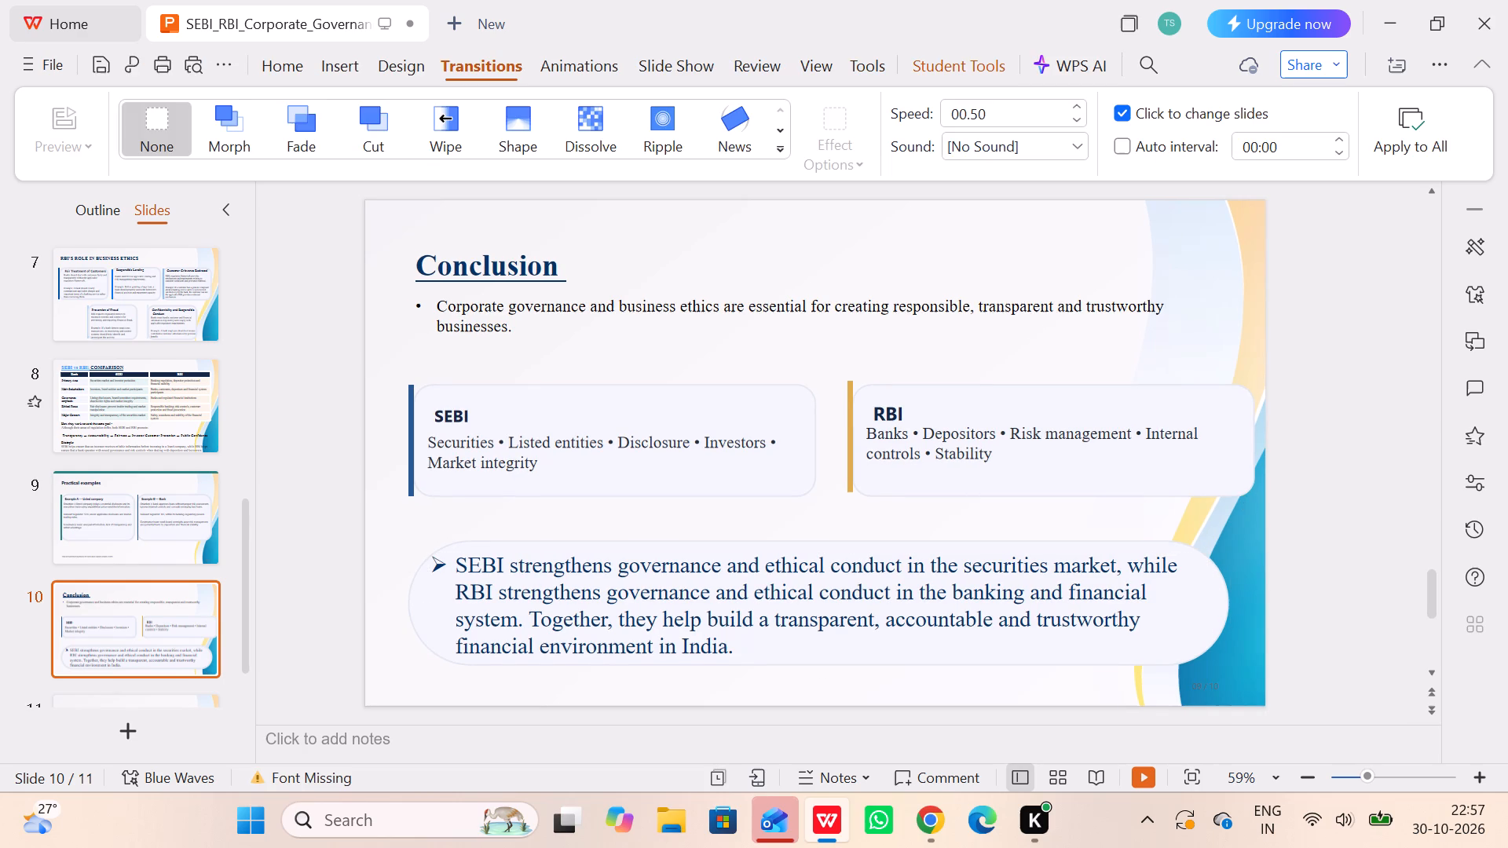
pyautogui.click(283, 438)
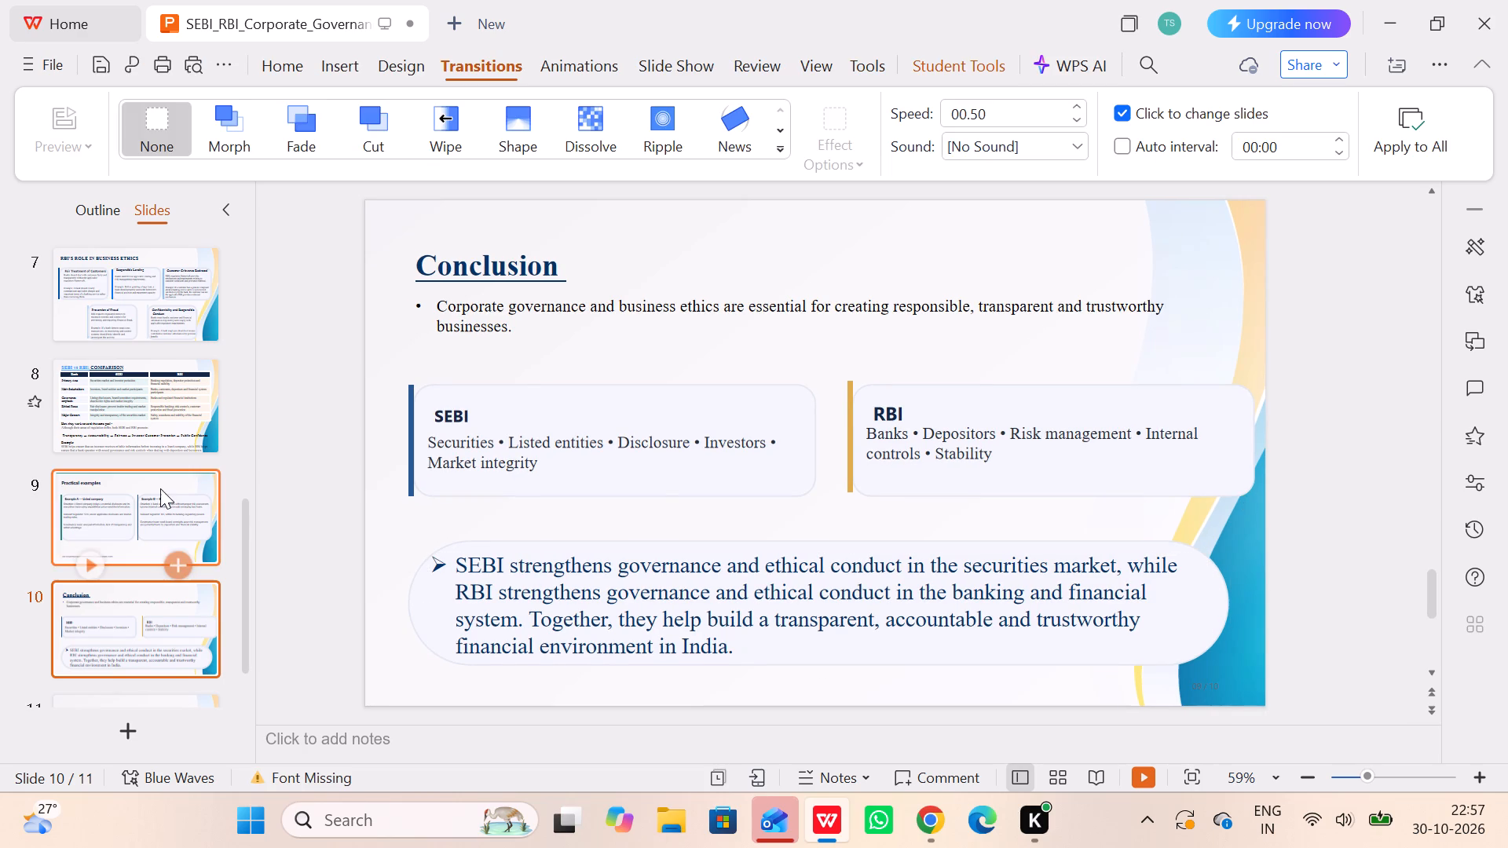
# Play the slide show from the title slide and review the slides up to RBI's role in business ethics, comparing them with the SEBI slides.
pyautogui.scroll(9, 160, 488)
pyautogui.doubleClick(171, 281)
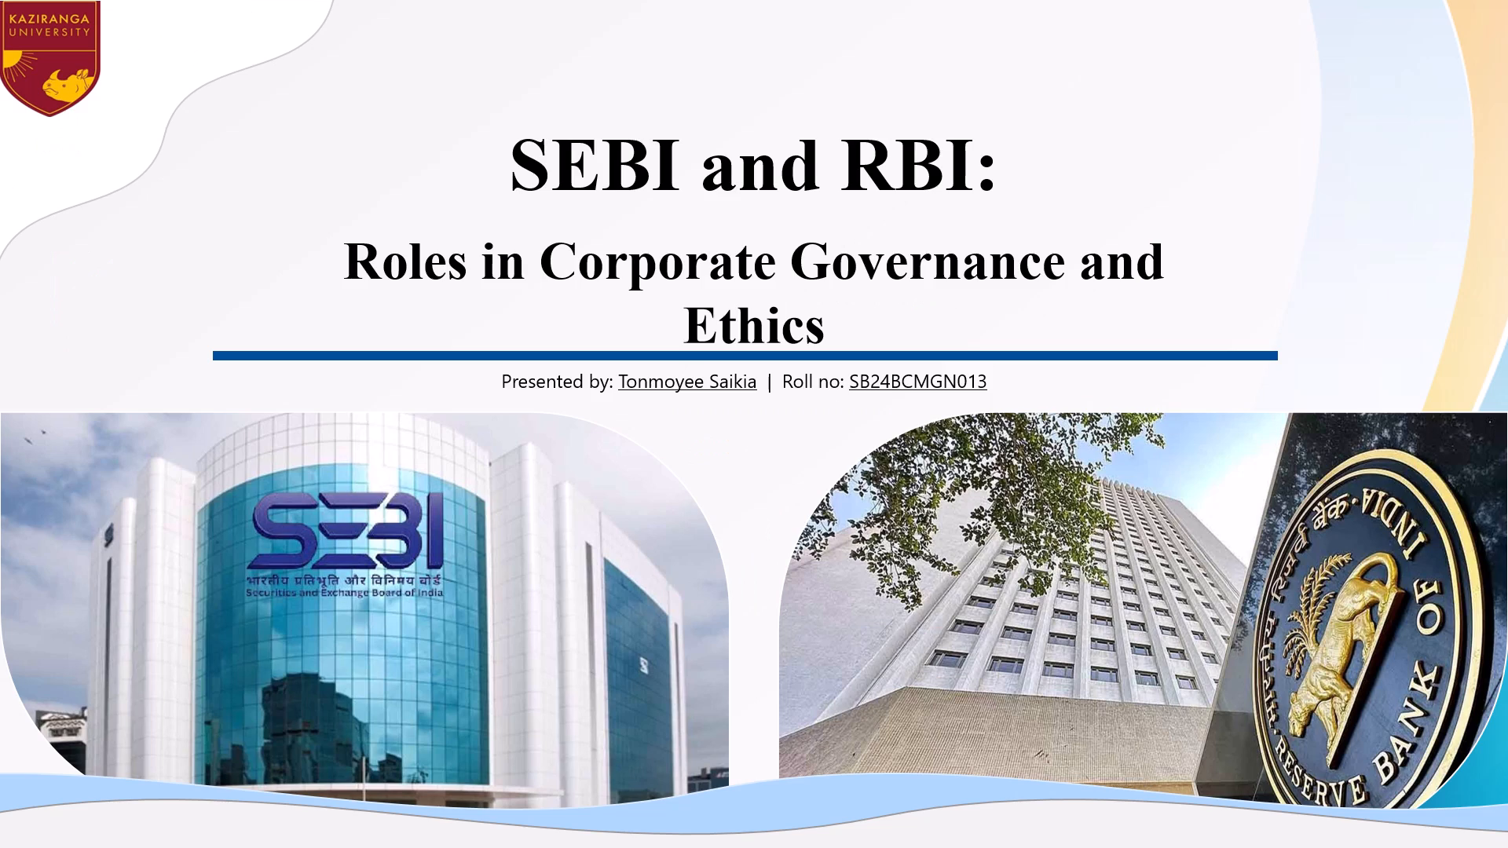
pyautogui.press('Right')
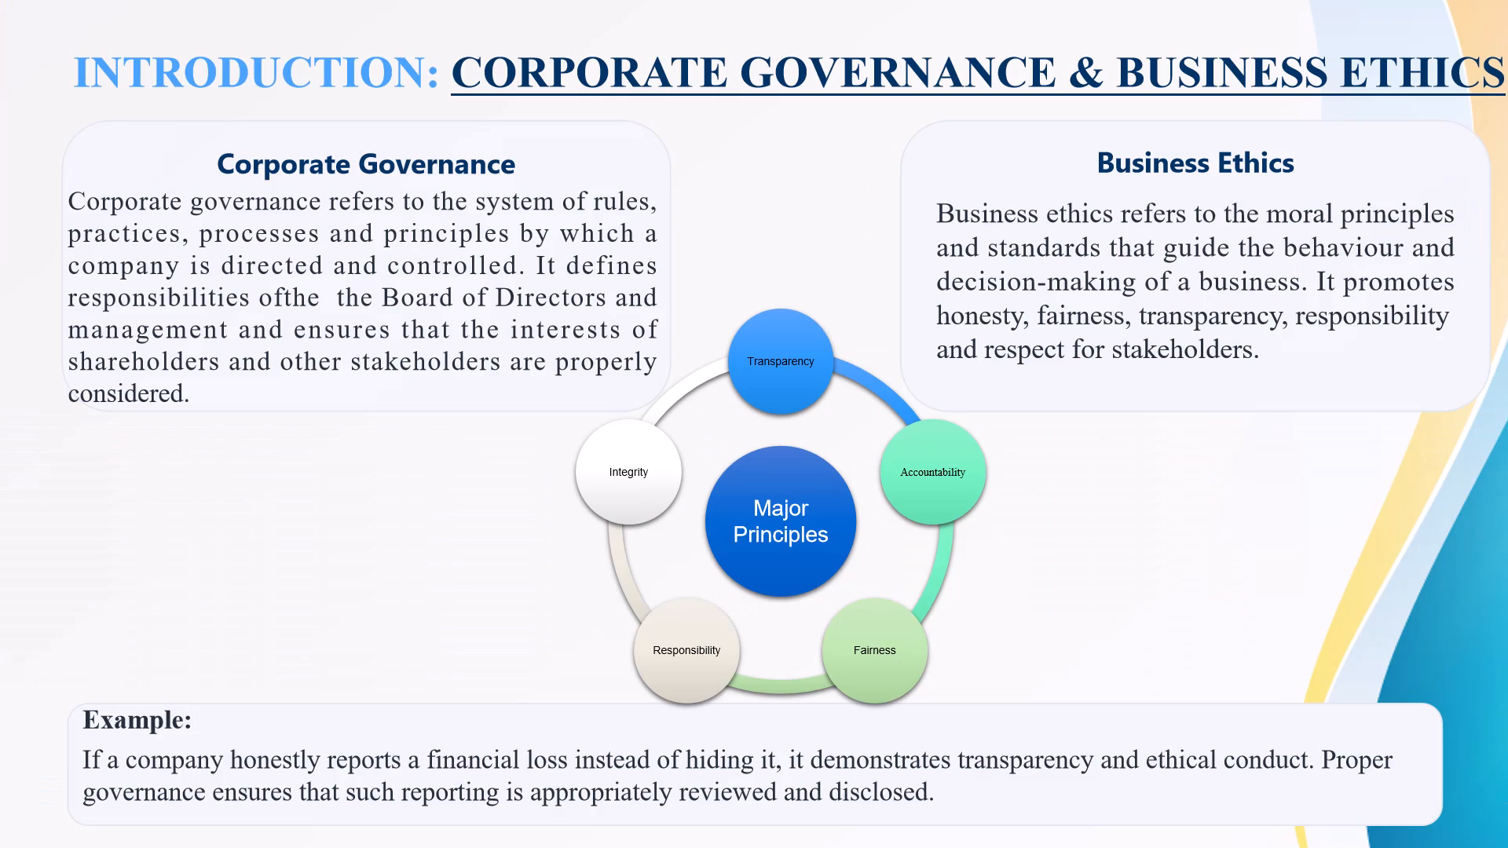
pyautogui.press('Right')
pyautogui.press('Right')
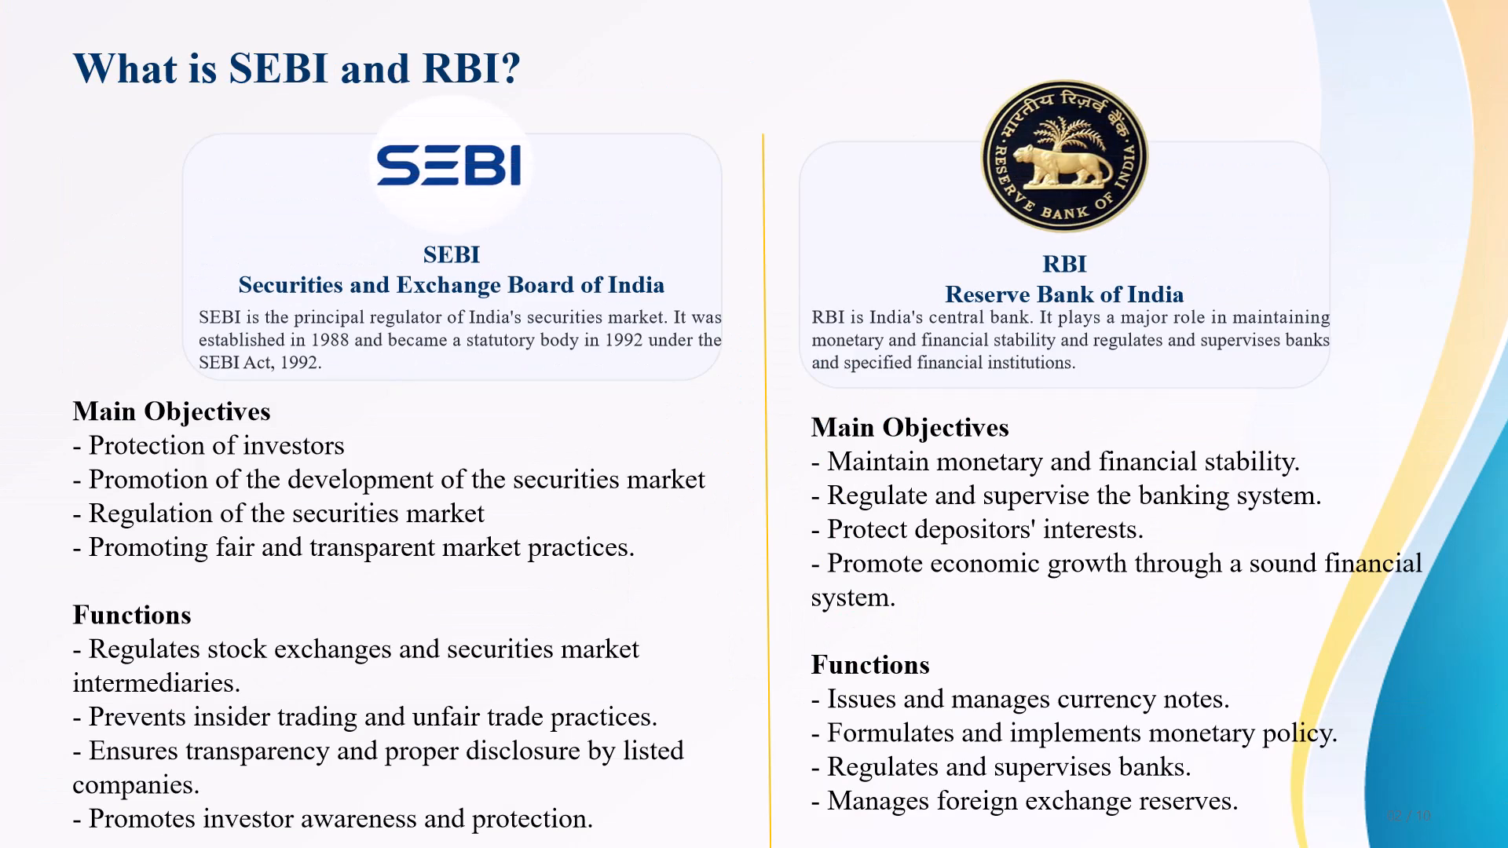
pyautogui.press('Right')
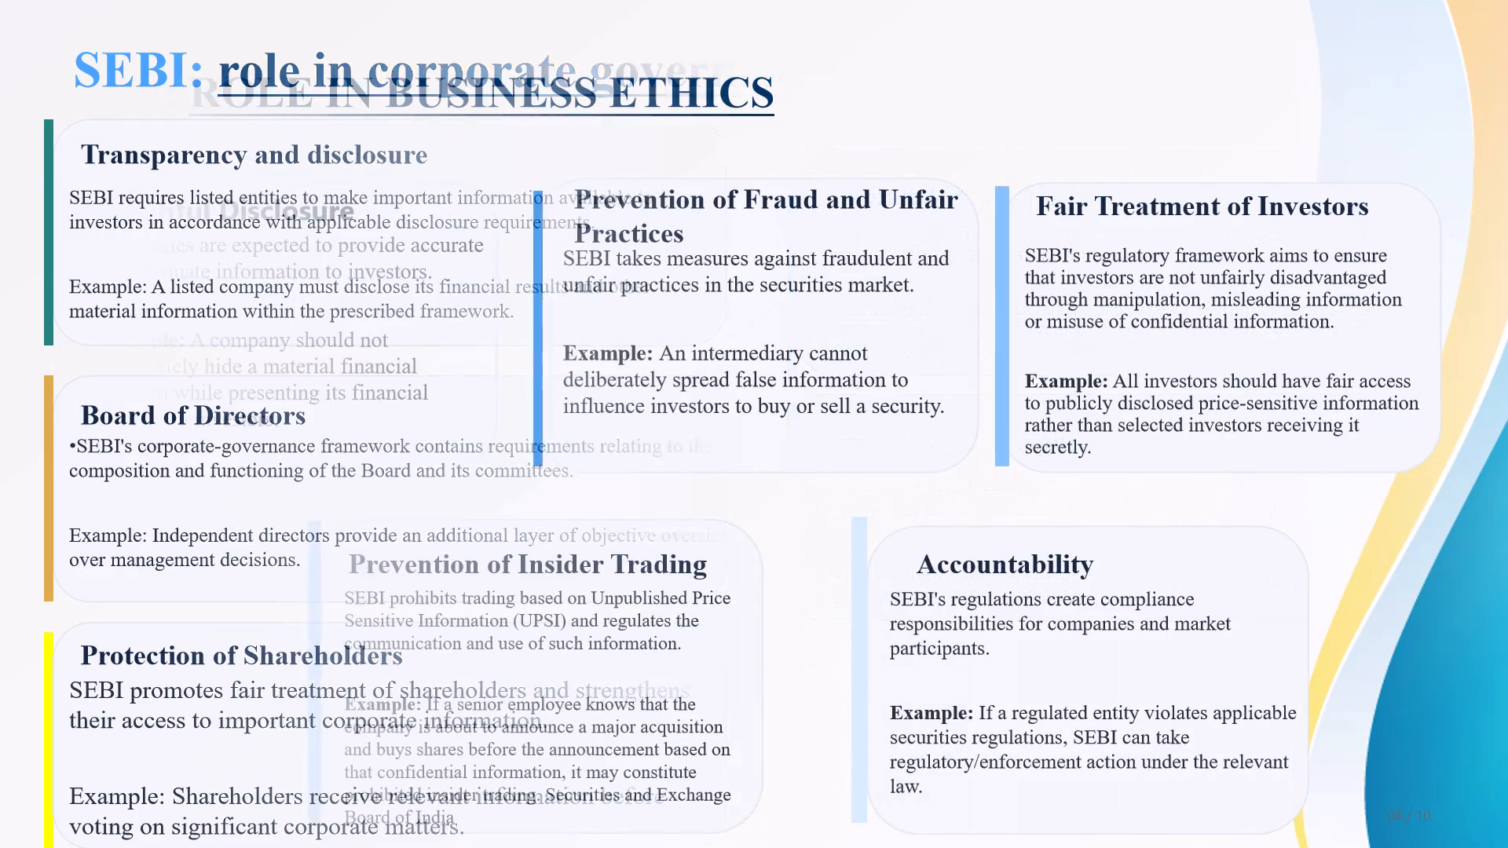
pyautogui.press('Right')
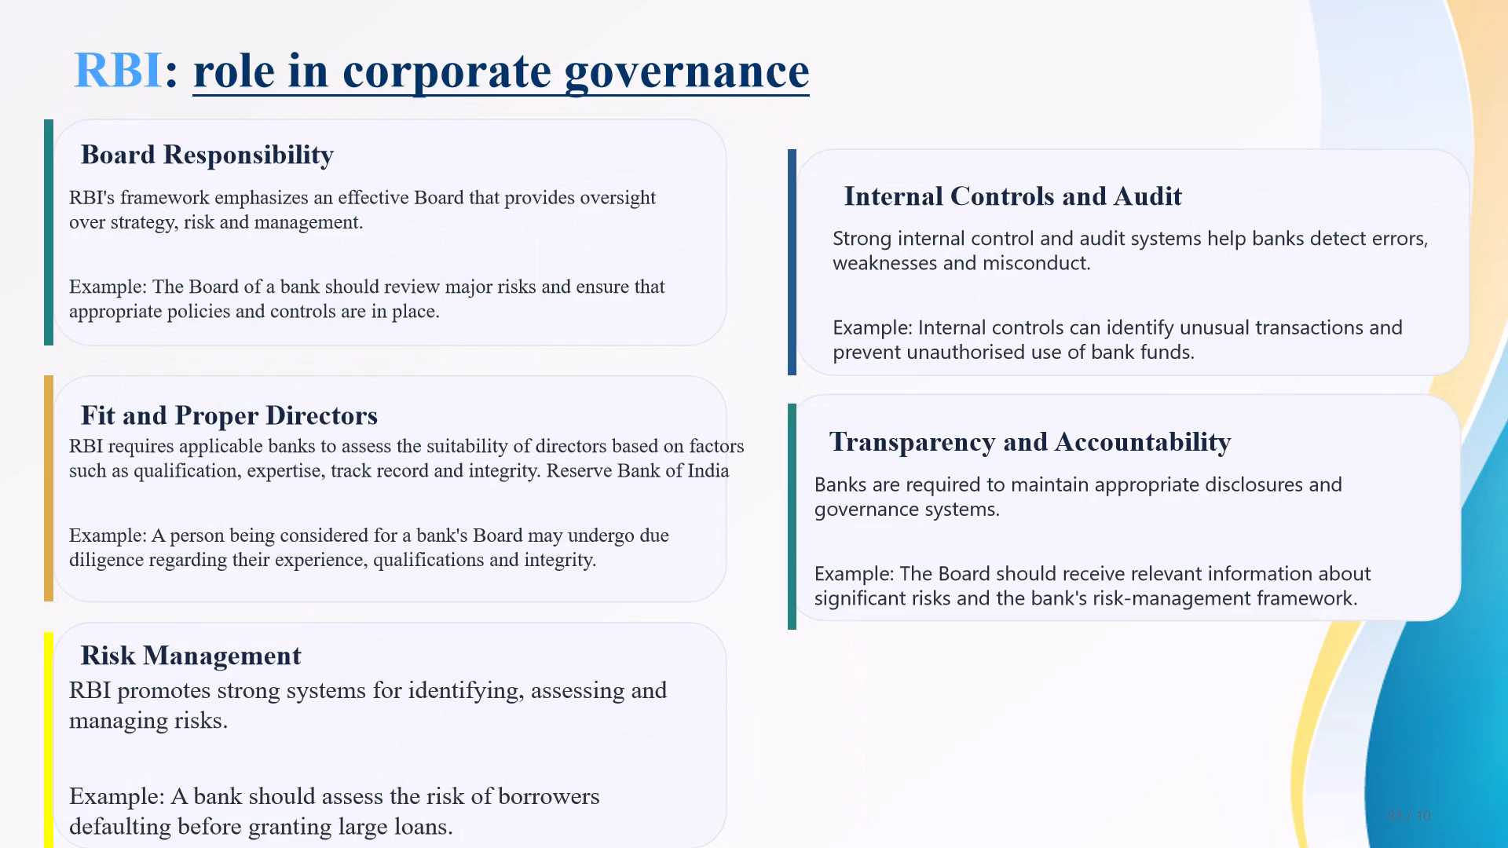
pyautogui.press('Right')
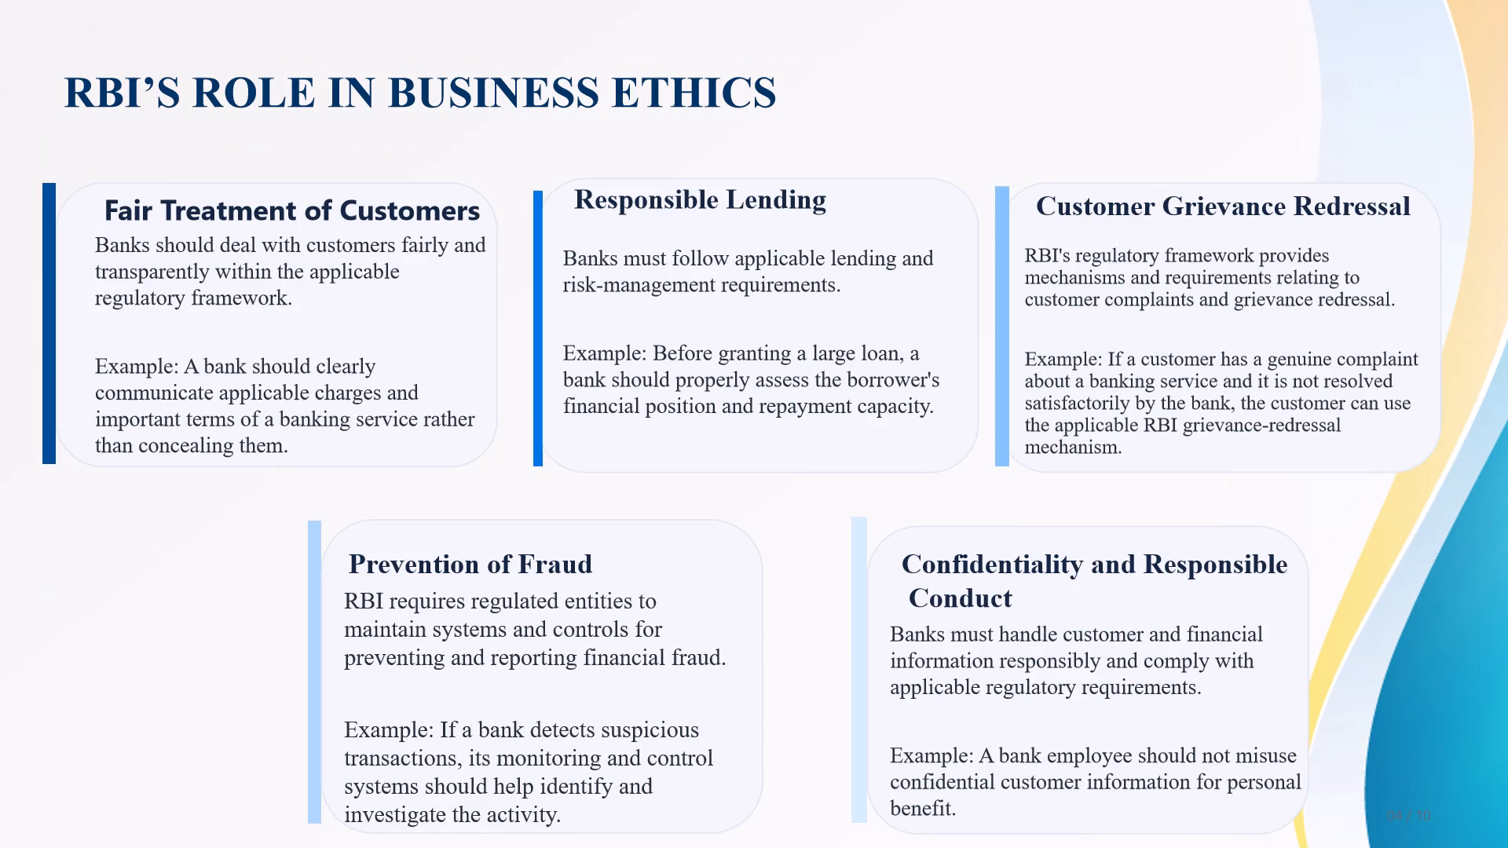
pyautogui.press('Left')
pyautogui.press('Left')
pyautogui.press('Left')
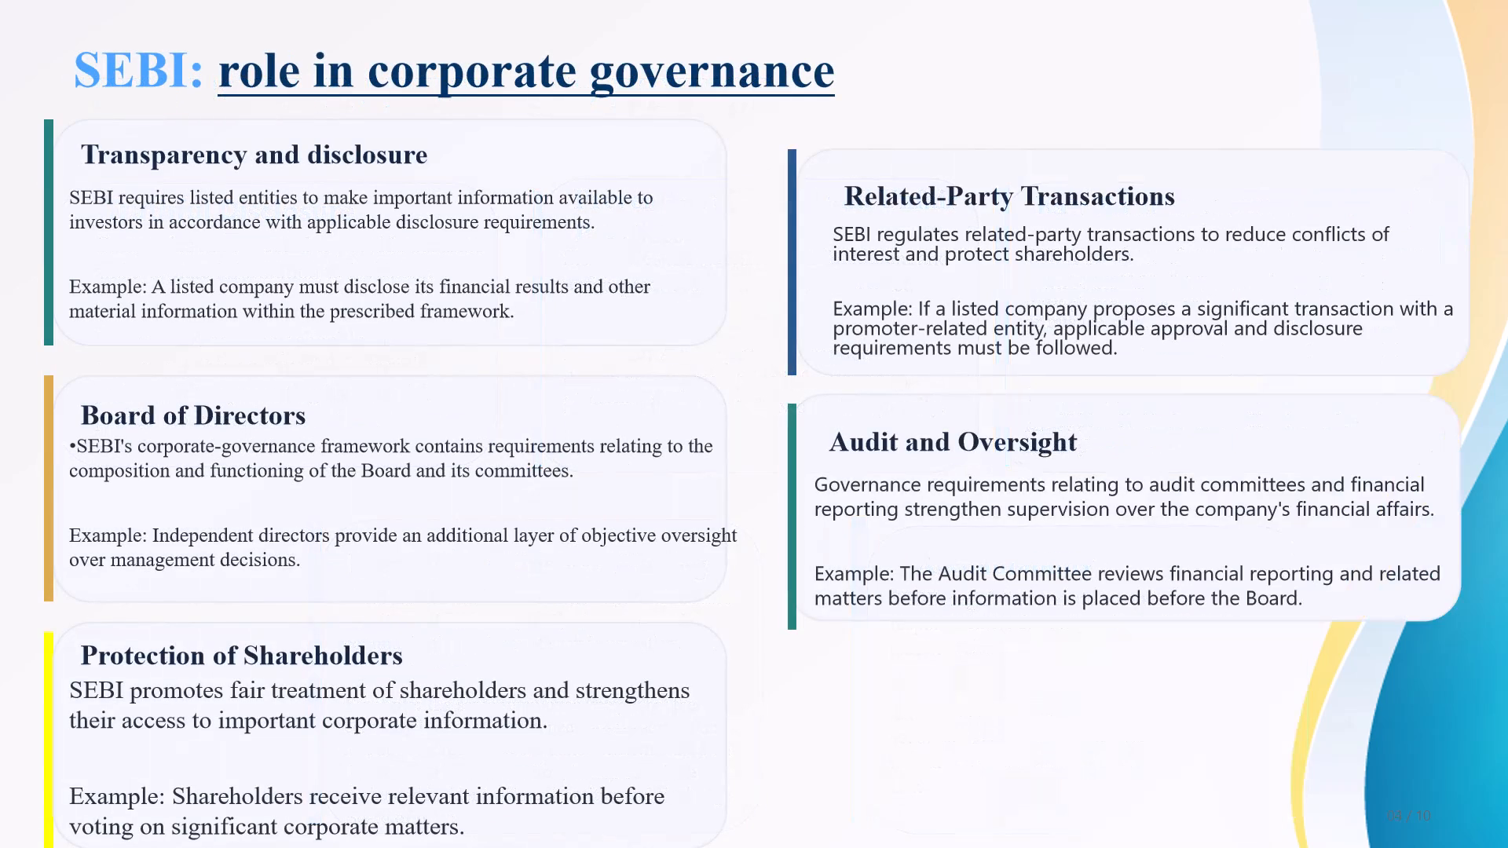
pyautogui.press('Right')
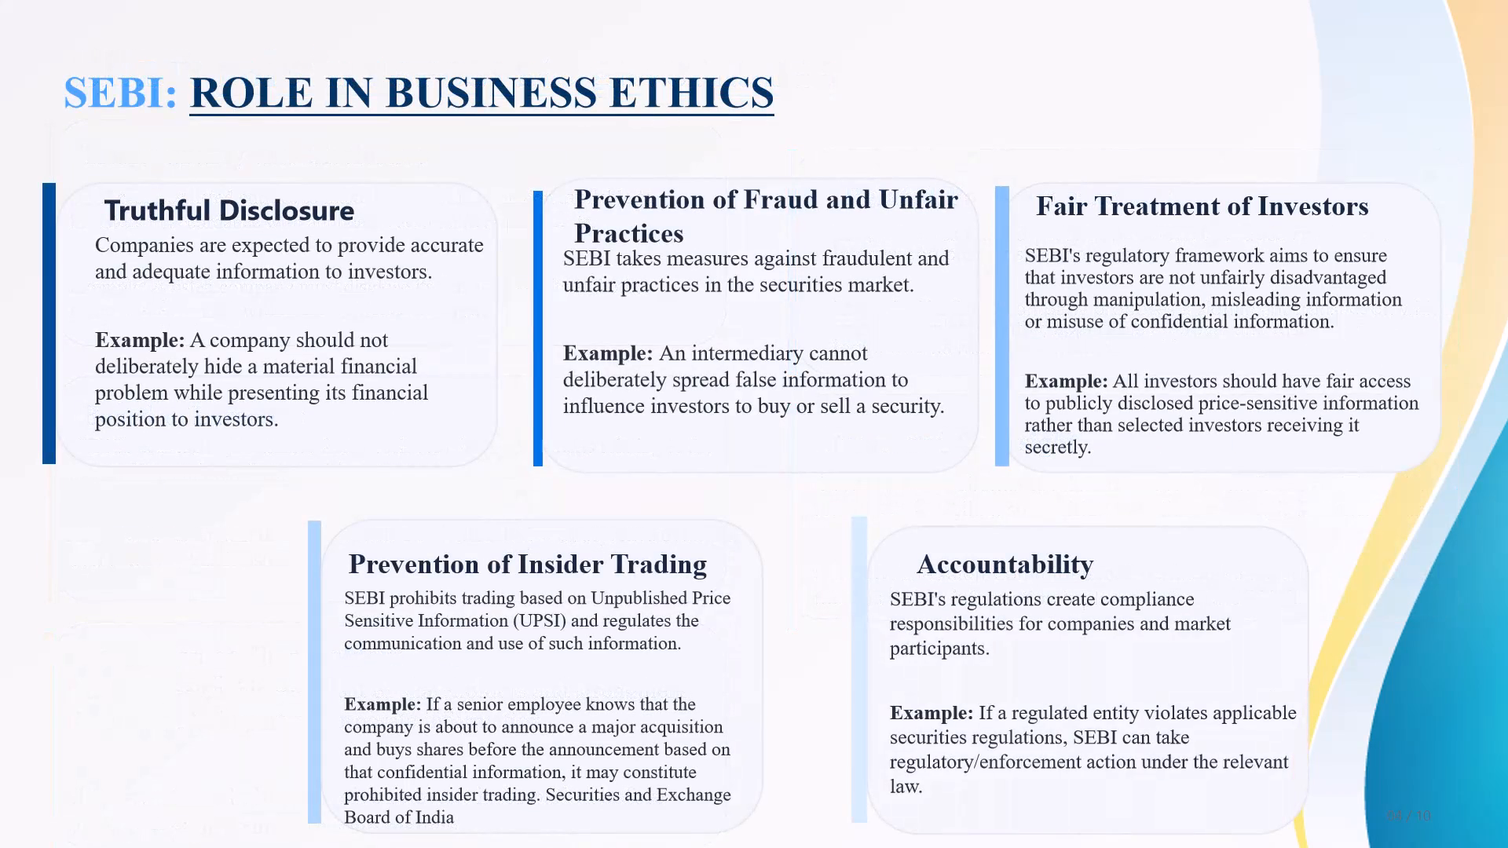
pyautogui.press('Right')
pyautogui.press('Right')
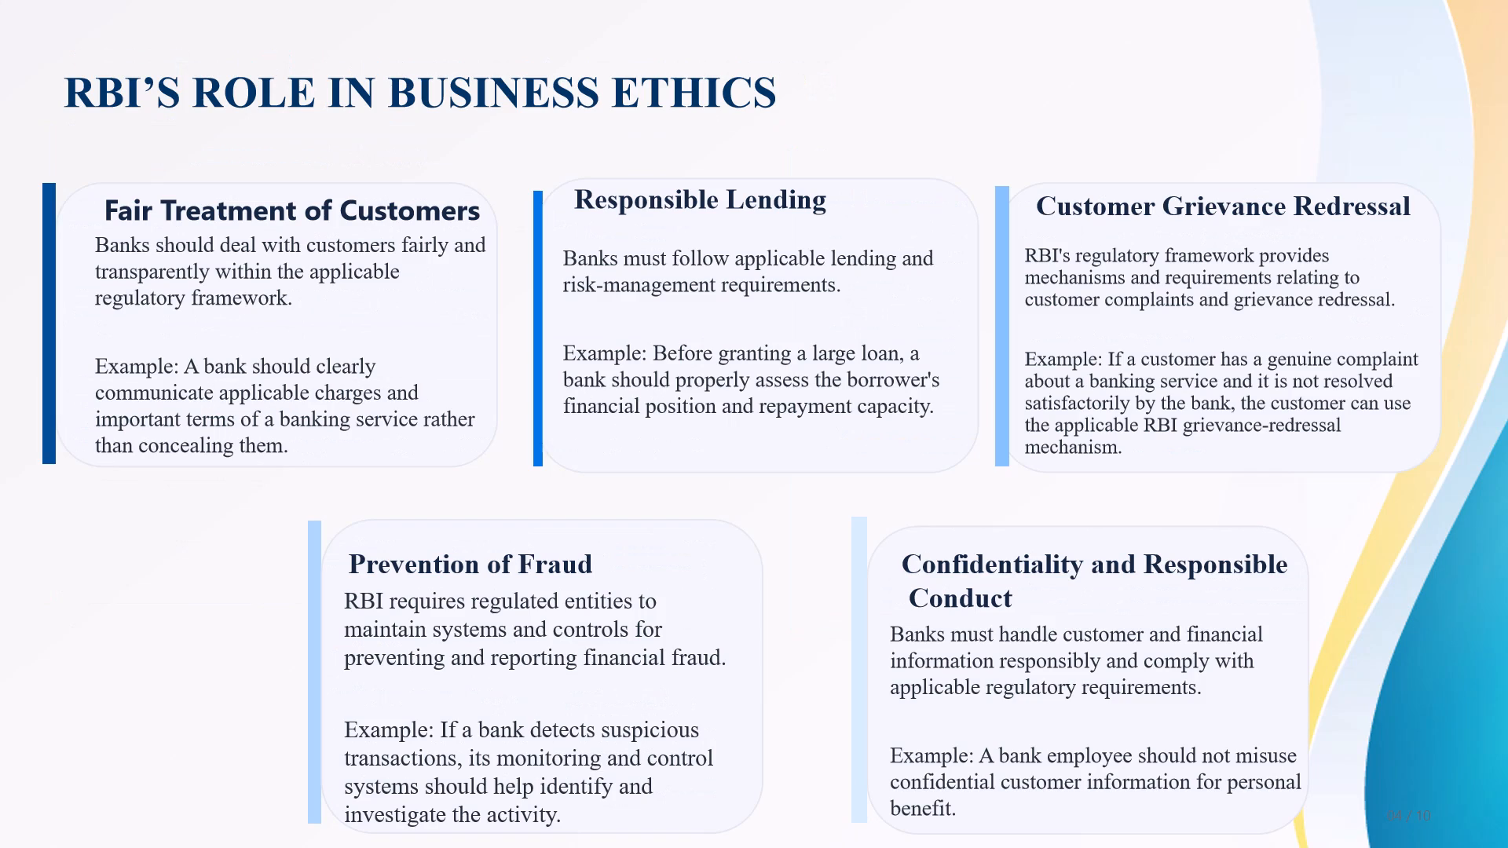
pyautogui.press('Escape')
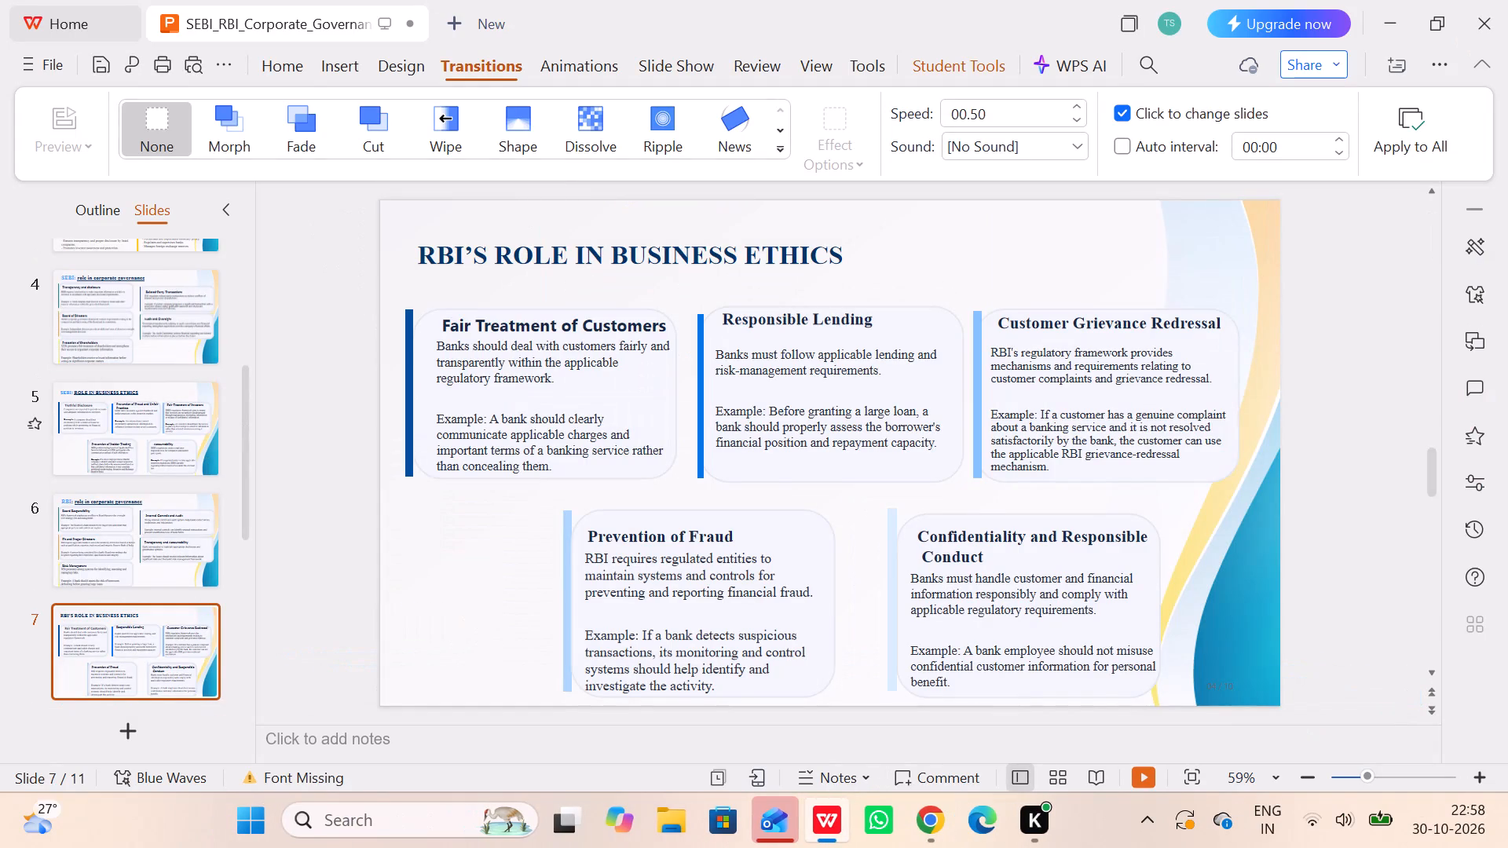
# Change "RBI’S" to "RBI:" in the title of the RBI business ethics slide.
pyautogui.click(485, 259)
pyautogui.press('BackSpace')
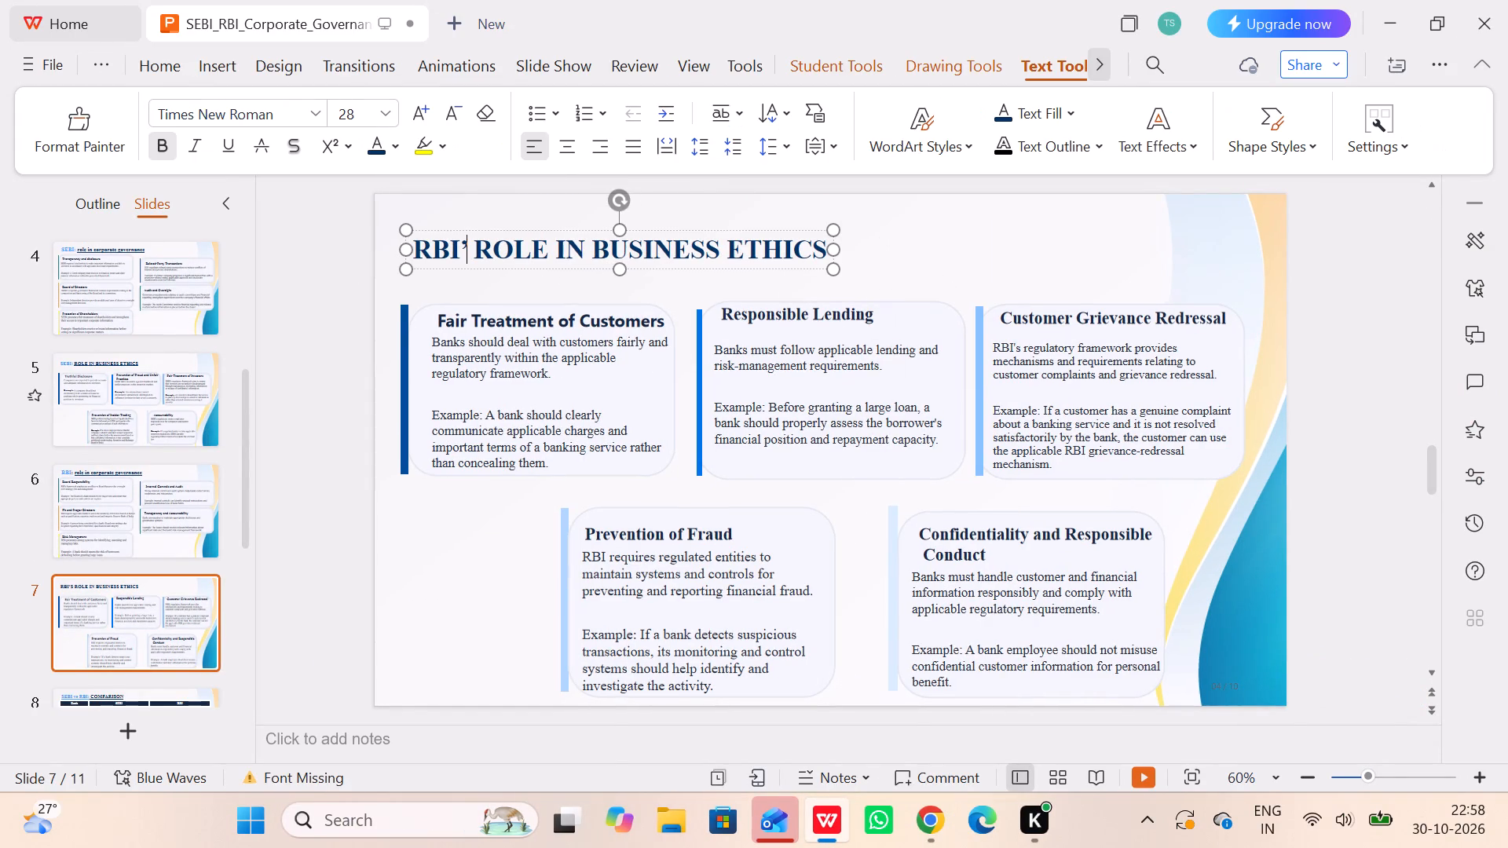
pyautogui.press('BackSpace')
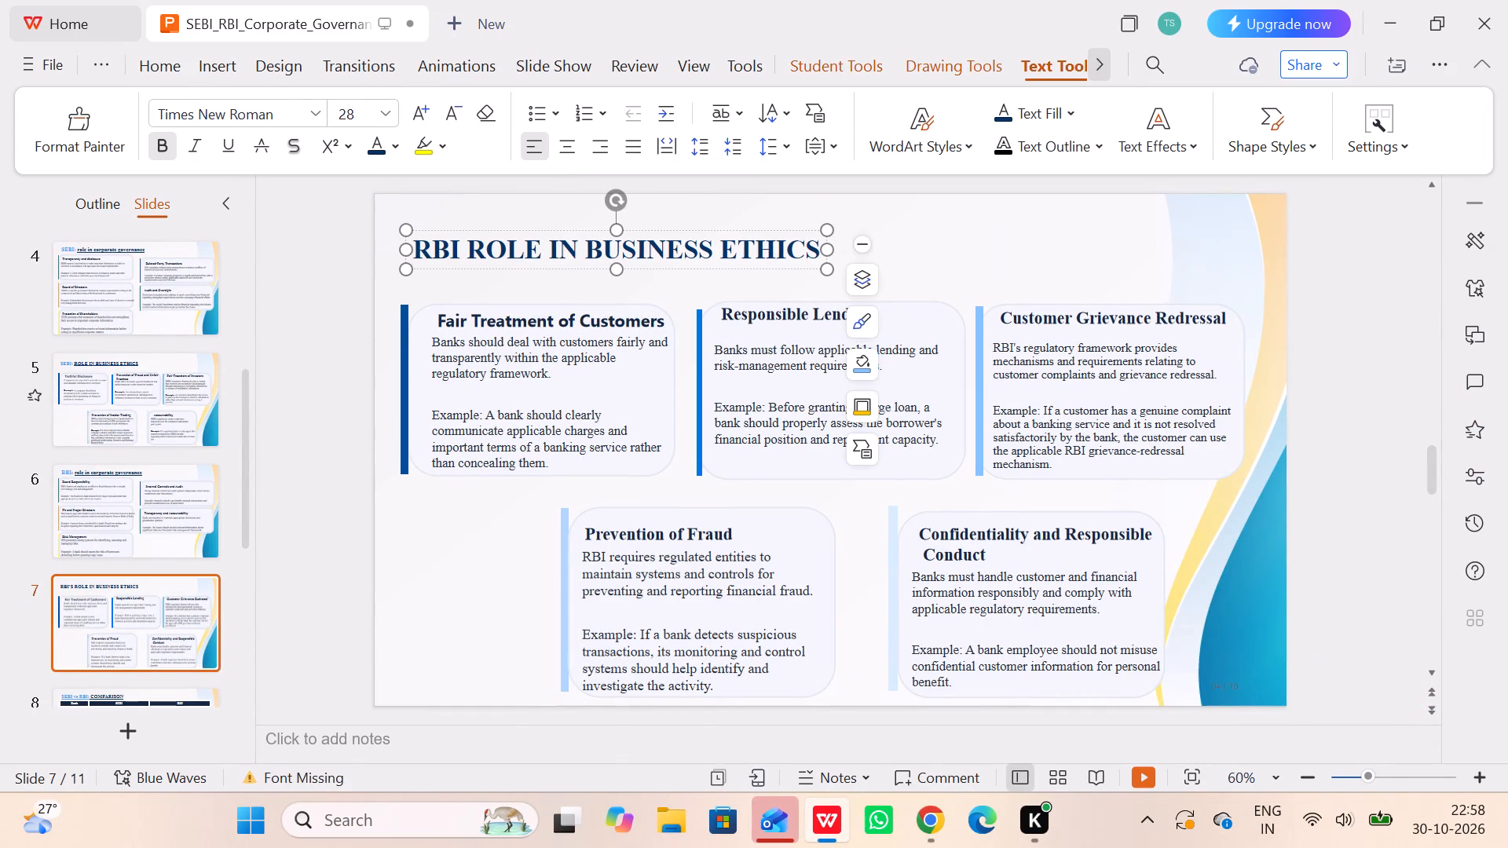
pyautogui.hotkey('shift', ':')
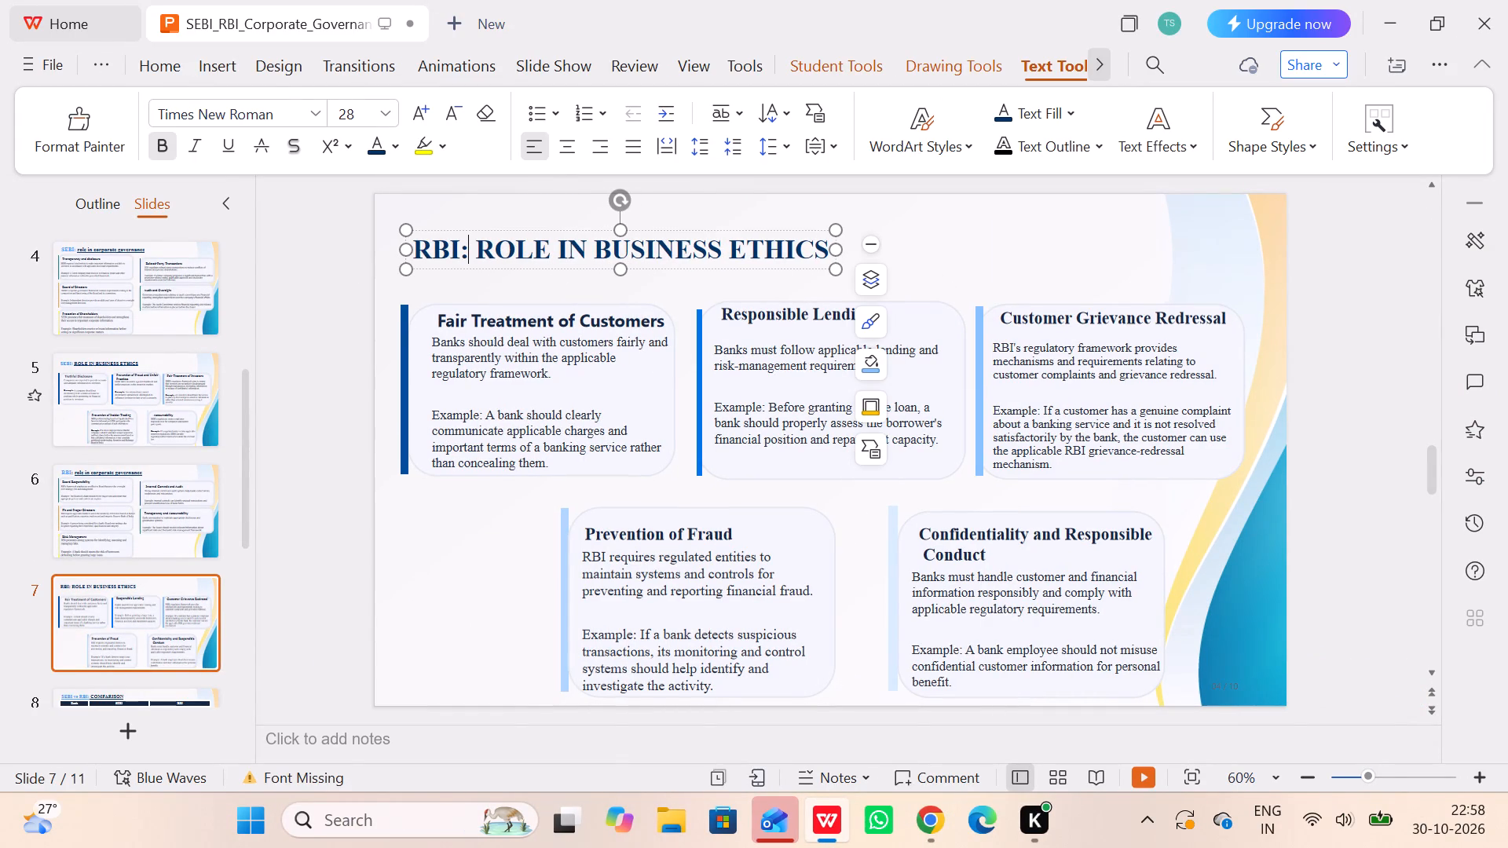
# Recolour the "RBI:" prefix in slide 7's title with a lighter shade of the theme's Accent 1 blue.
pyautogui.moveTo(468, 253); pyautogui.dragTo(406, 250)
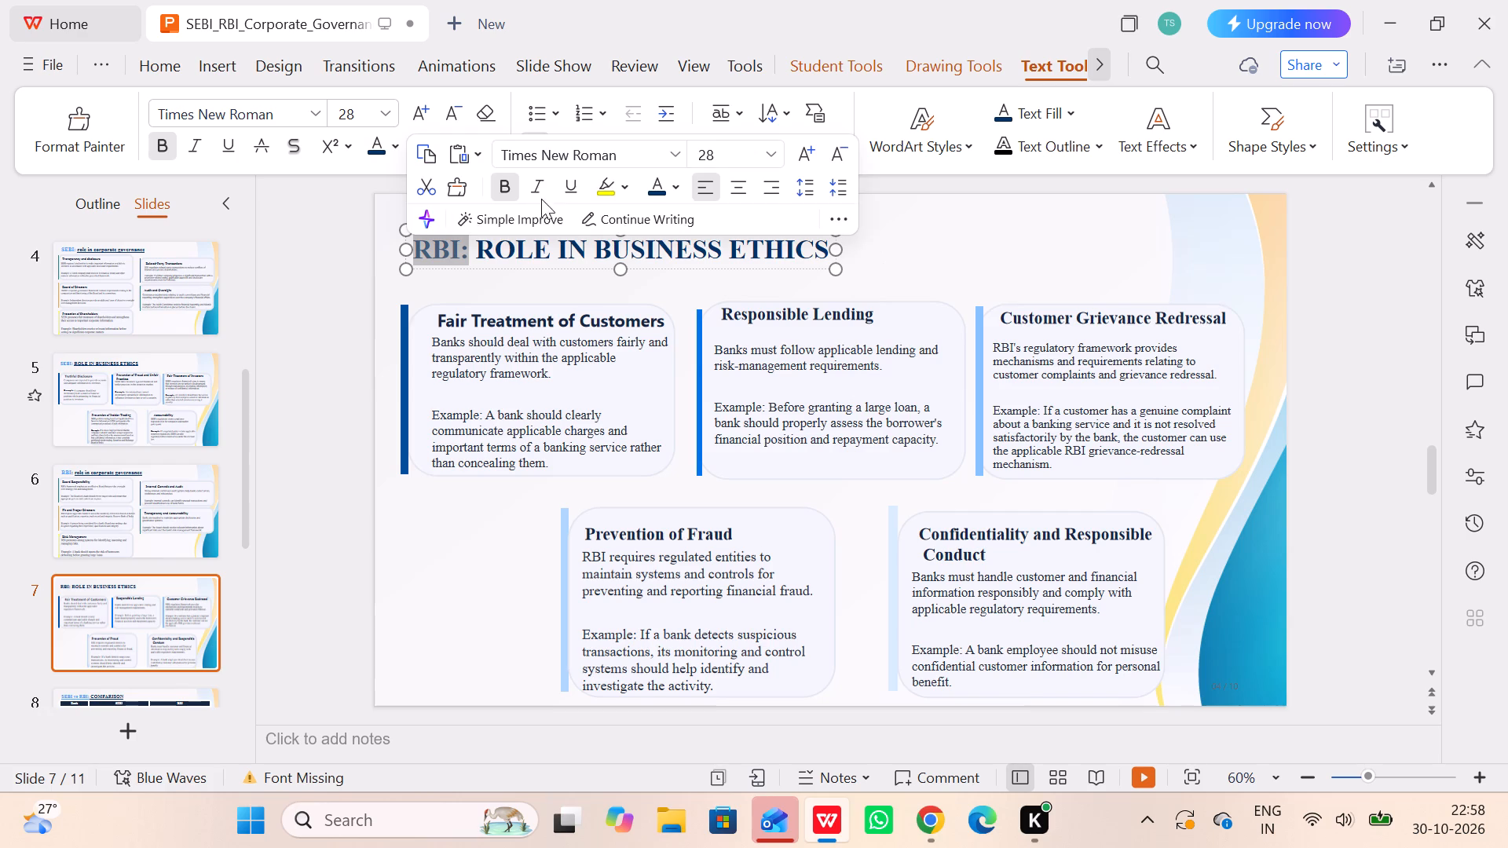
pyautogui.click(675, 187)
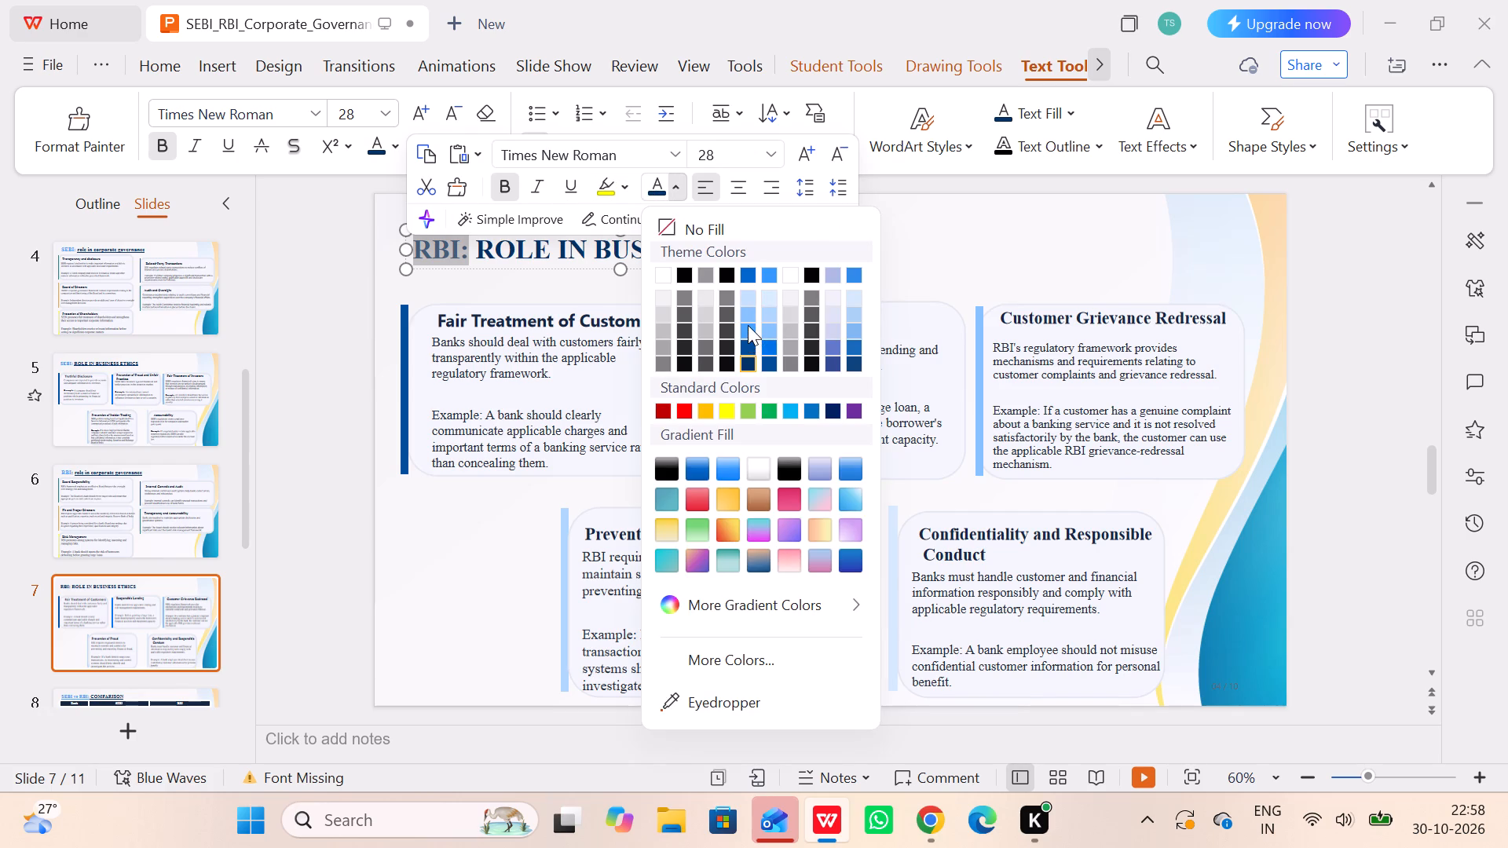
pyautogui.click(748, 325)
pyautogui.click(692, 260)
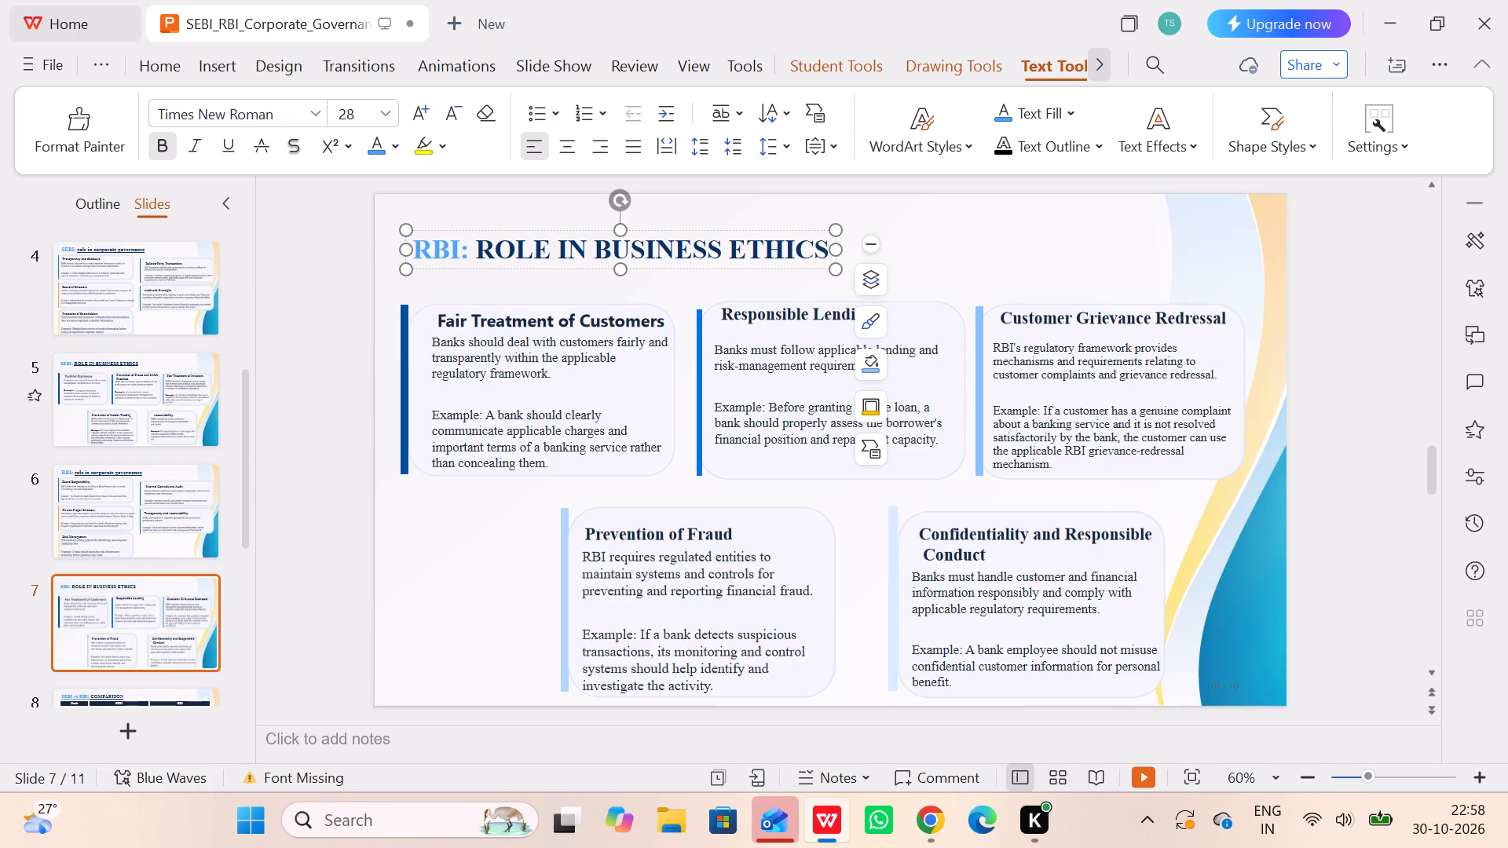
# Underline "ROLE IN BUSINESS ETHICS" in slide 7's title to match slide 5's title, leaving the "RBI:" prefix plain.
pyautogui.click(137, 427)
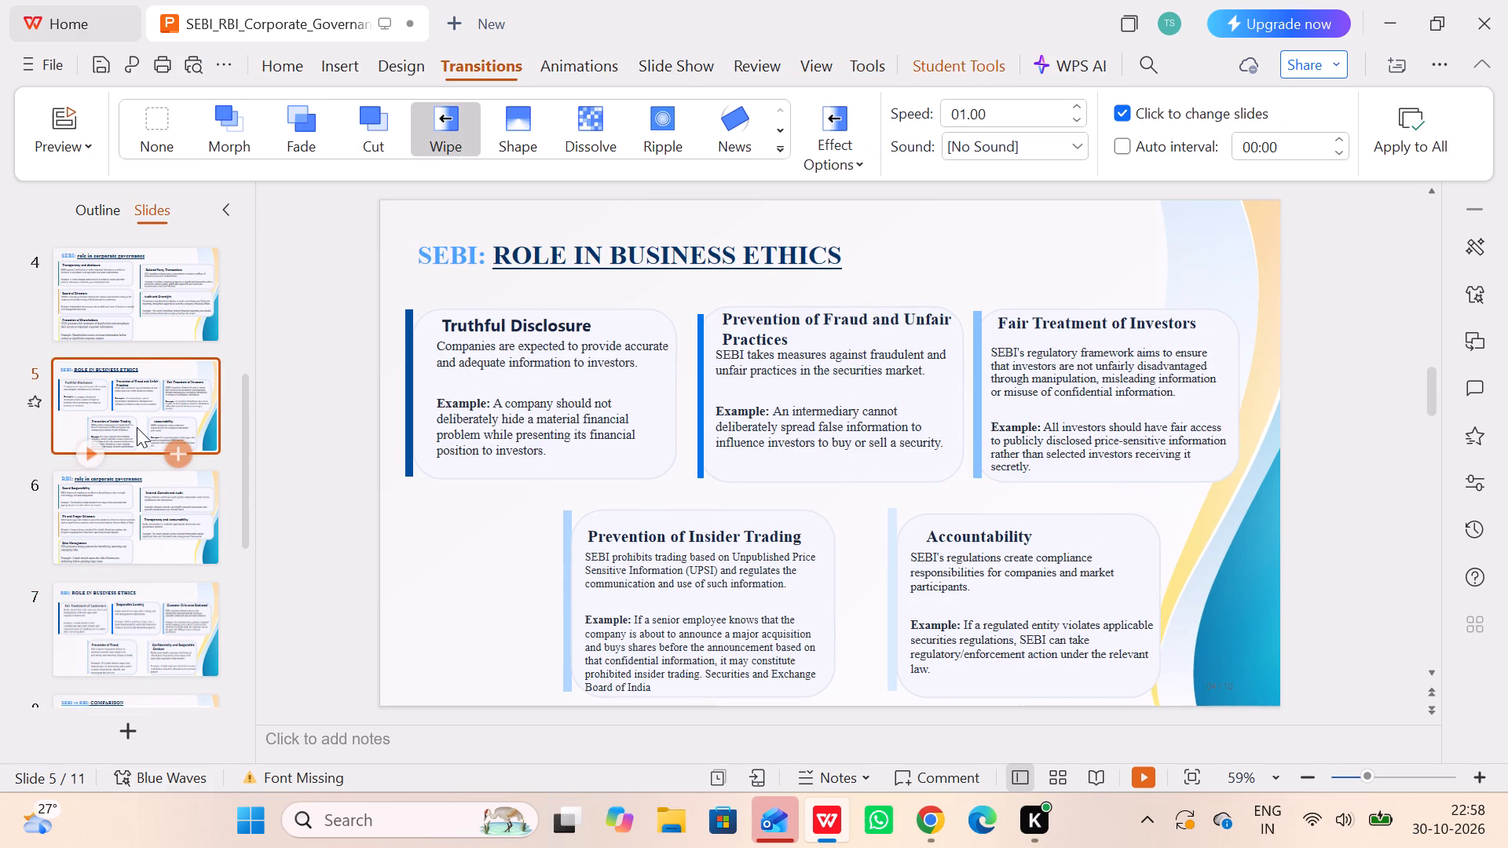
pyautogui.click(106, 592)
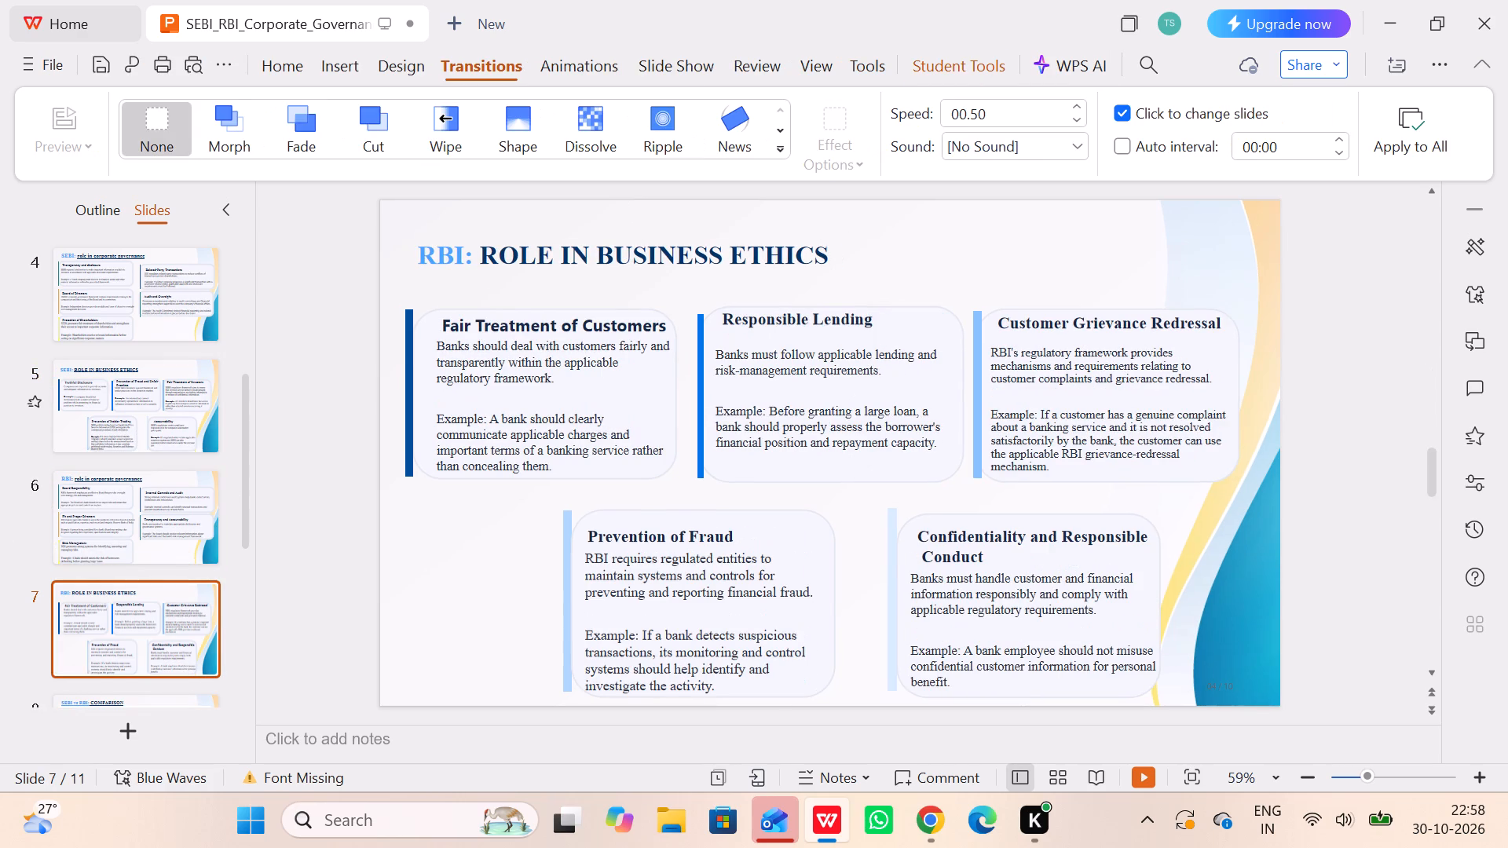
pyautogui.click(487, 250)
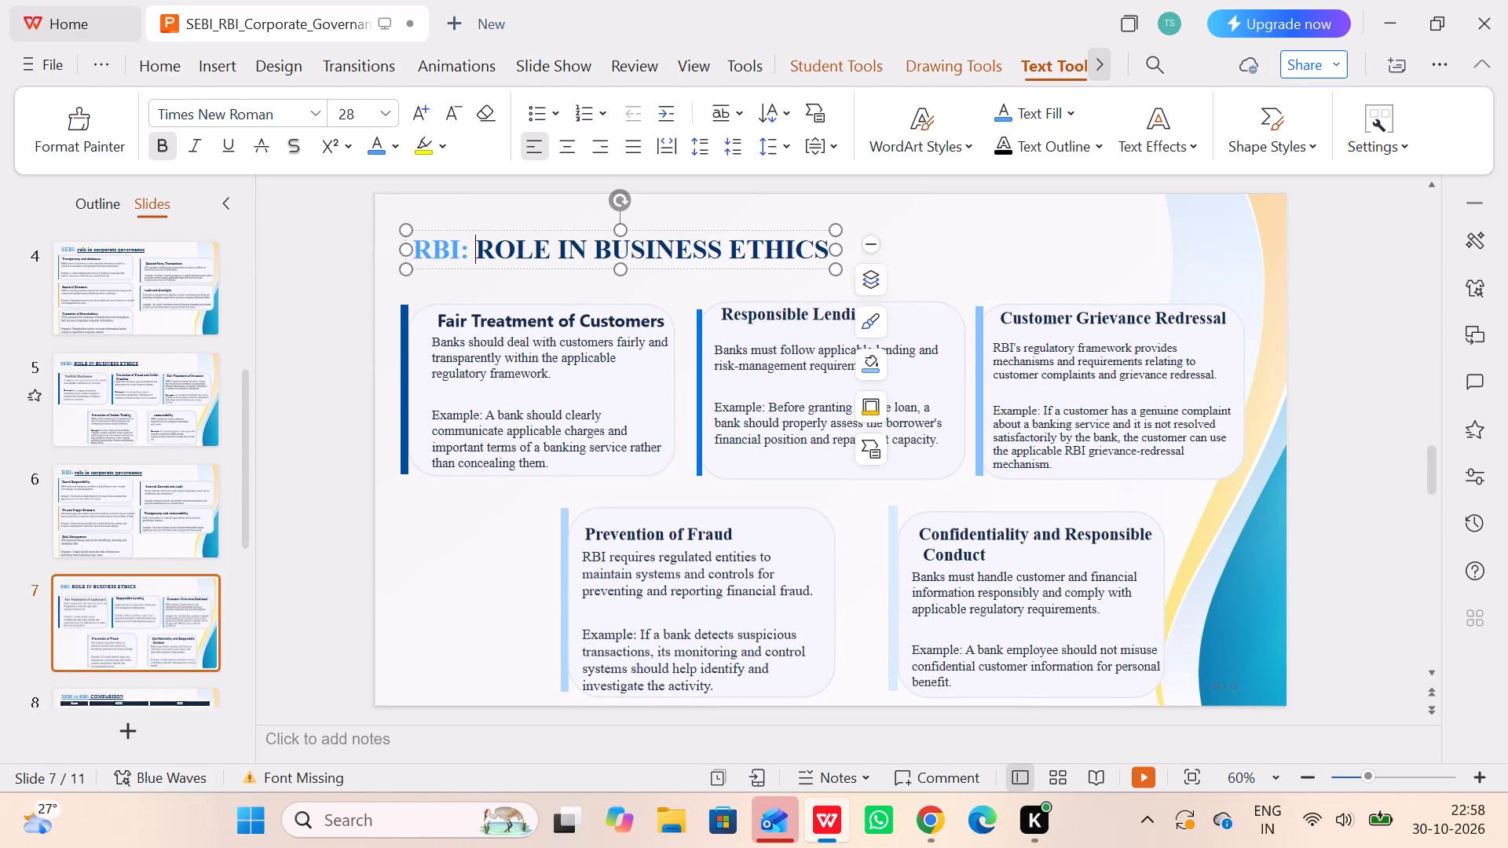
pyautogui.moveTo(487, 250); pyautogui.dragTo(835, 244)
pyautogui.click(821, 246)
pyautogui.moveTo(824, 246); pyautogui.dragTo(492, 232)
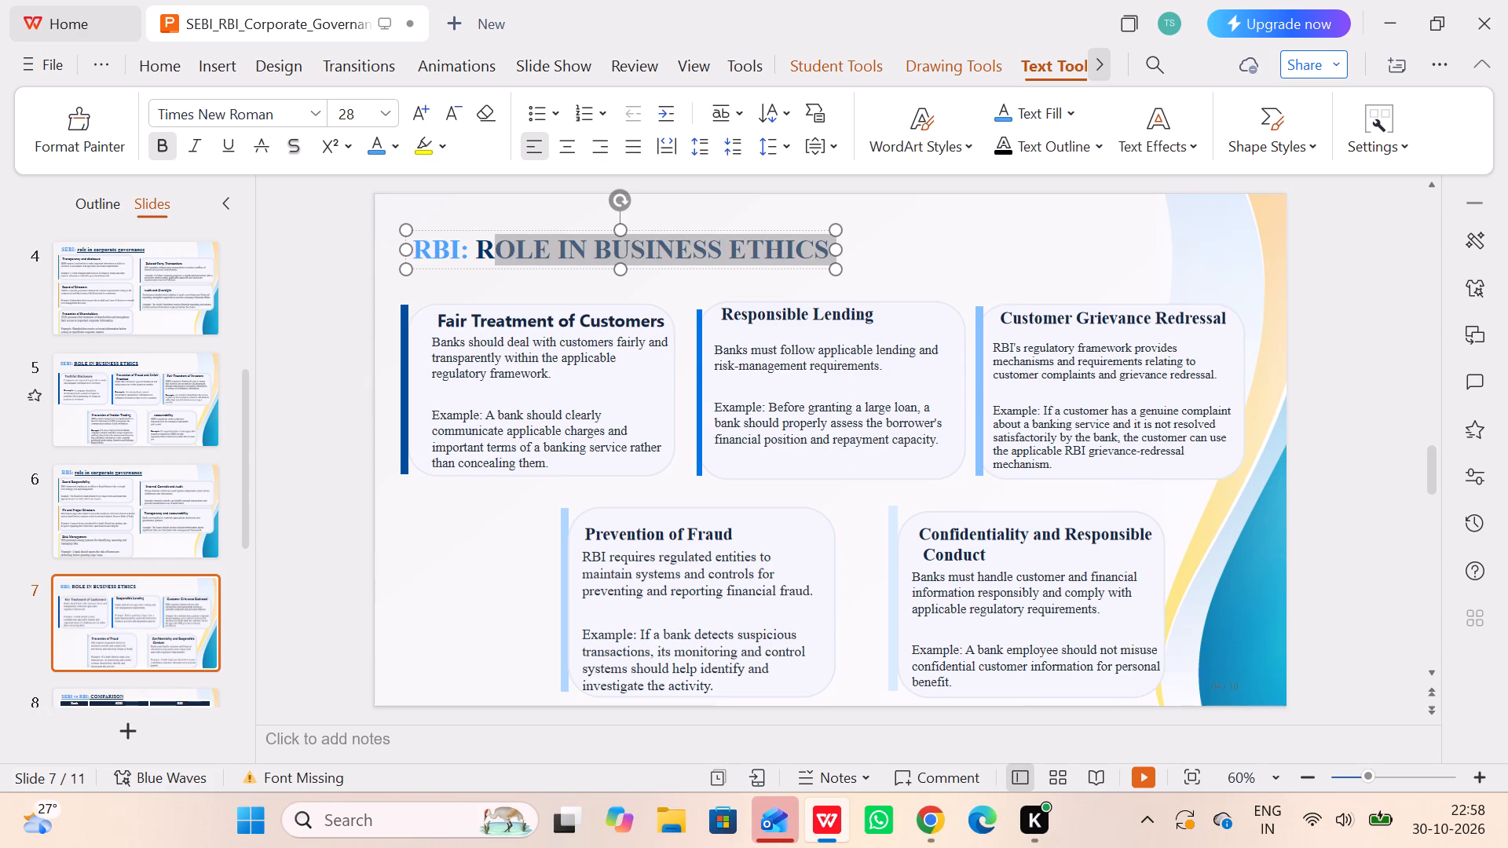
pyautogui.moveTo(492, 232); pyautogui.dragTo(481, 239)
pyautogui.click(644, 173)
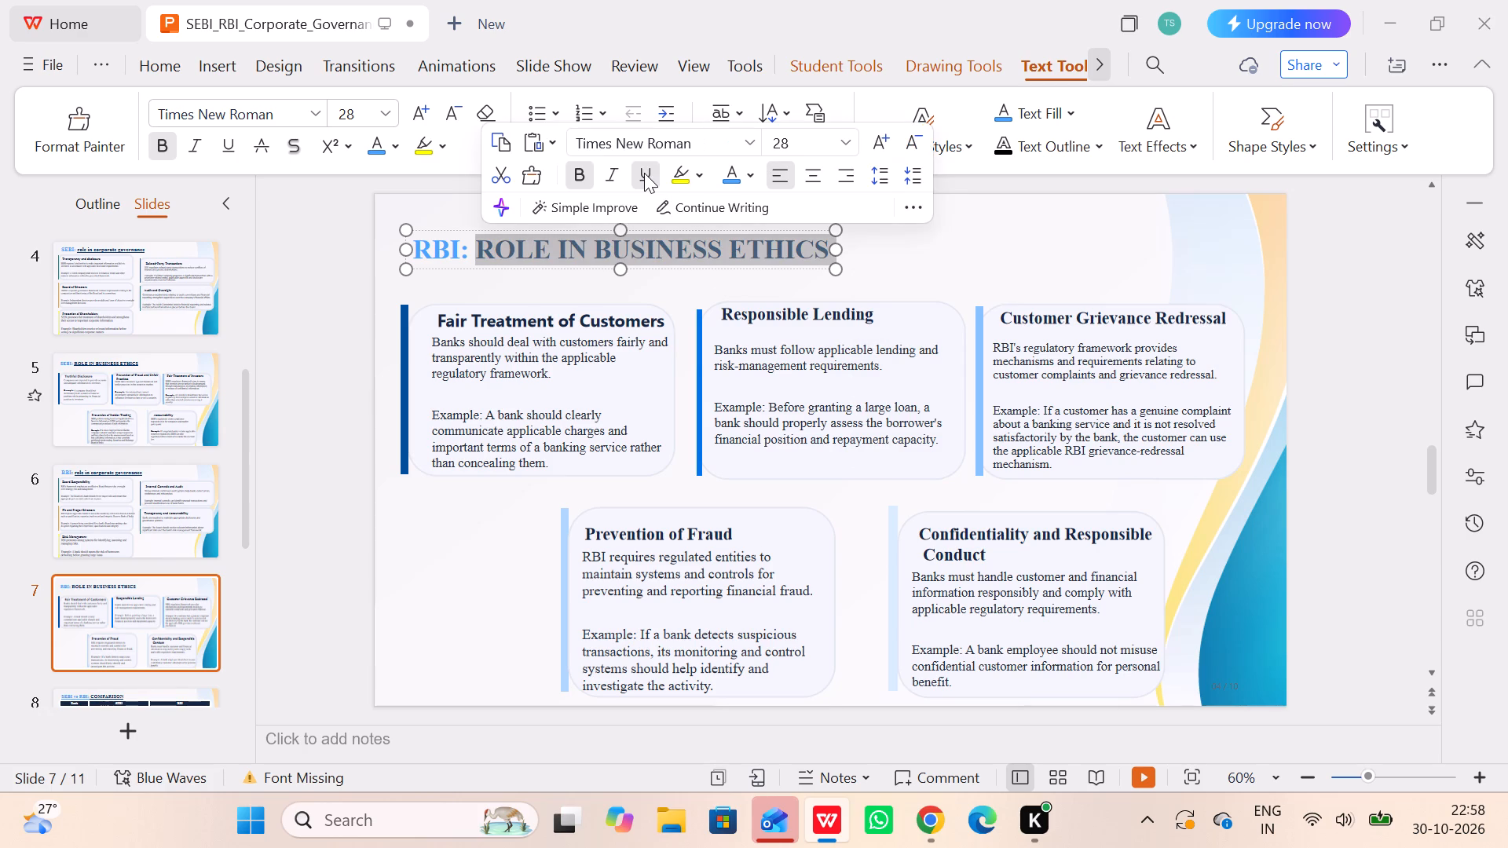
pyautogui.click(343, 263)
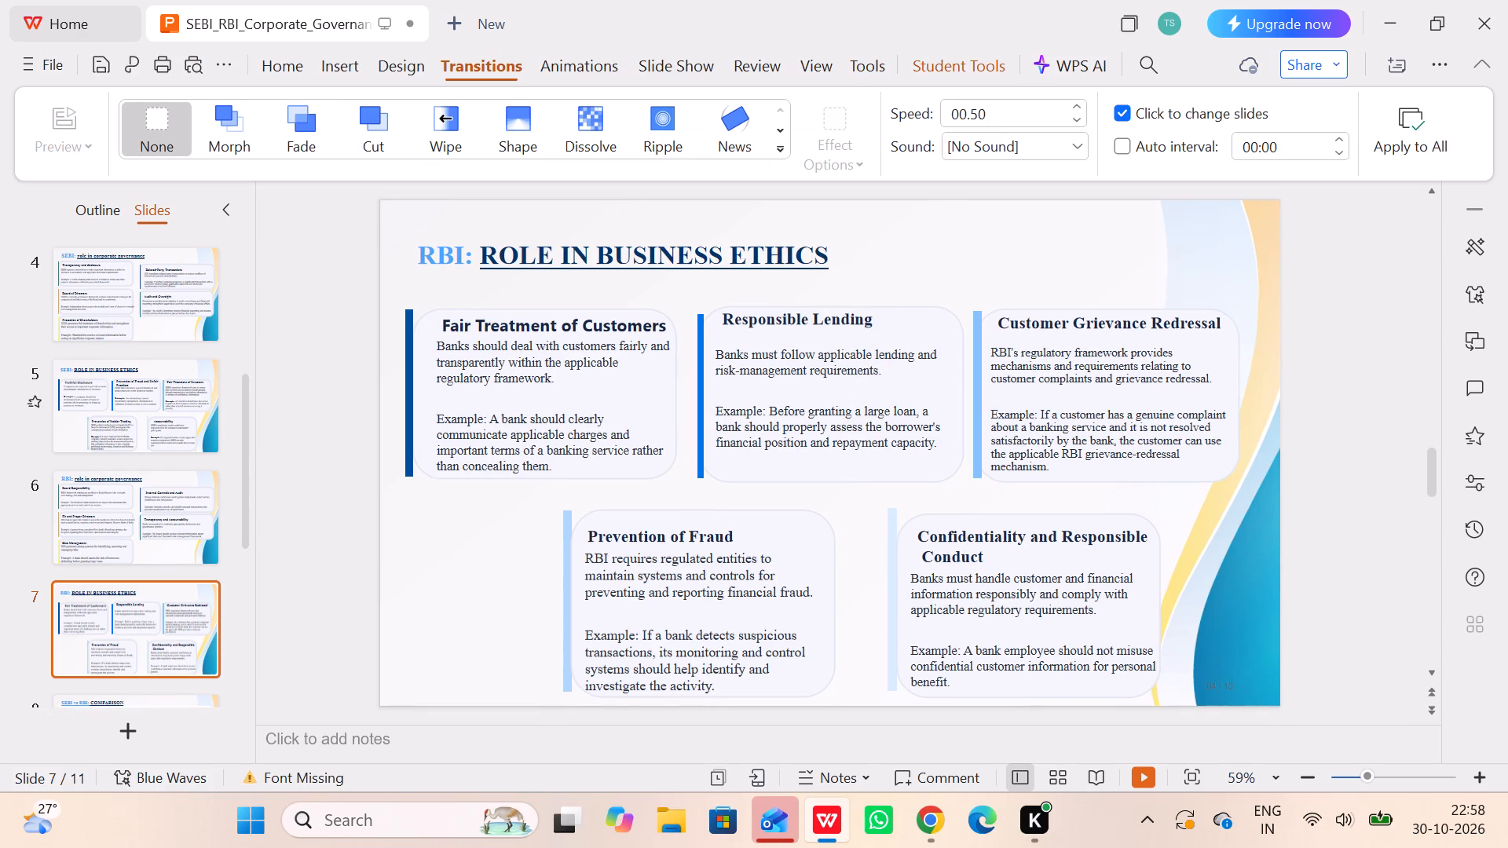
pyautogui.click(383, 300)
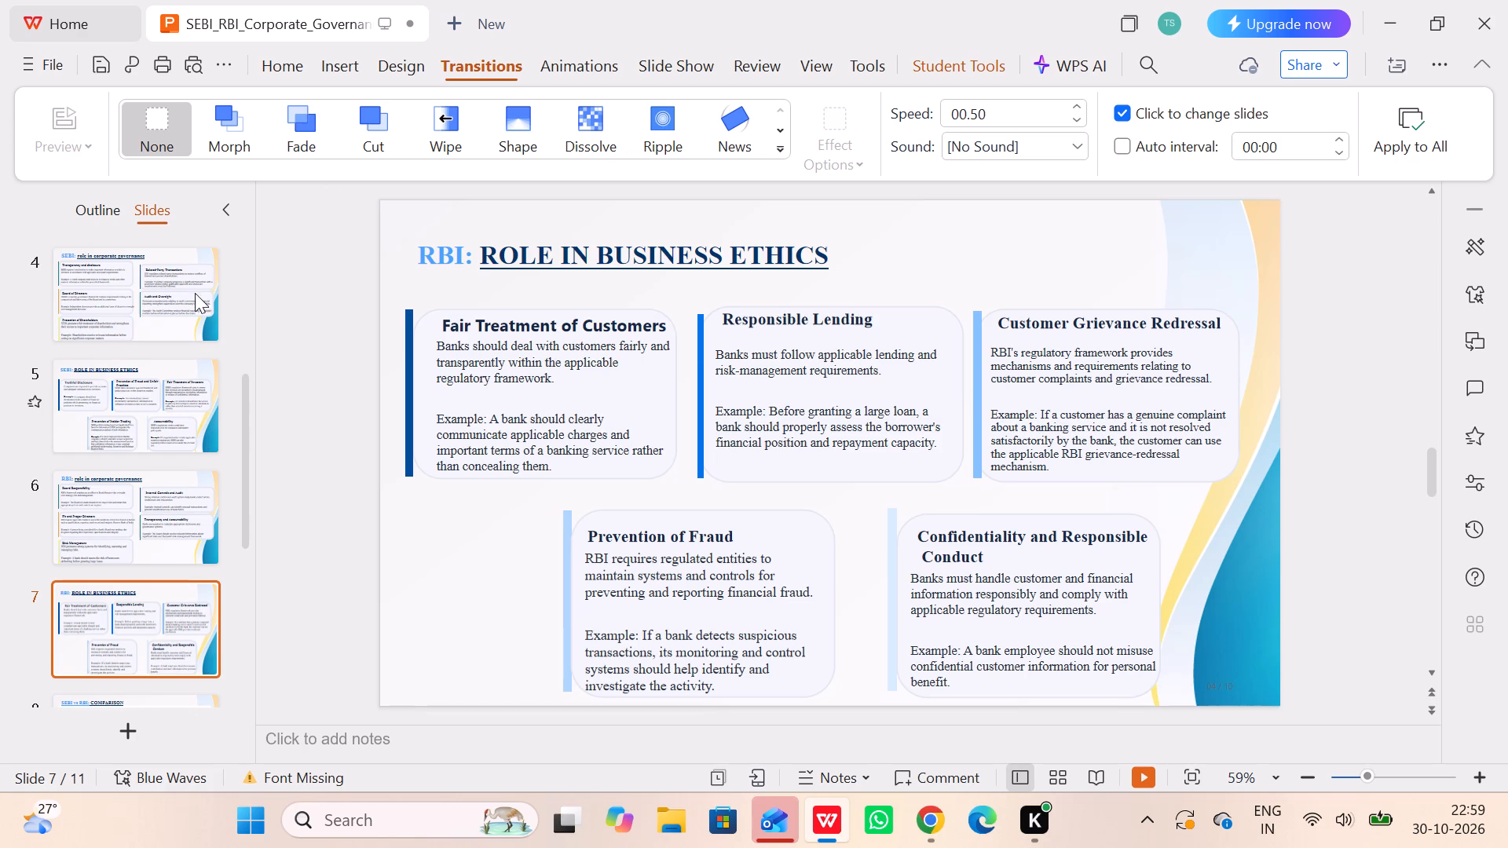
# Apply the Wipe transition to slide 7, matching the transition used on slide 5.
pyautogui.click(90, 404)
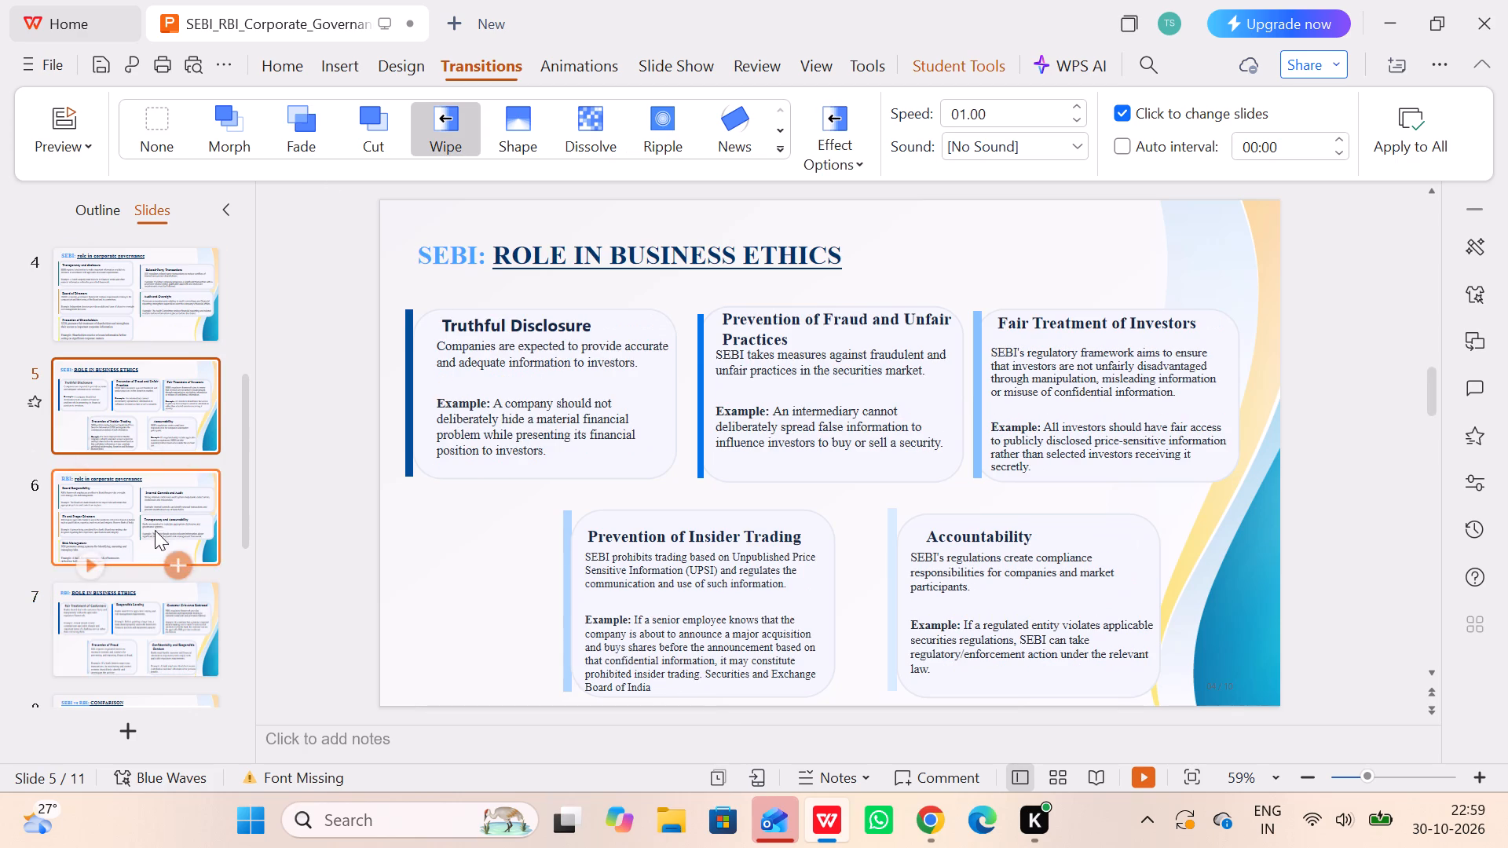
pyautogui.click(103, 615)
pyautogui.click(424, 136)
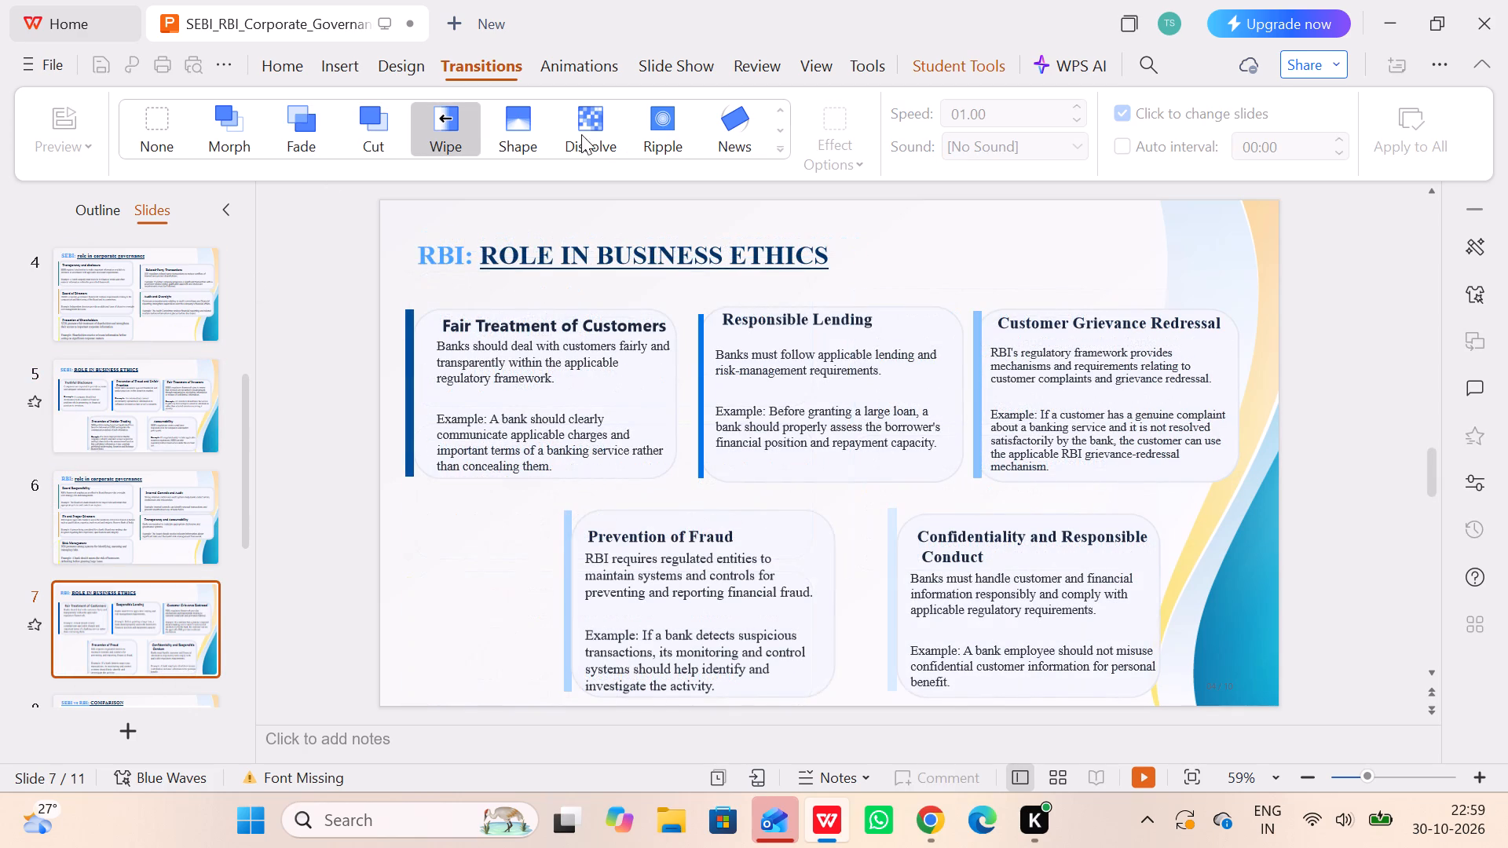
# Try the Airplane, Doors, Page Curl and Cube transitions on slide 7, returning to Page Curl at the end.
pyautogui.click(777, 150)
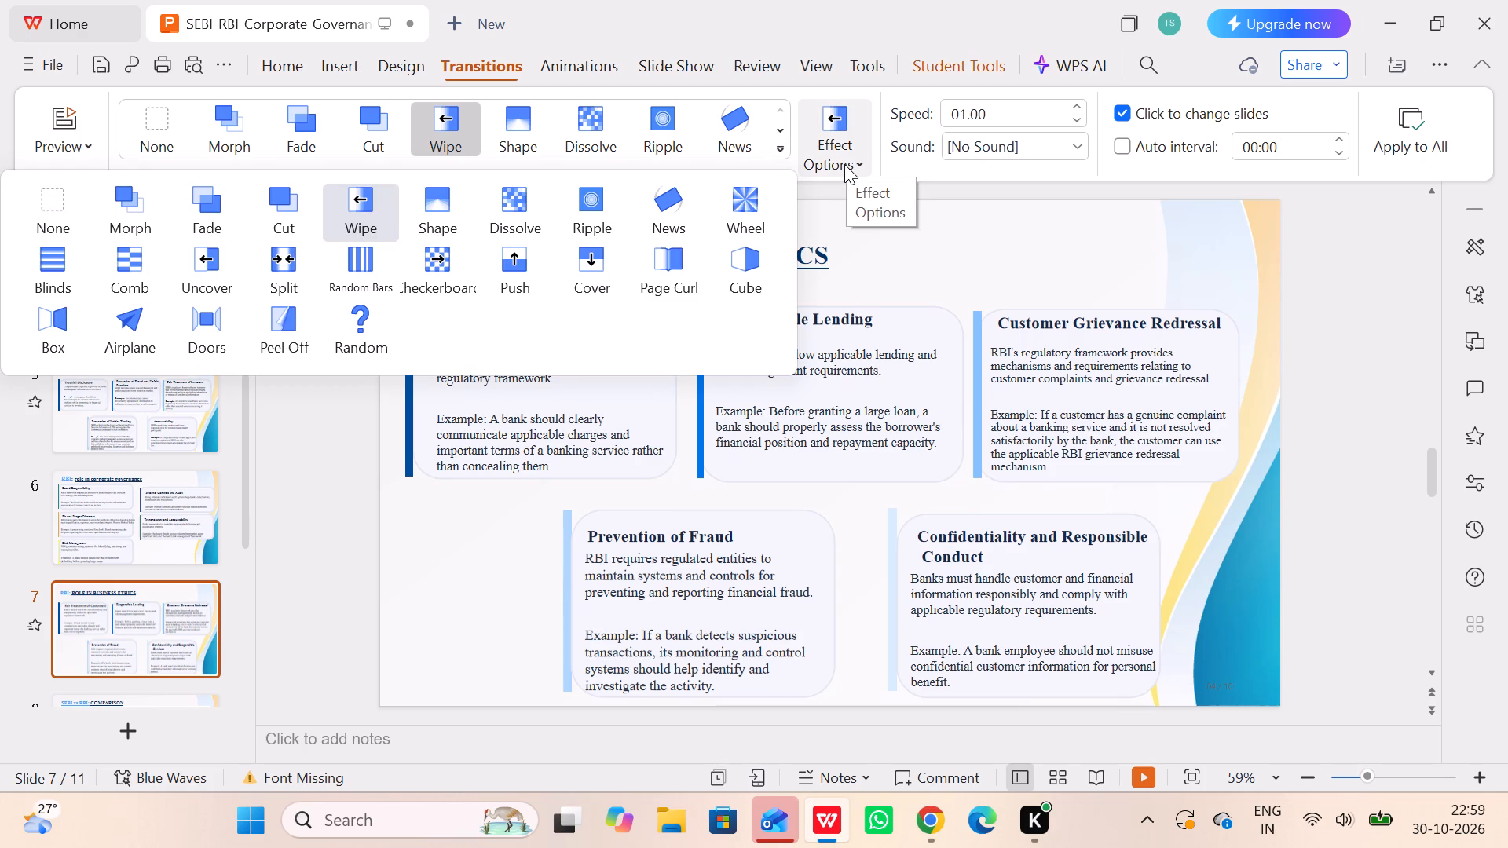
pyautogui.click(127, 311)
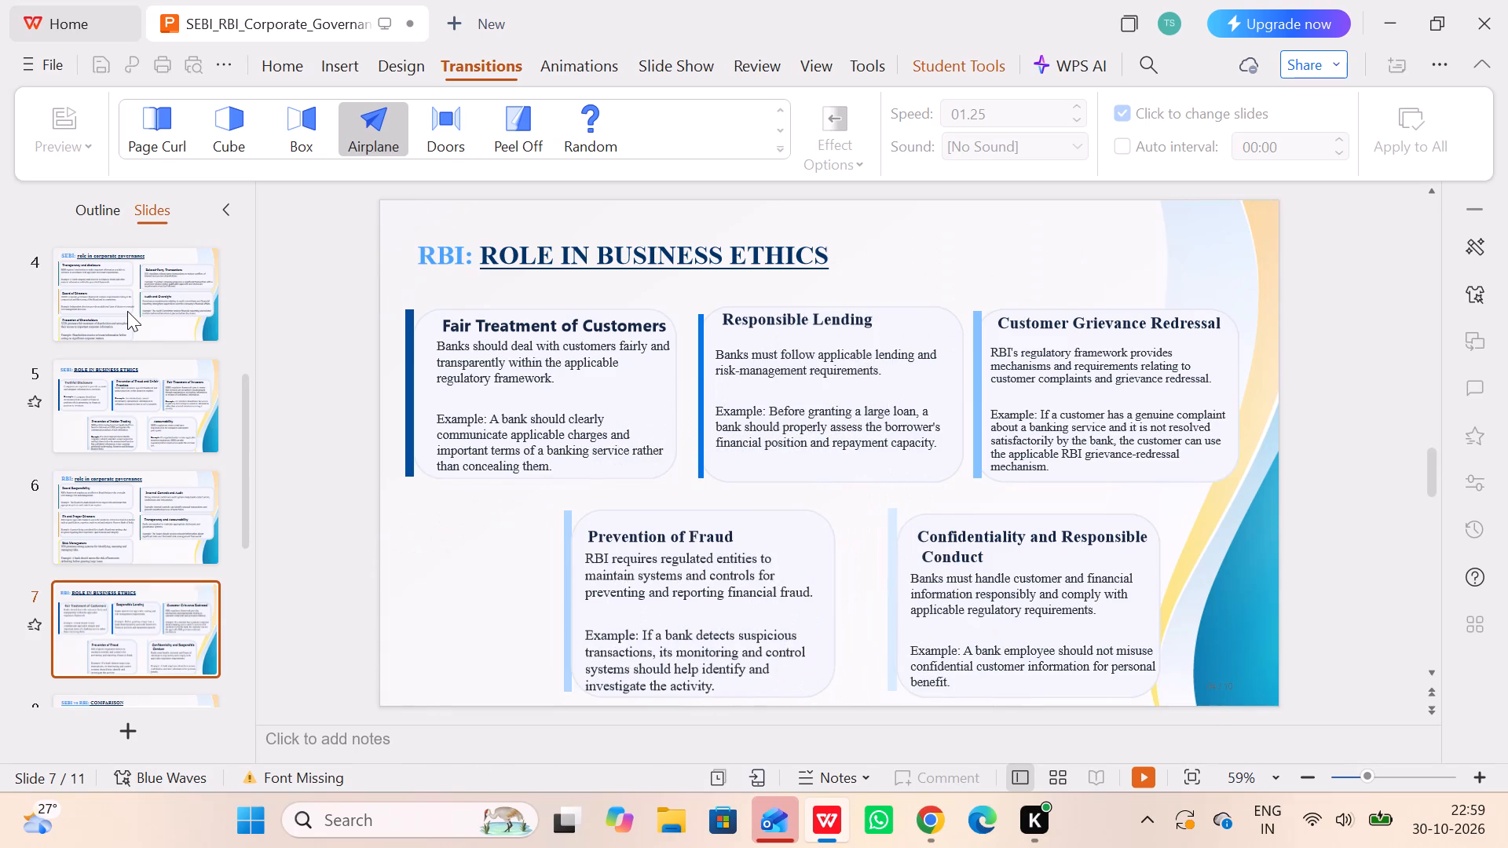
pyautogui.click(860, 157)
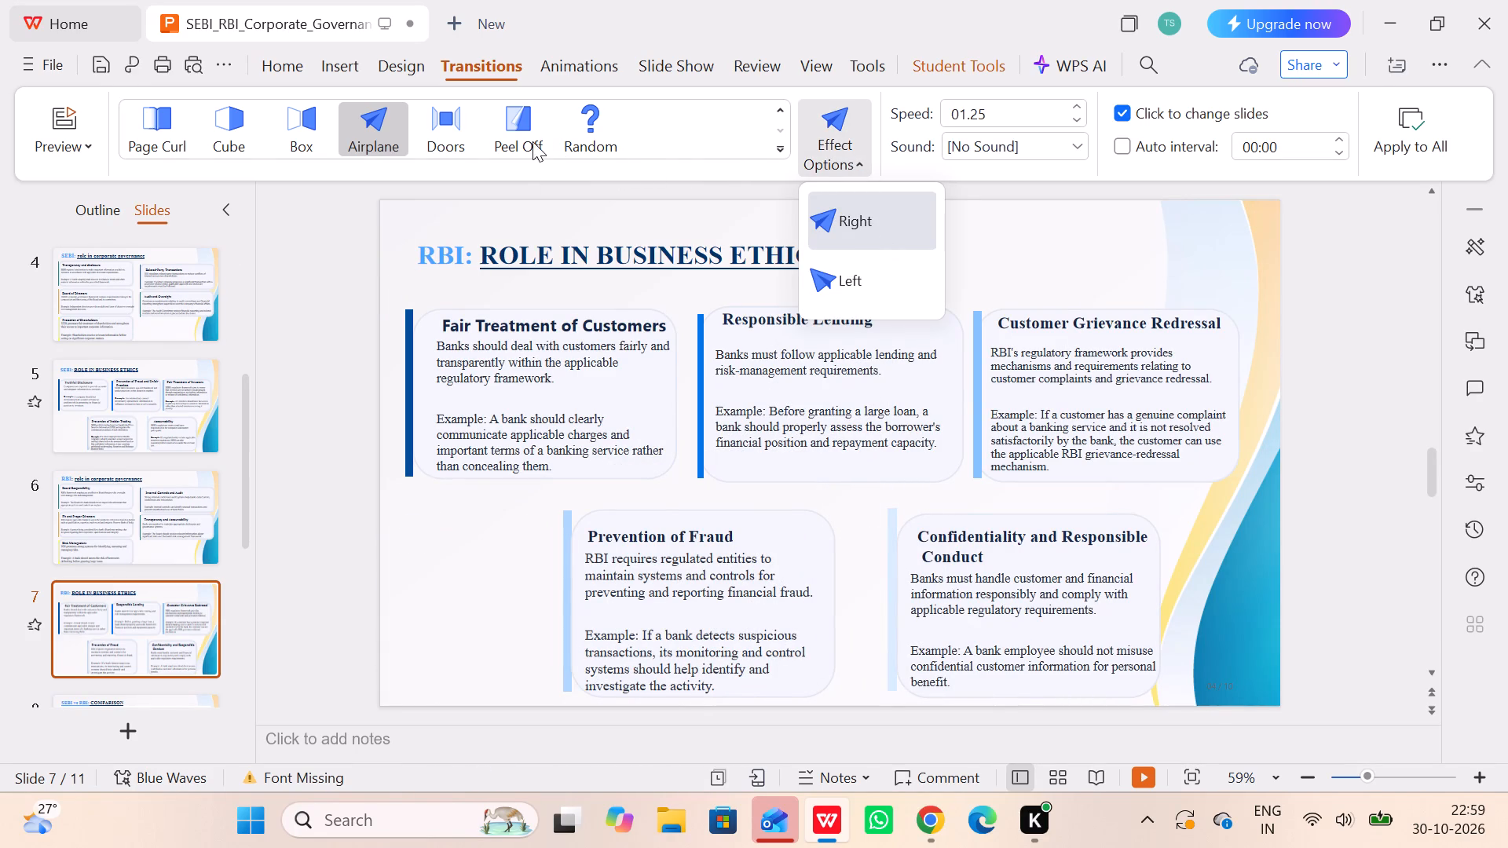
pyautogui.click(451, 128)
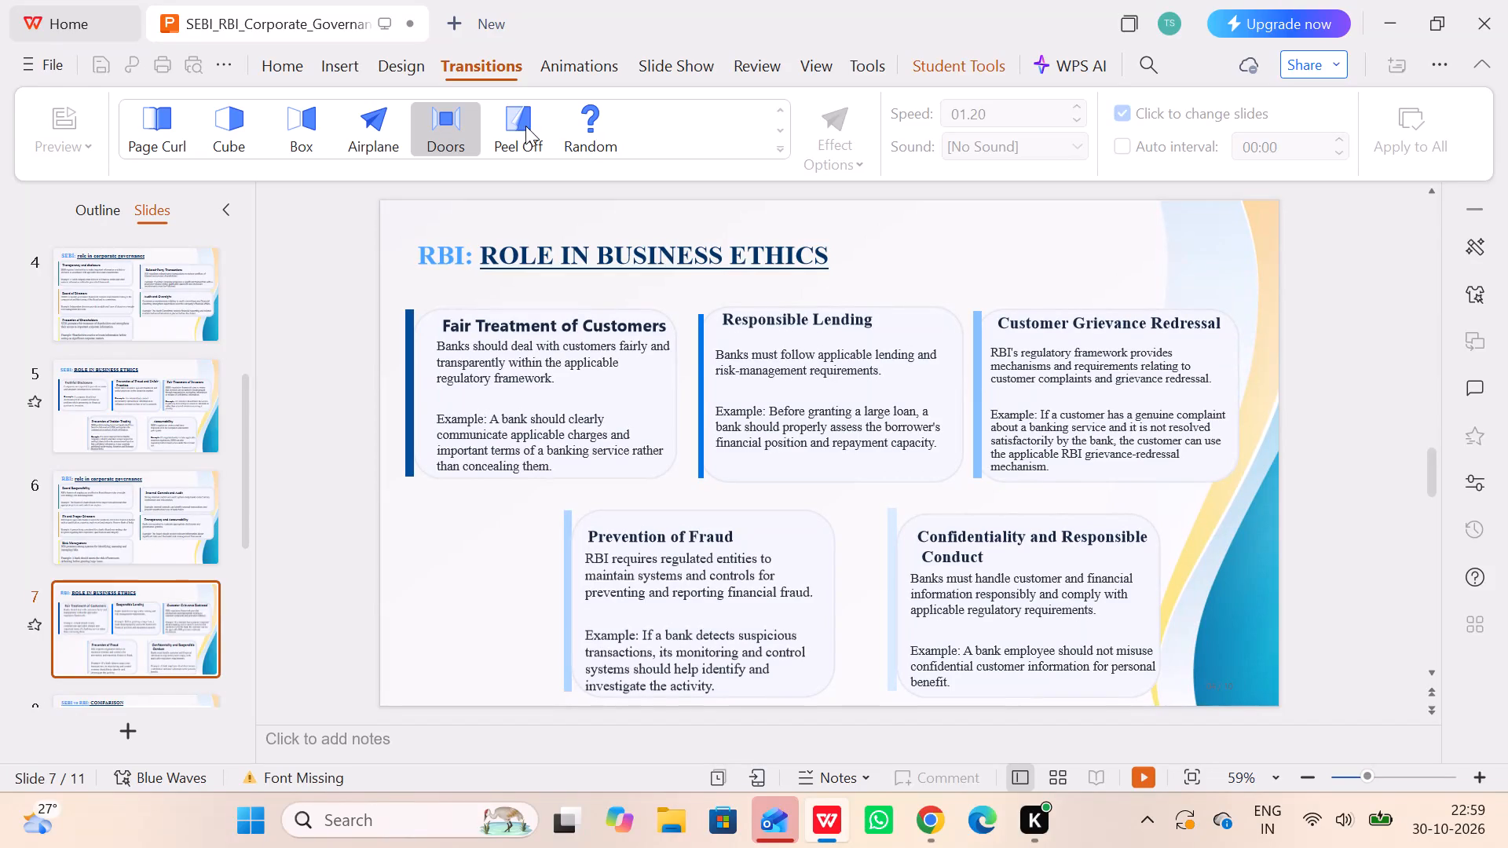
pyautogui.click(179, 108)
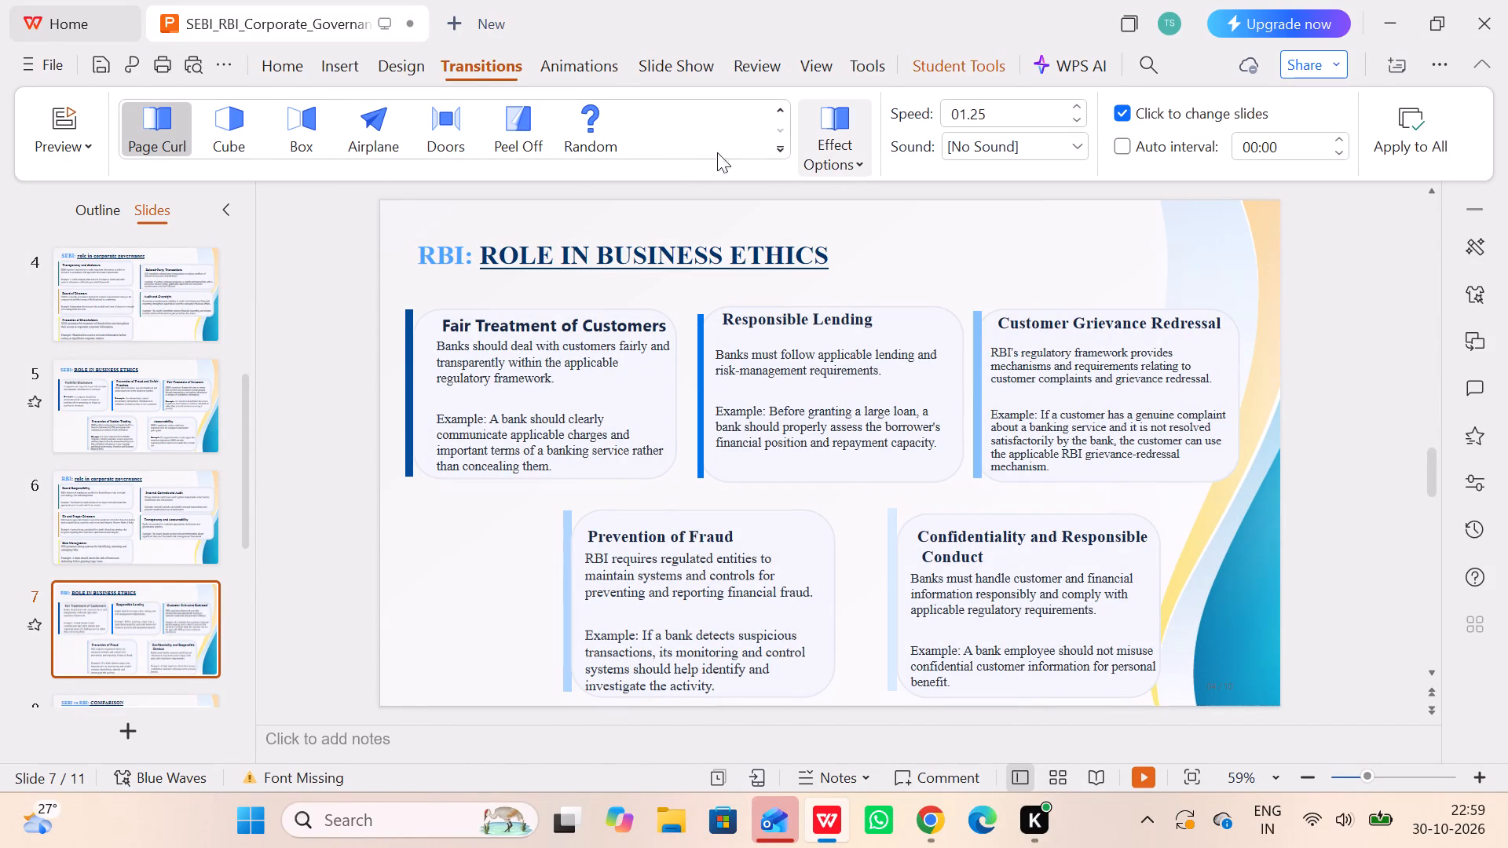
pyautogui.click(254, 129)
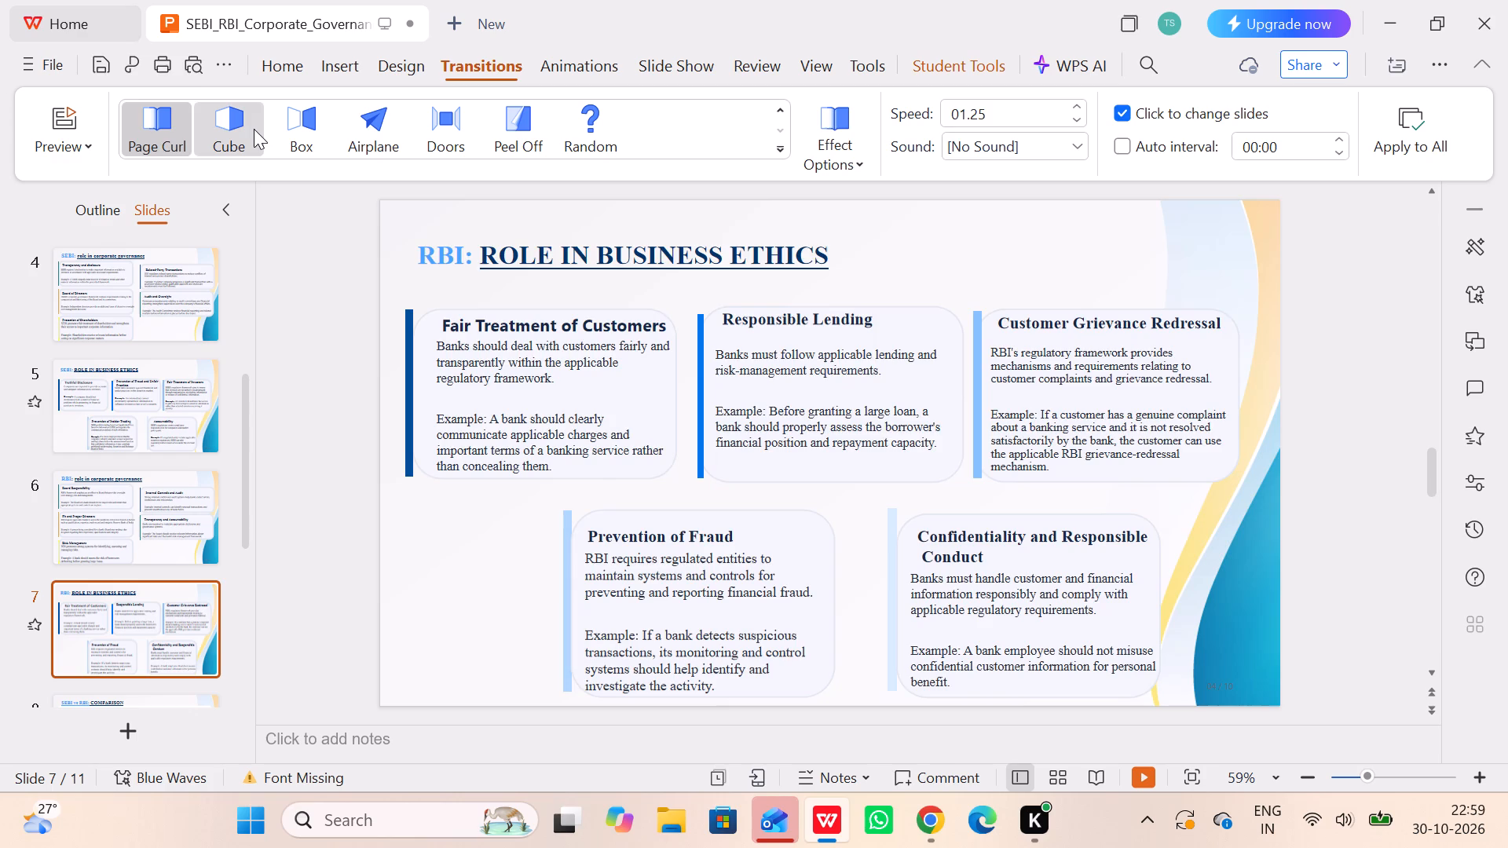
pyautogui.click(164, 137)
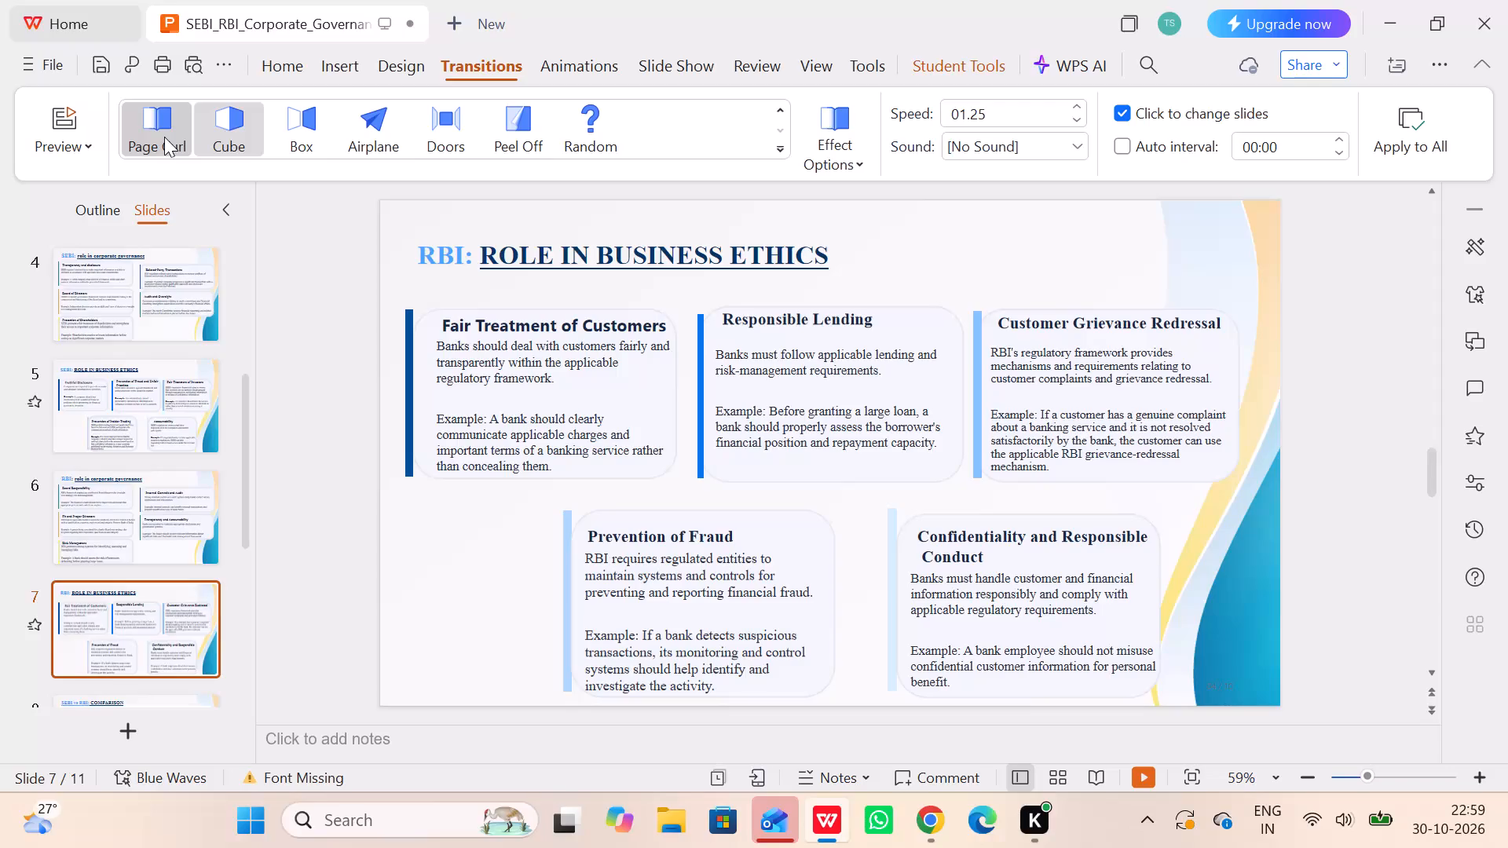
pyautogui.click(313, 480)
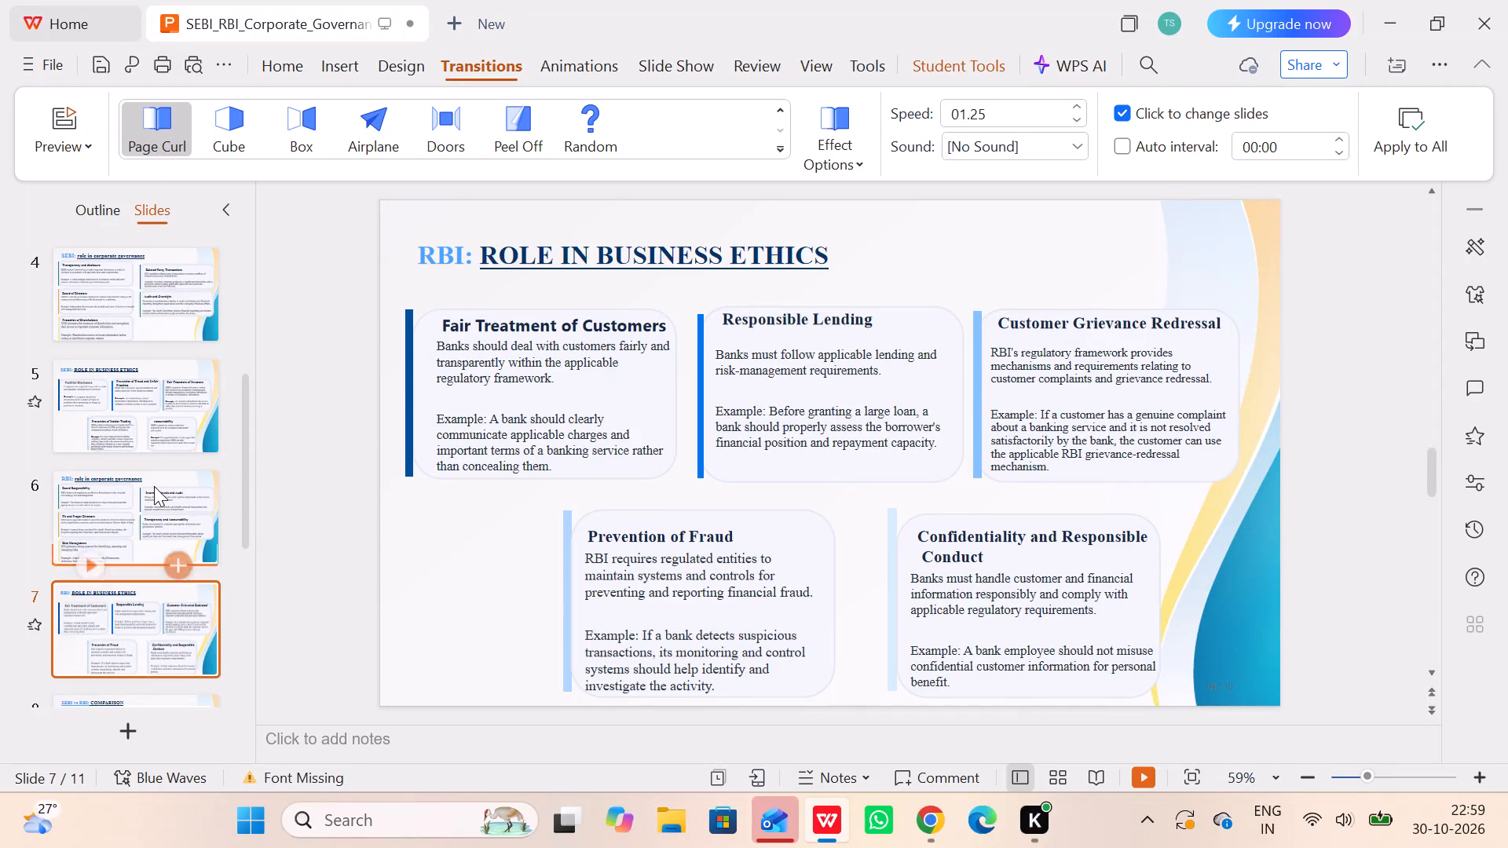
# Check slide 5's transition effect options, and apply the Wipe transition to slide 7 with the From Left effect.
pyautogui.click(126, 415)
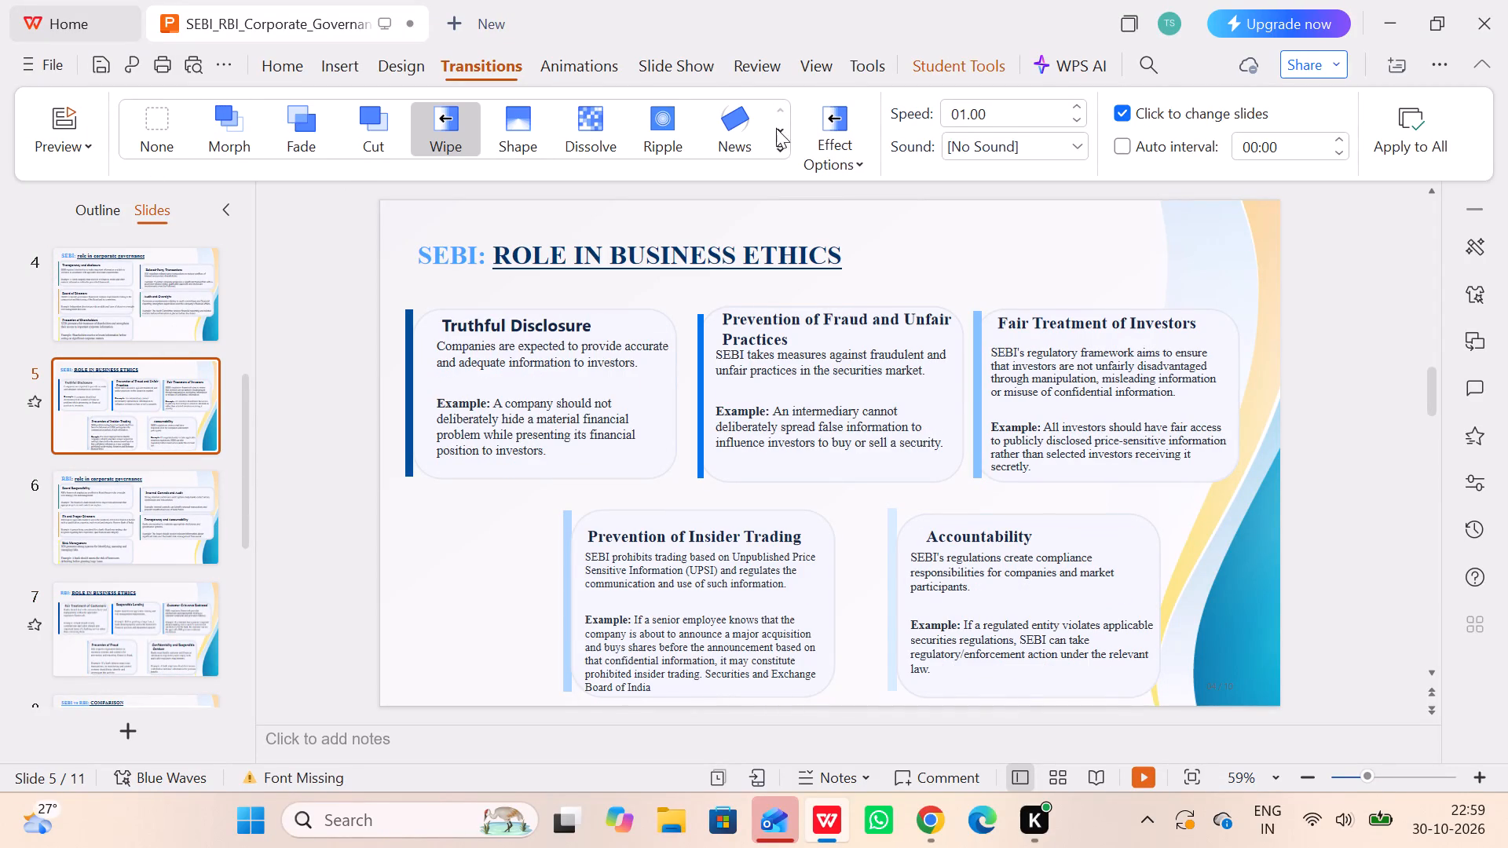
pyautogui.click(825, 165)
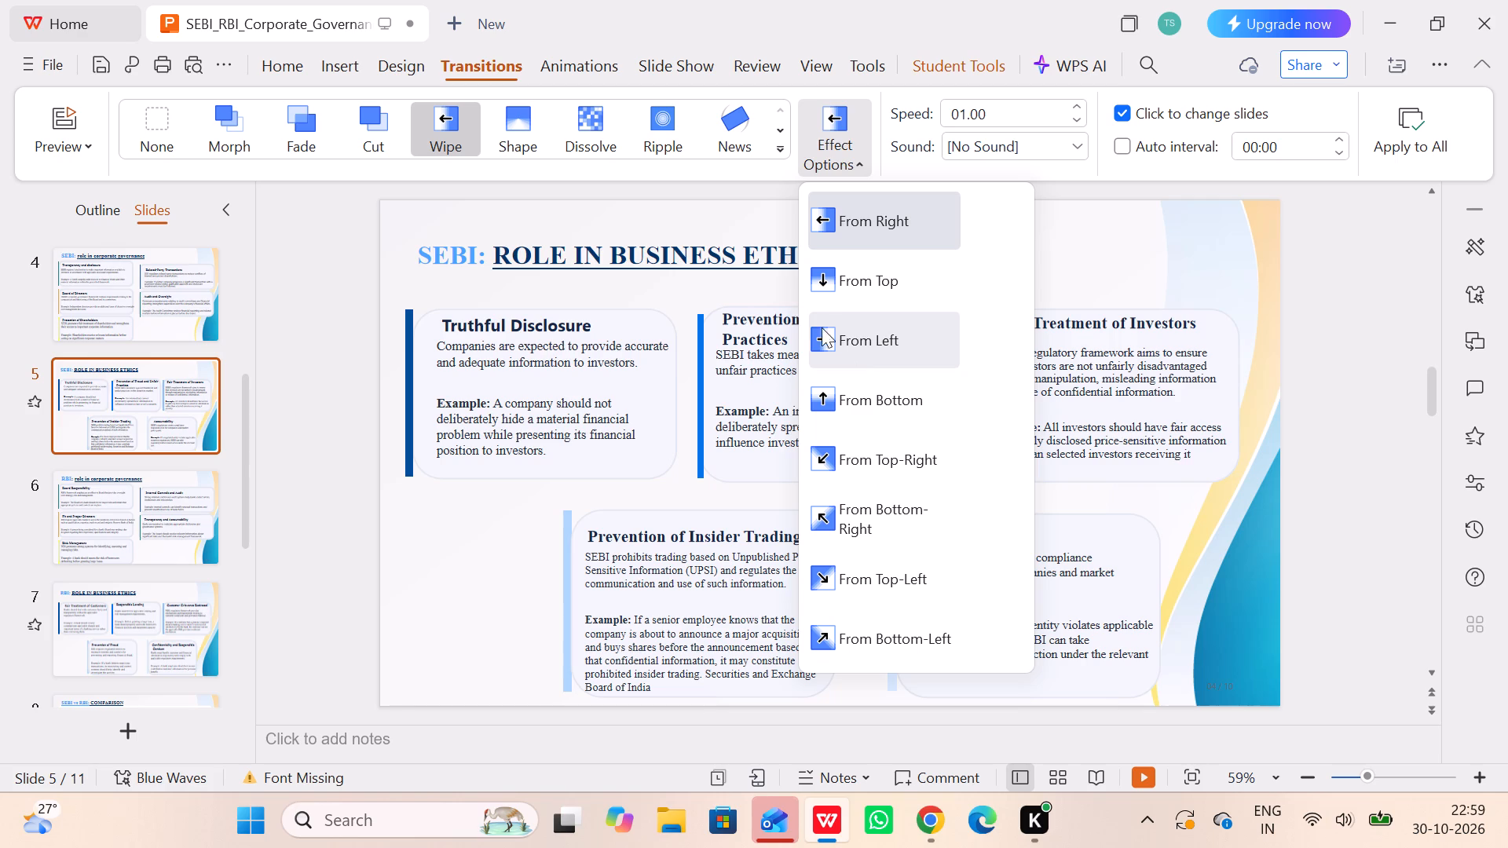
pyautogui.click(782, 151)
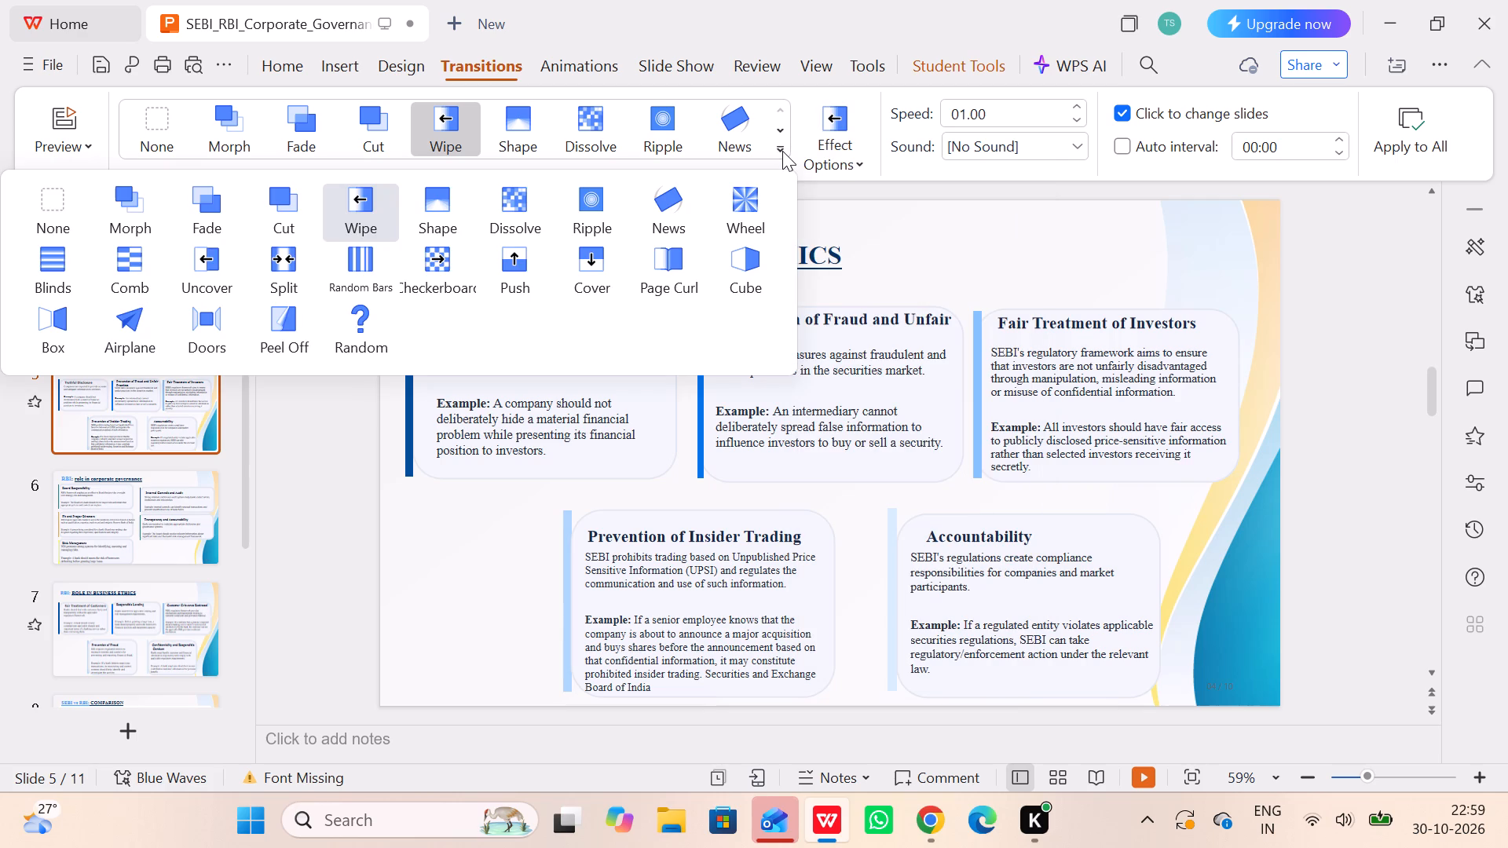
pyautogui.click(849, 147)
pyautogui.click(129, 595)
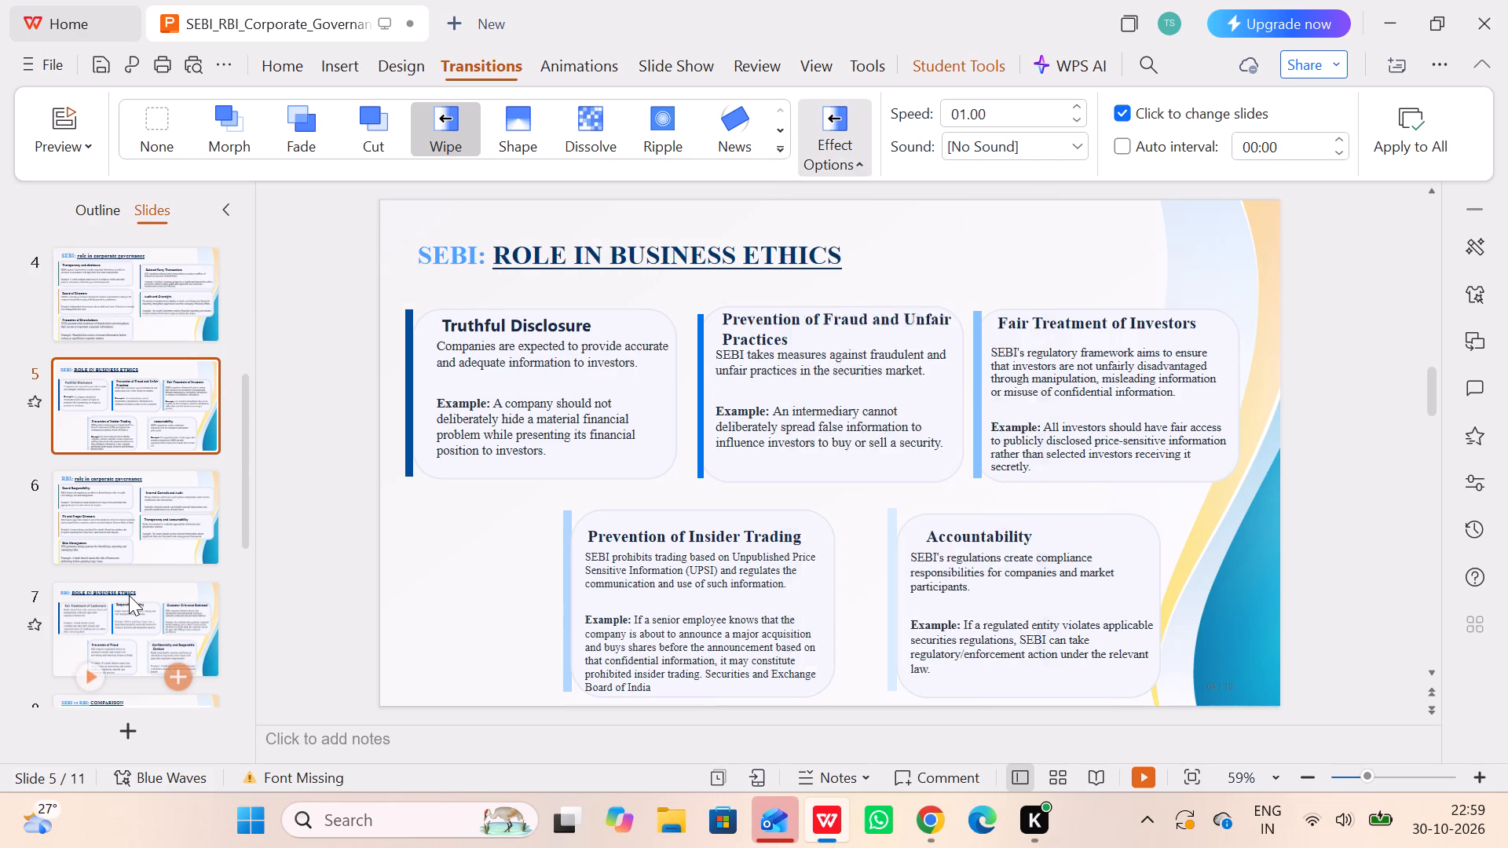
pyautogui.click(838, 145)
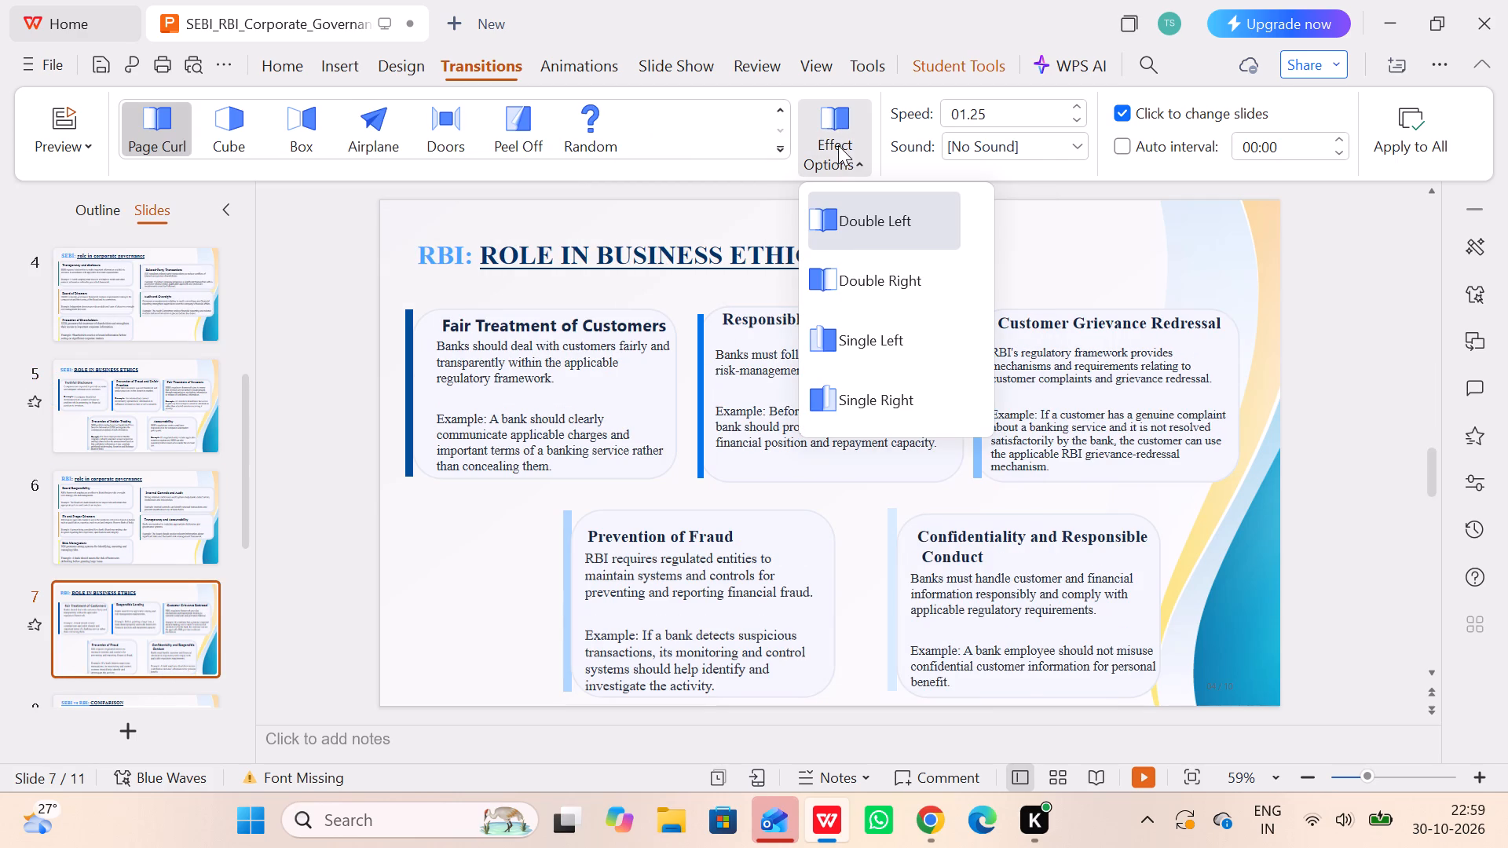
pyautogui.click(783, 144)
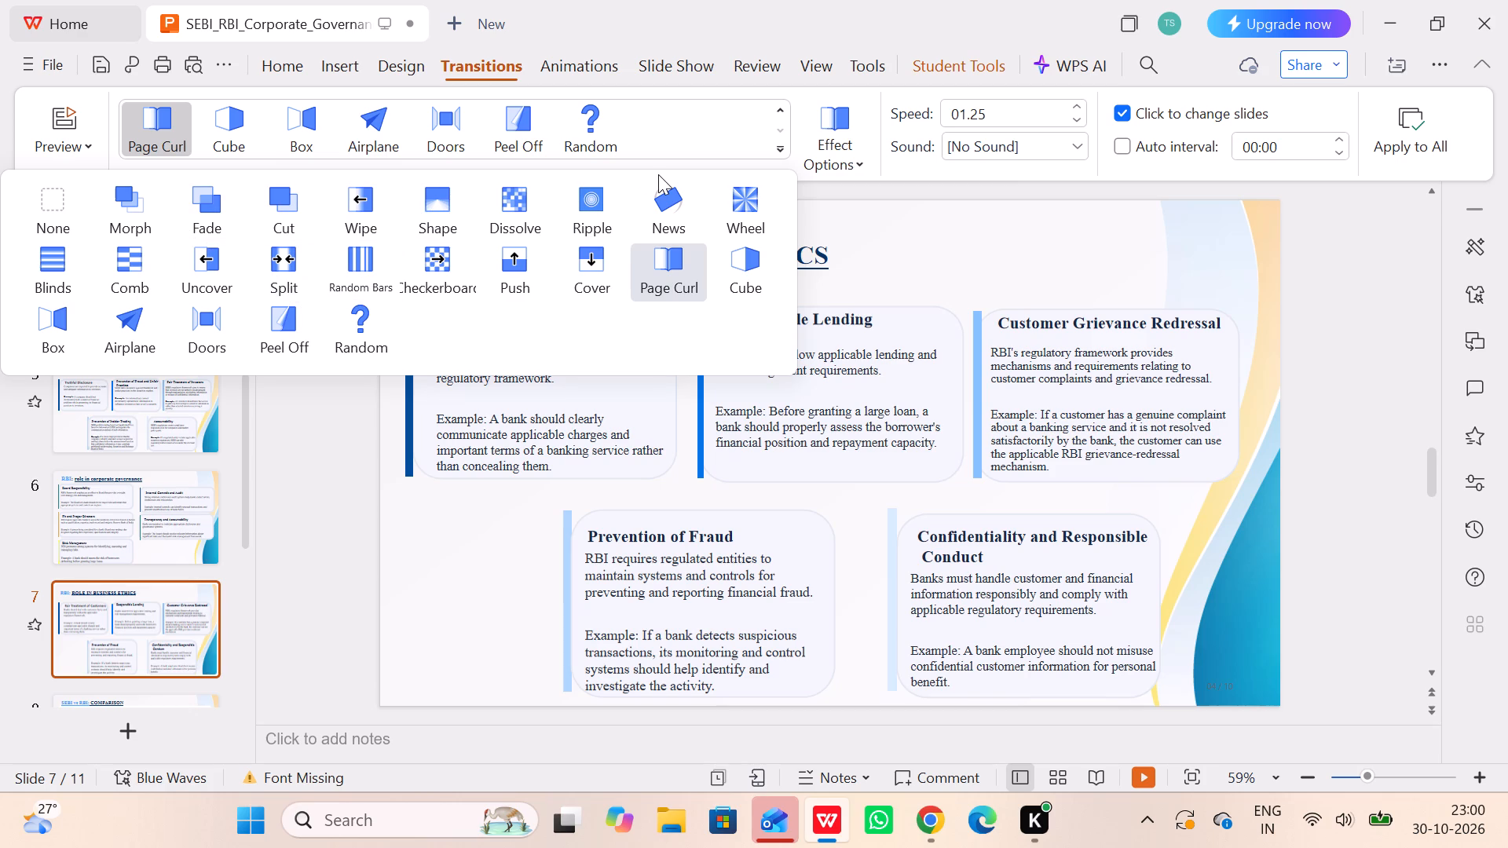
pyautogui.click(342, 220)
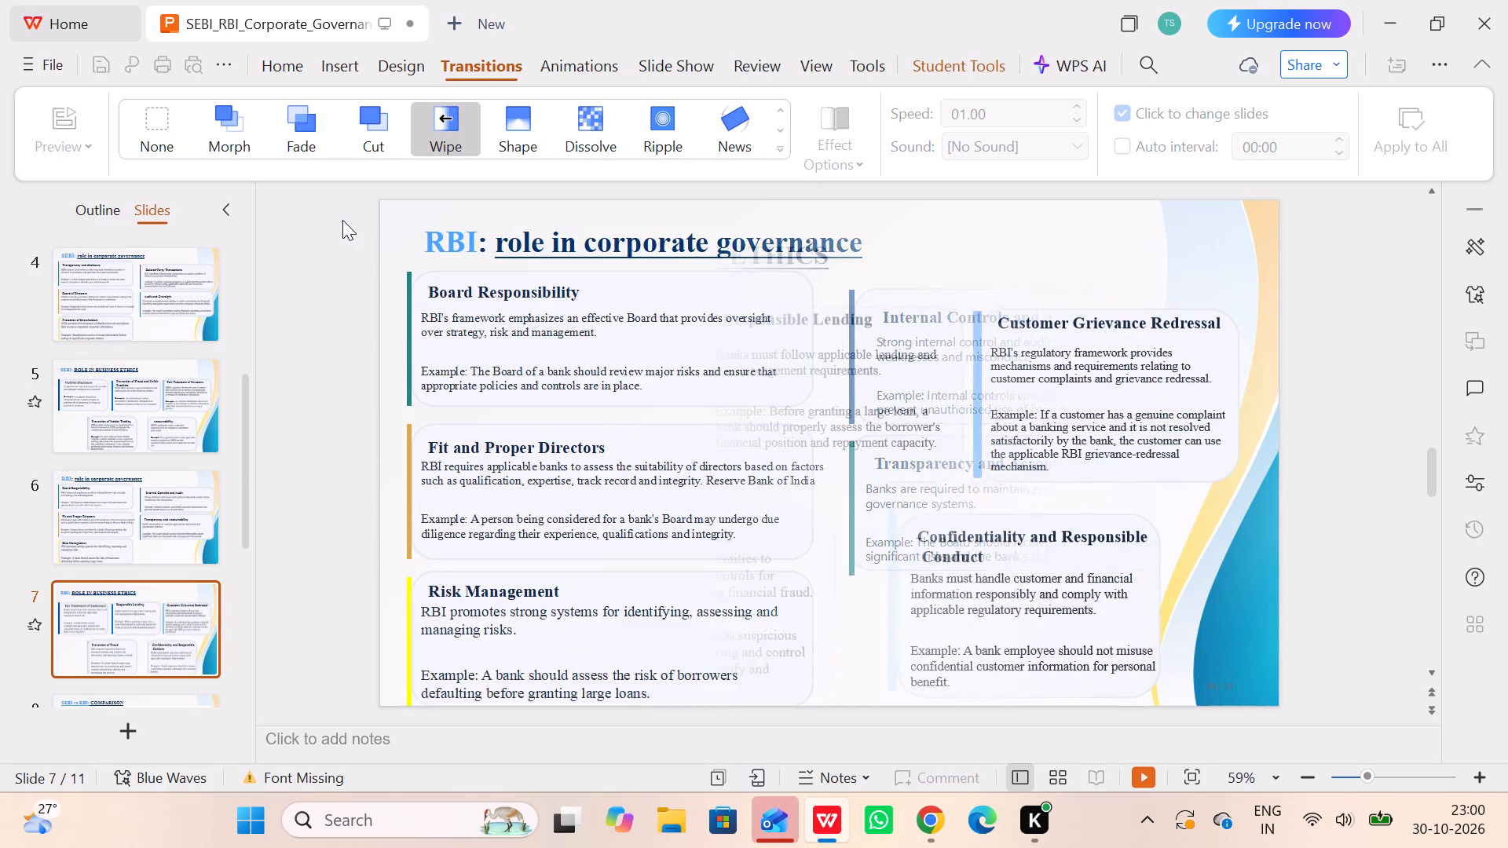
pyautogui.click(842, 157)
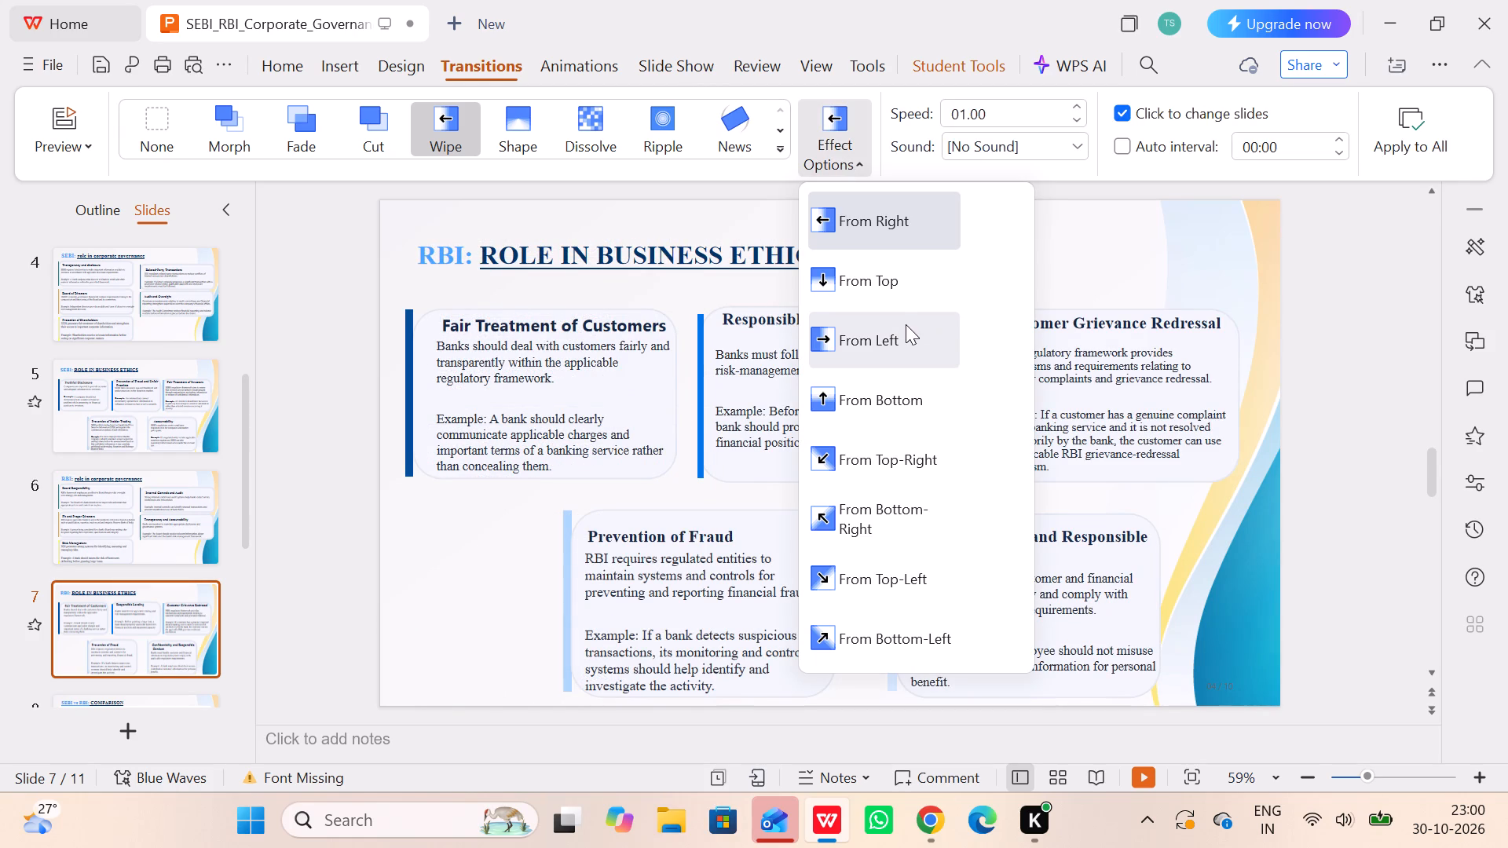
pyautogui.click(894, 330)
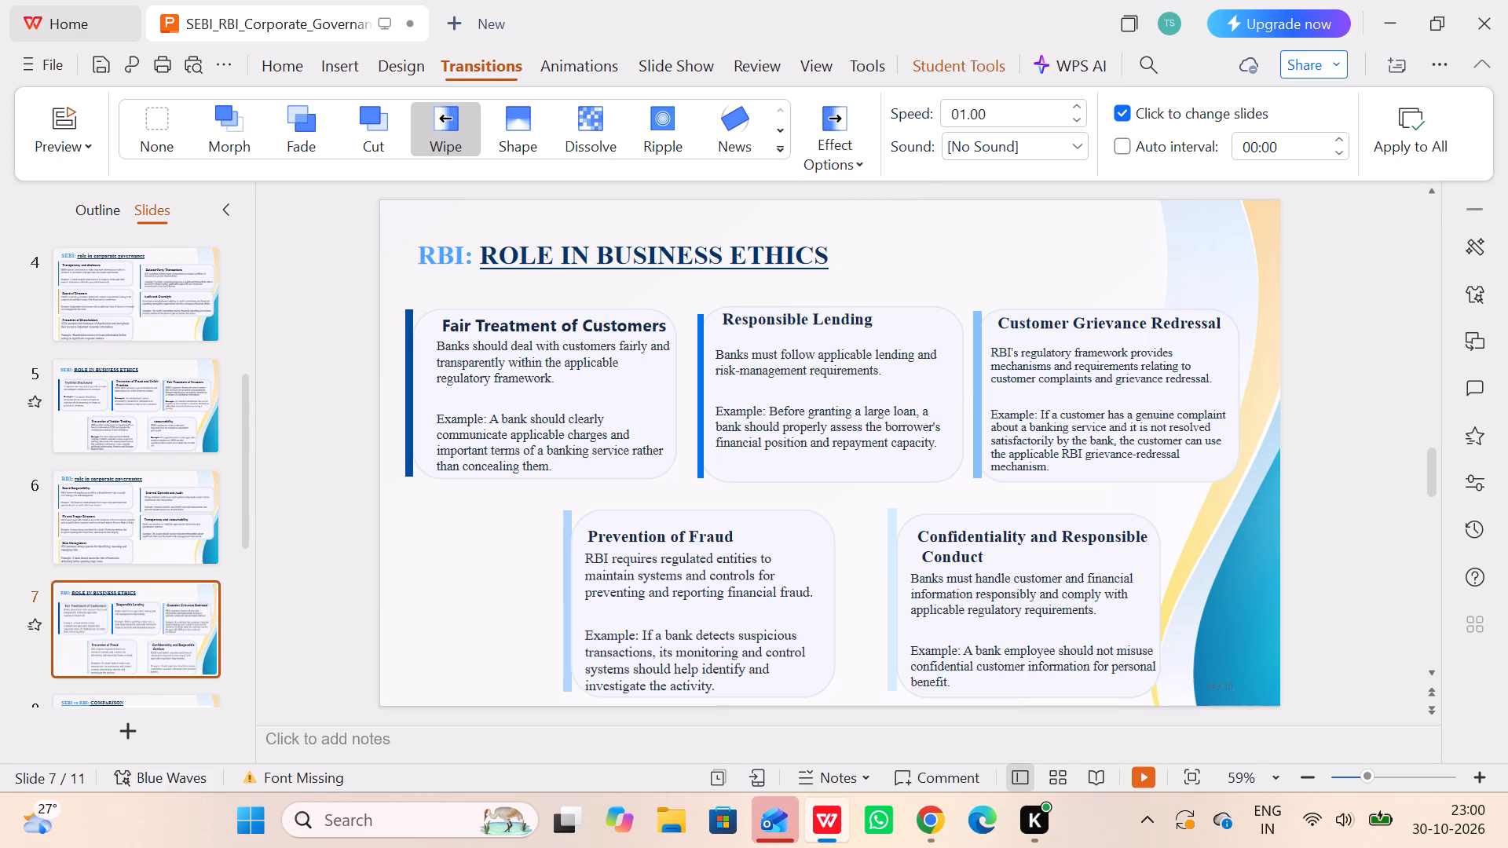
# Play the slide show from slide 4 to slide 7, and again from slide 7 to slide 8, to review the transitions.
pyautogui.doubleClick(159, 298)
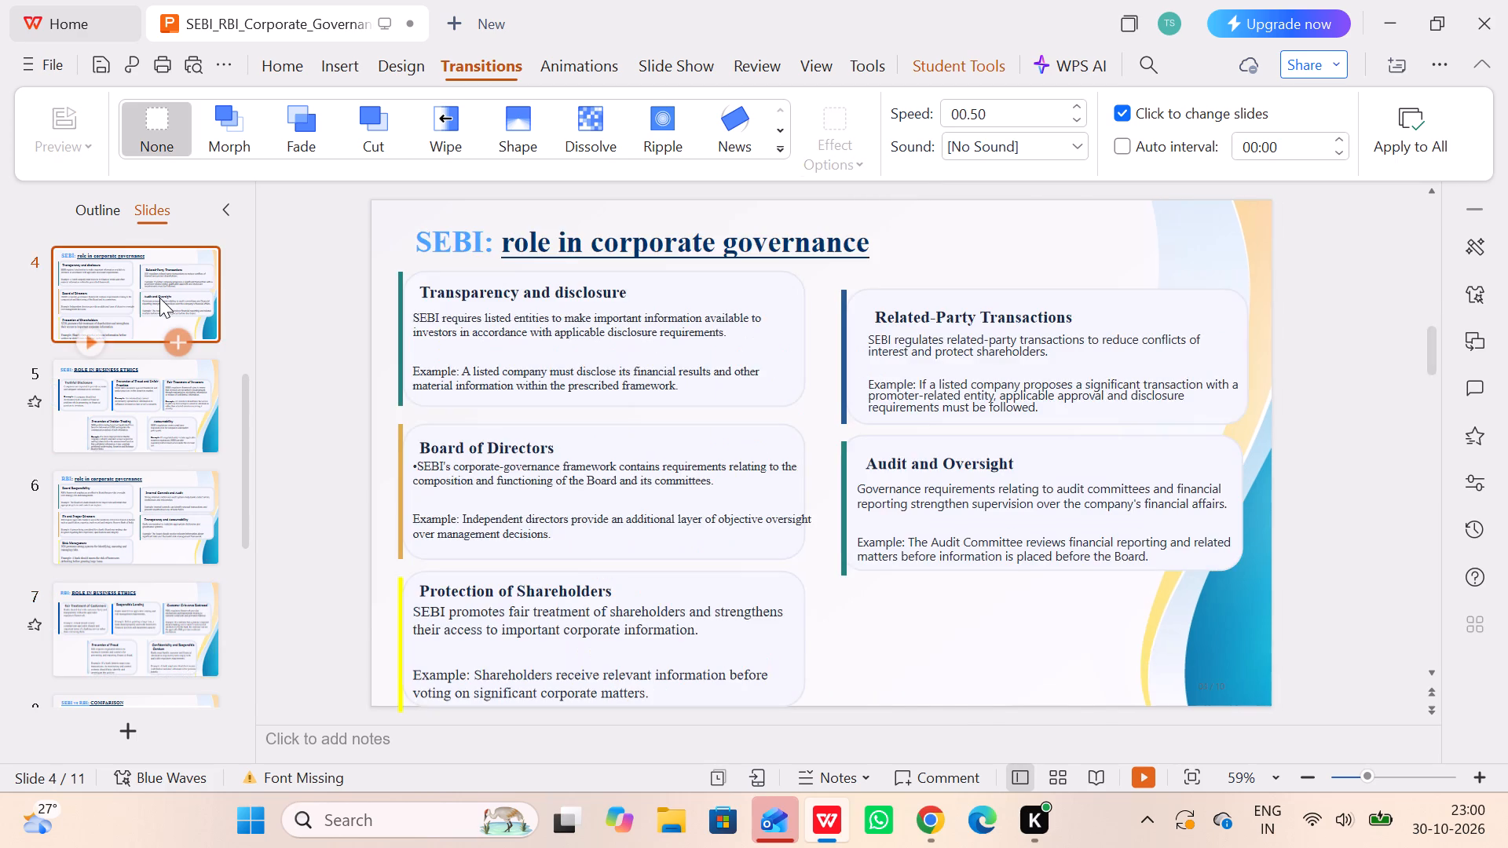
pyautogui.press('Right')
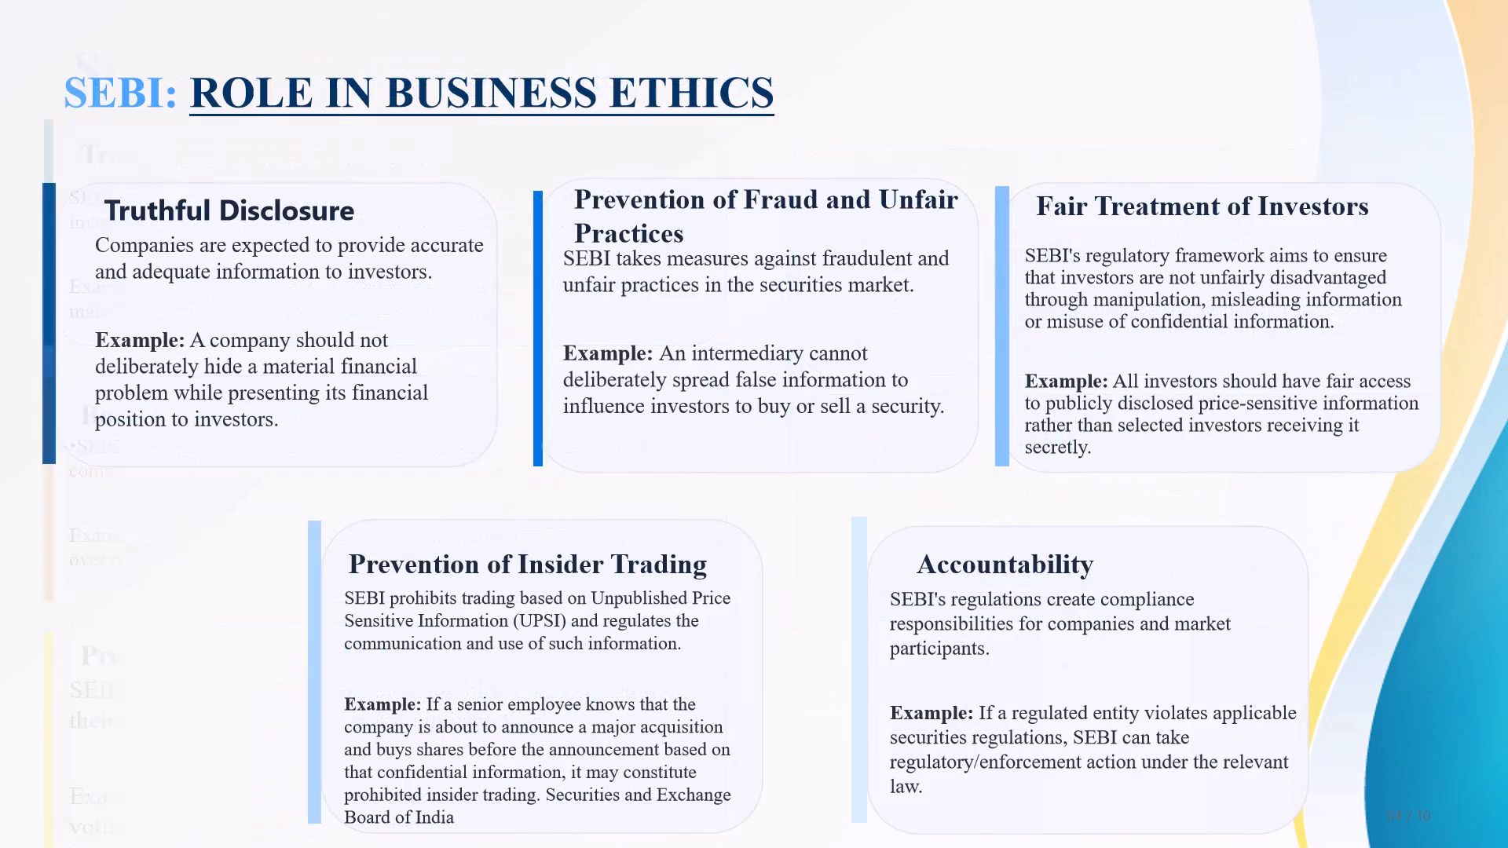
pyautogui.press('Right')
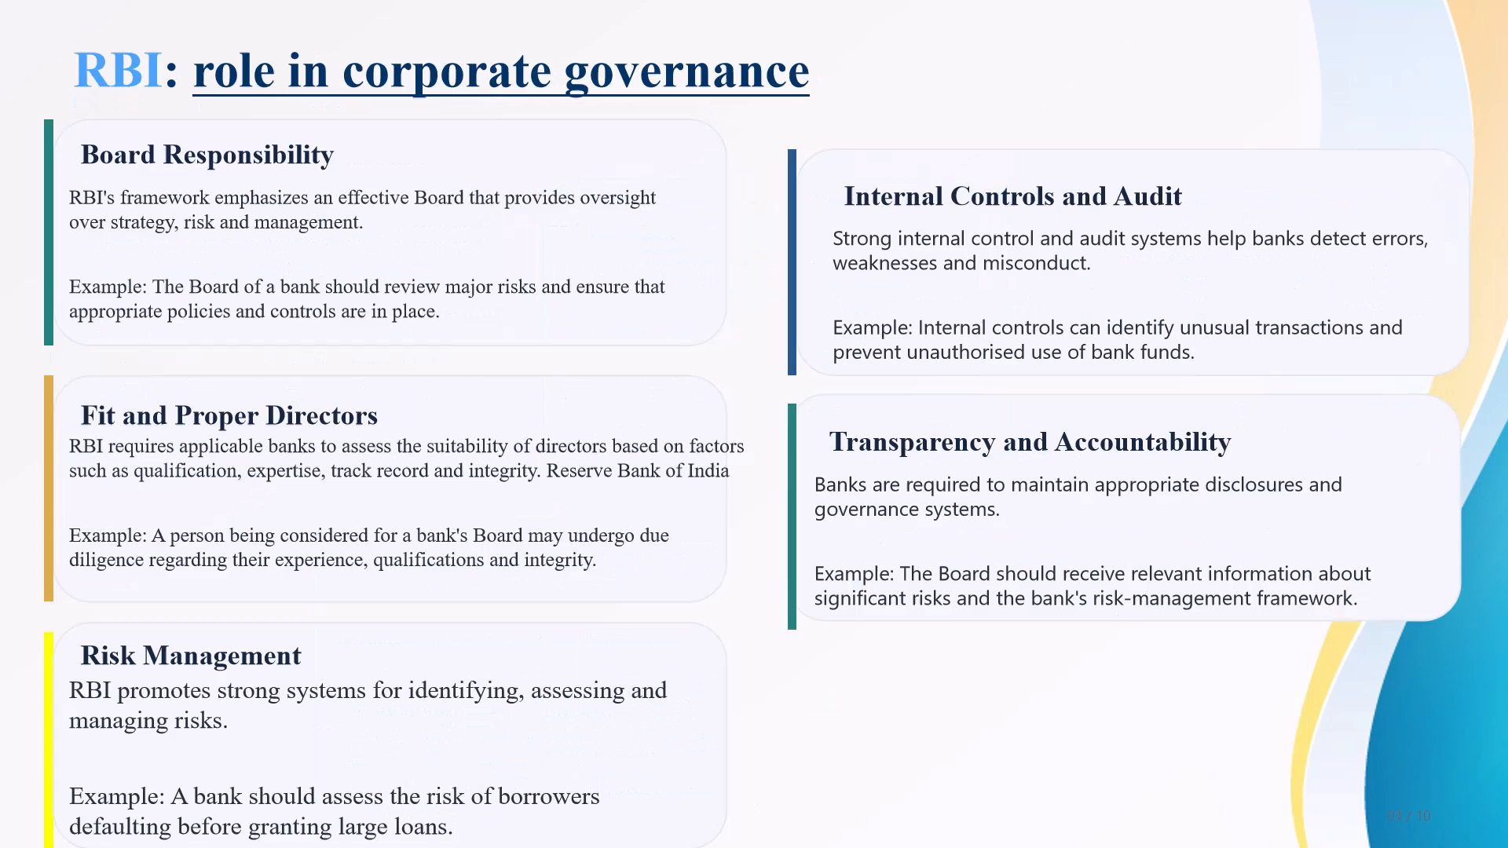
pyautogui.press('Right')
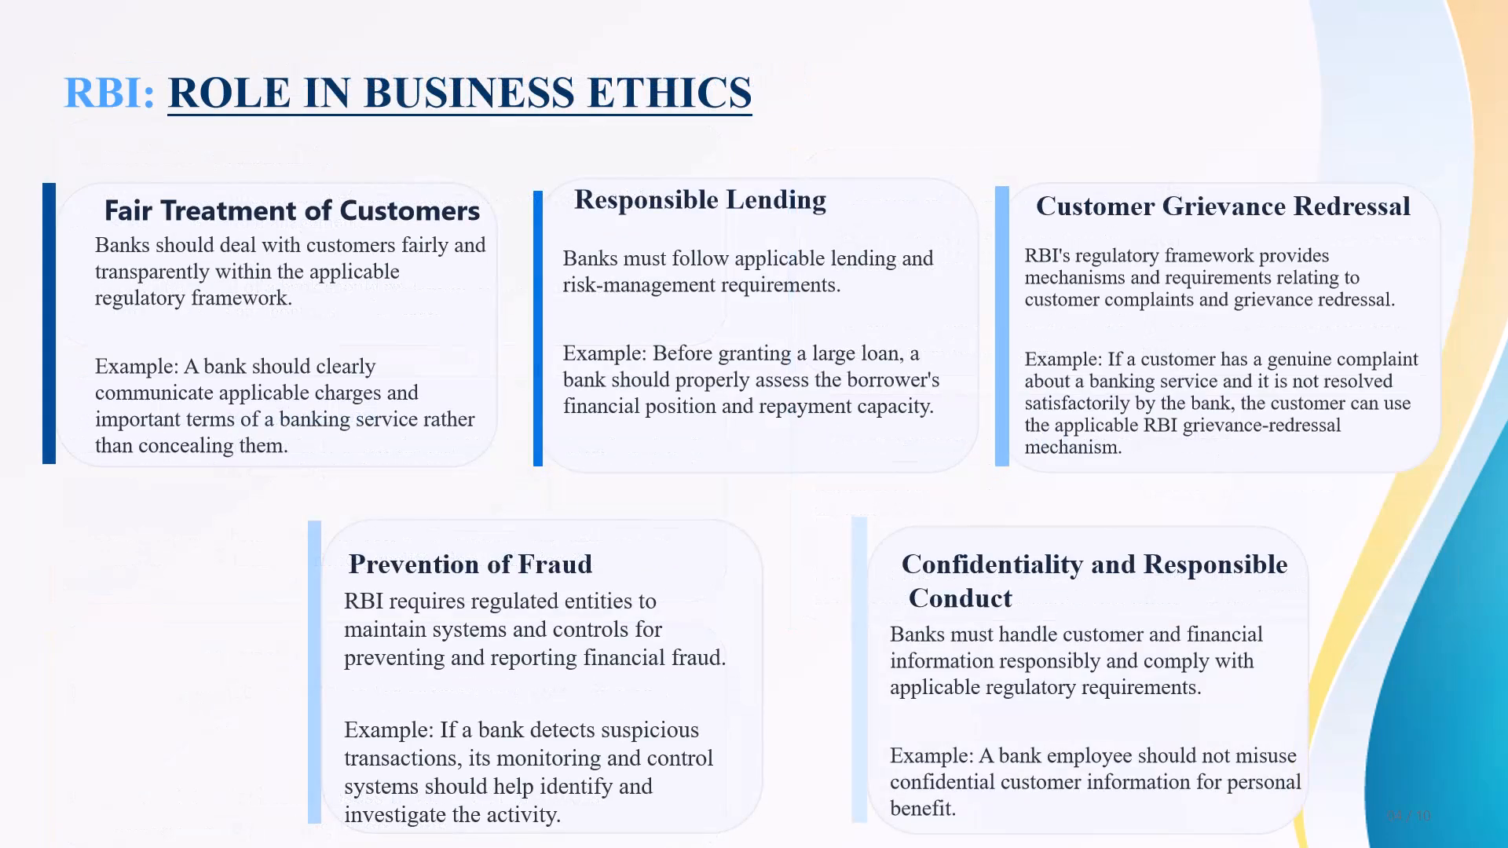
pyautogui.press('Escape')
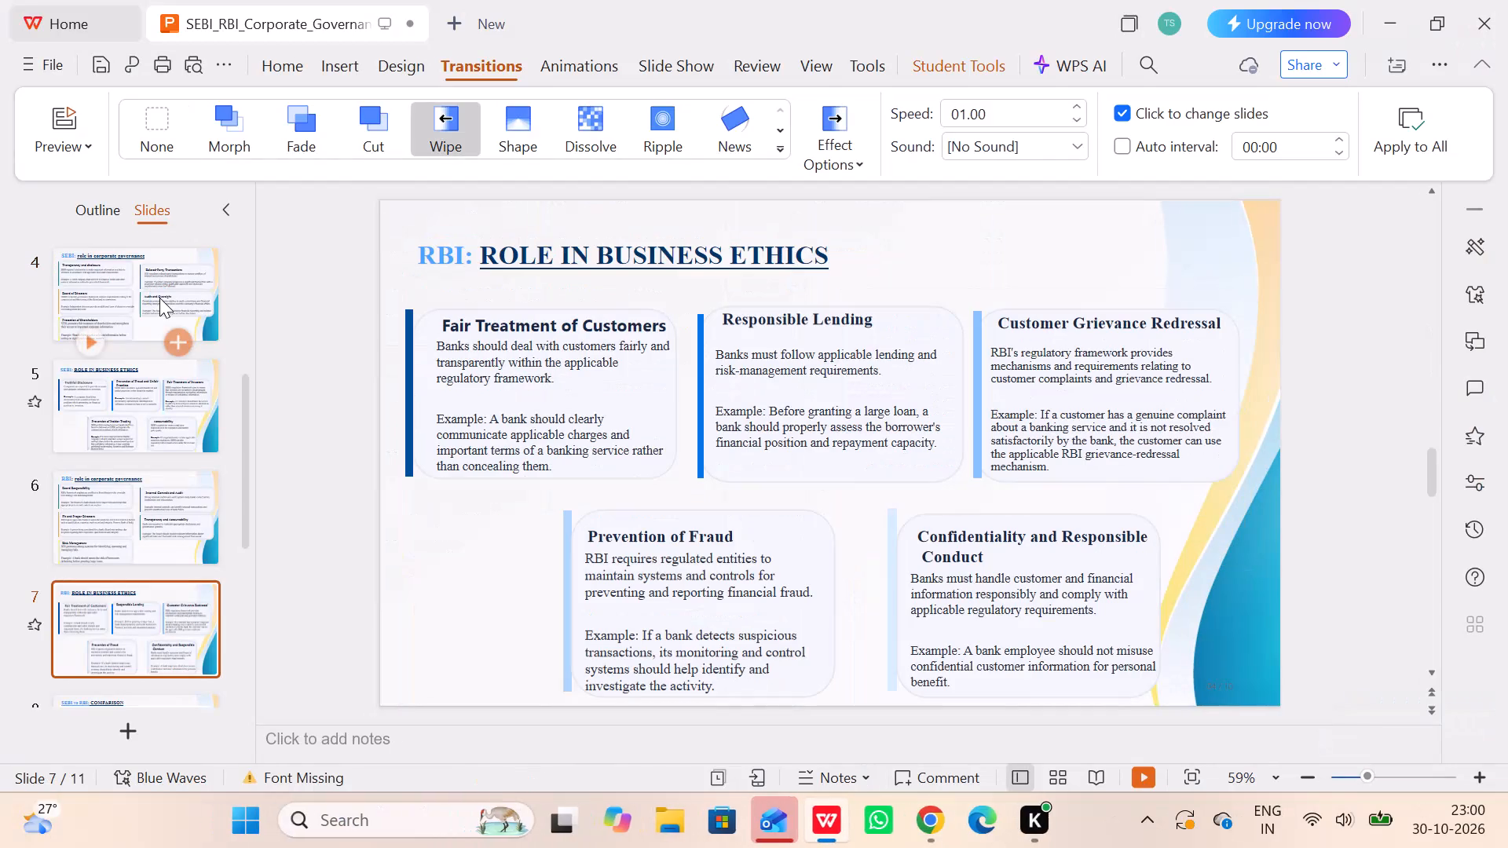
pyautogui.doubleClick(132, 616)
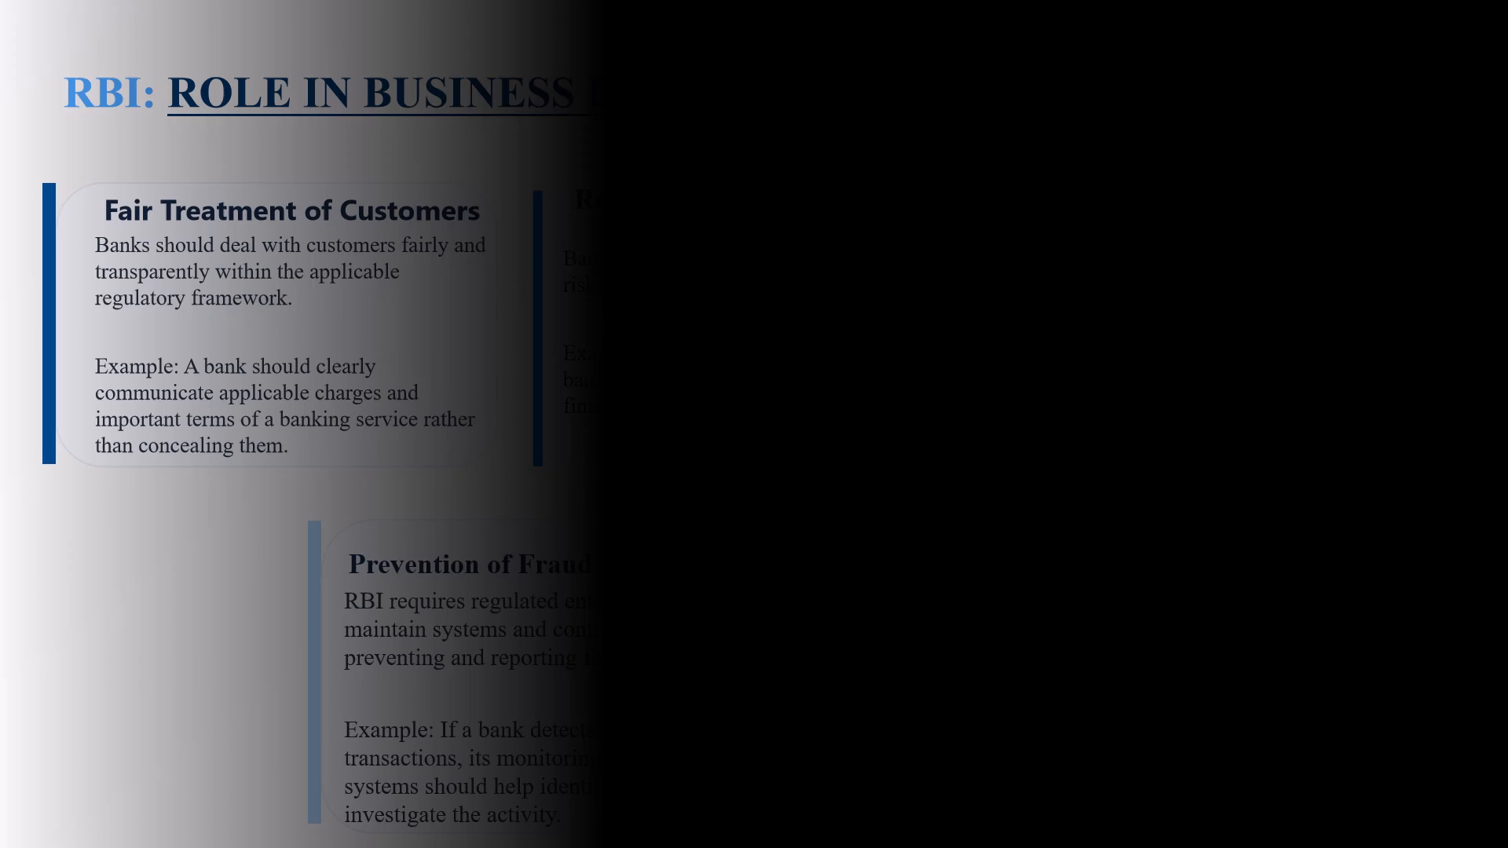
pyautogui.press('Right')
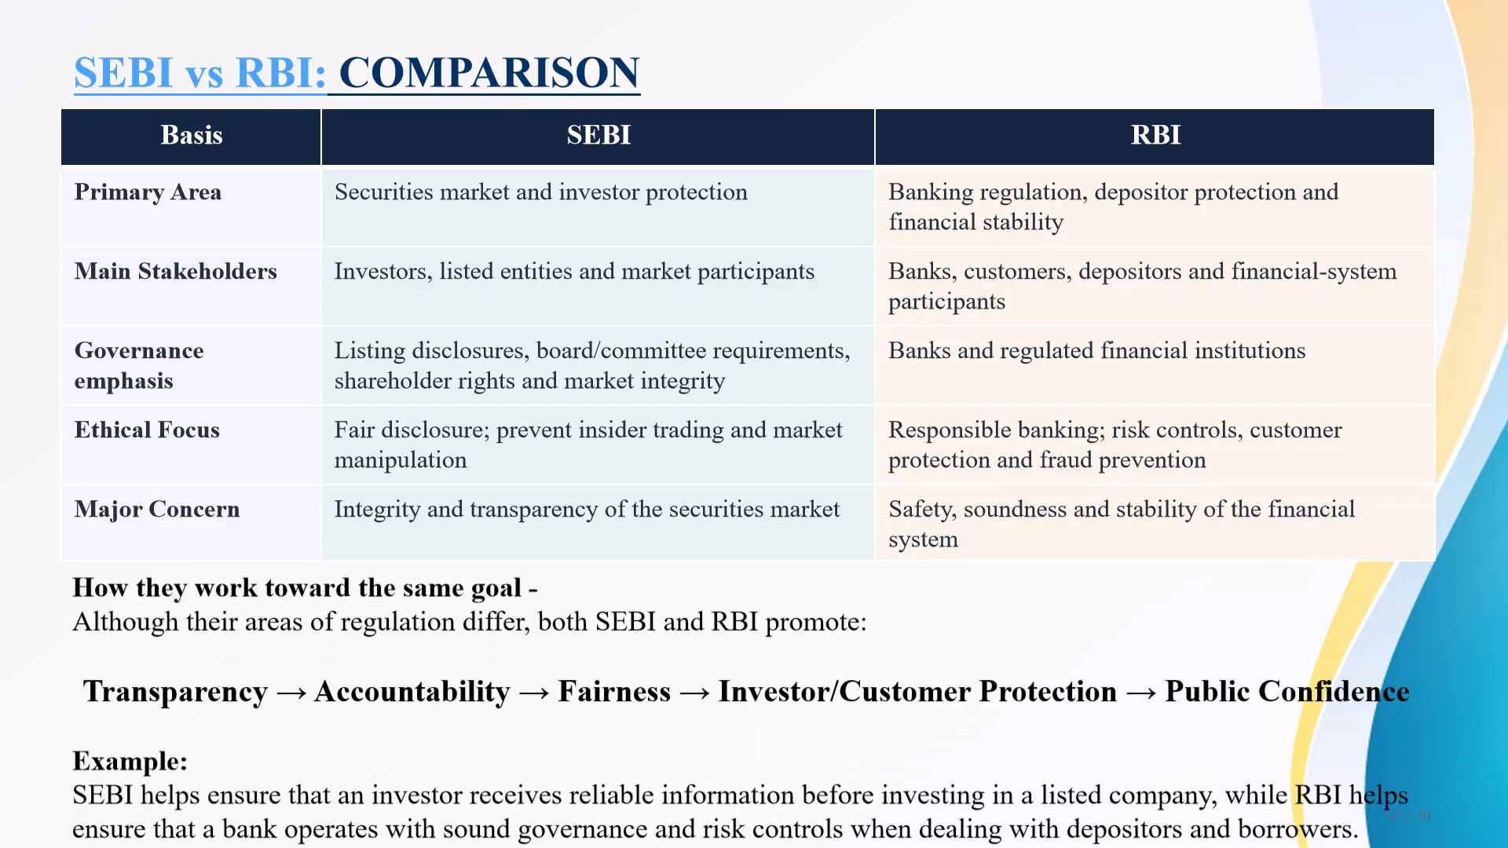
pyautogui.press('Escape')
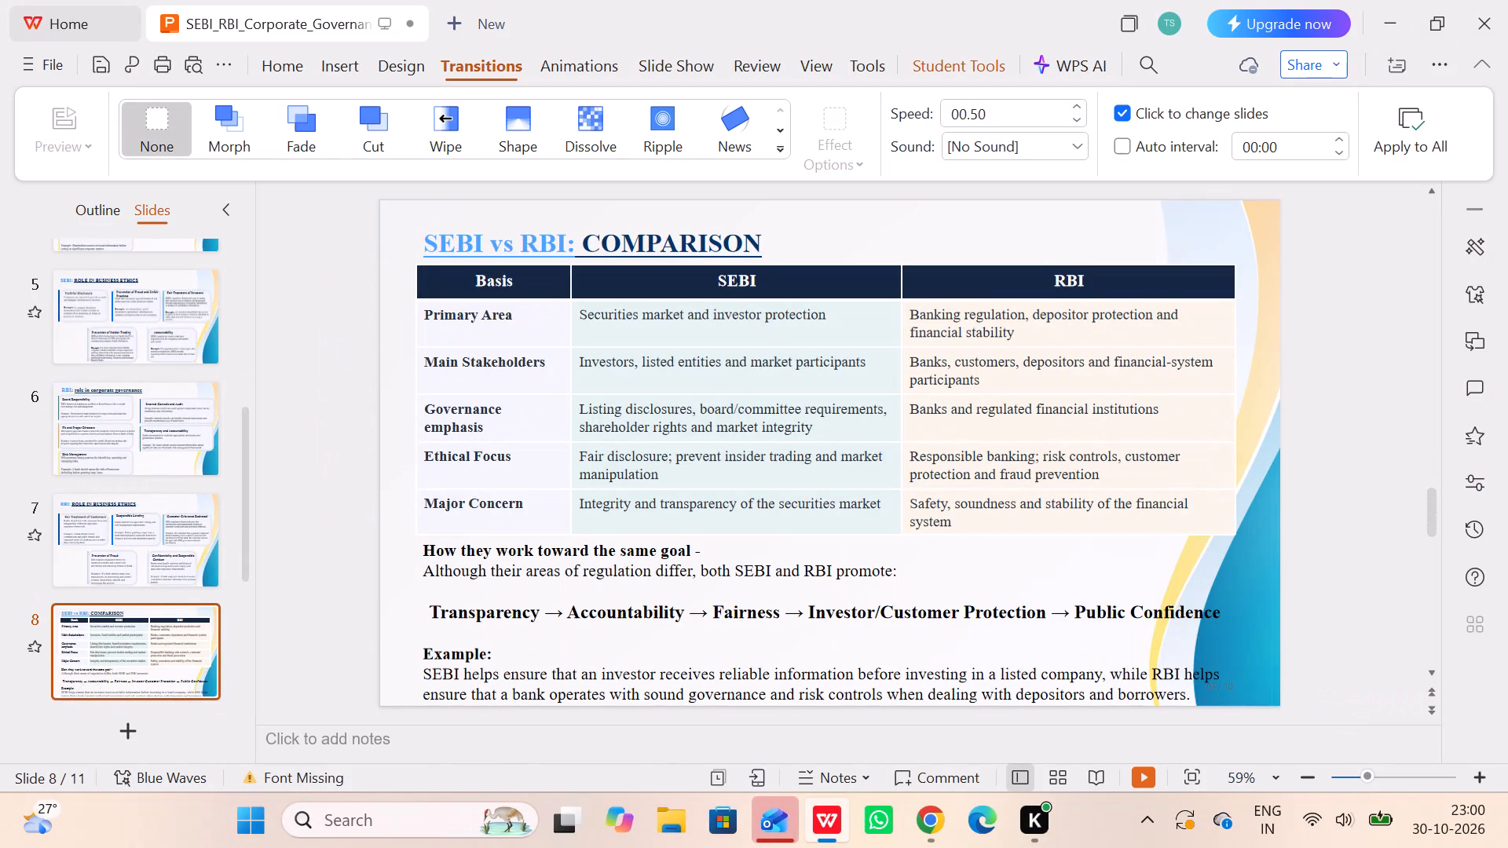
# Recolour the "Transparency → Accountability → Fairness → Investor/Customer Protection → Public Confidence" line on slide 8 with the light blue used in its title.
pyautogui.moveTo(428, 611); pyautogui.dragTo(1256, 611)
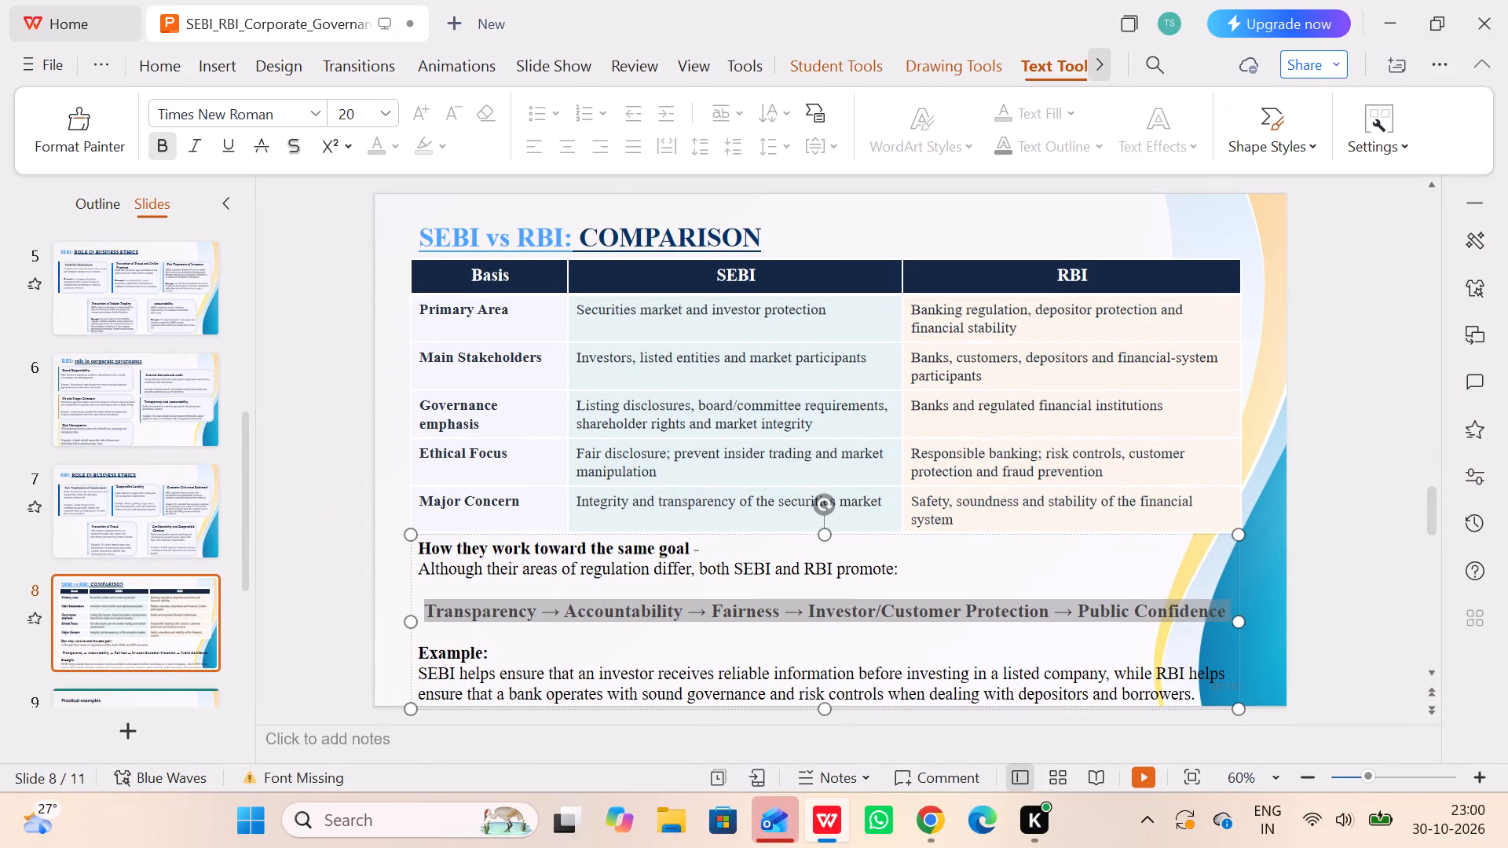
pyautogui.moveTo(1256, 611); pyautogui.dragTo(1351, 611)
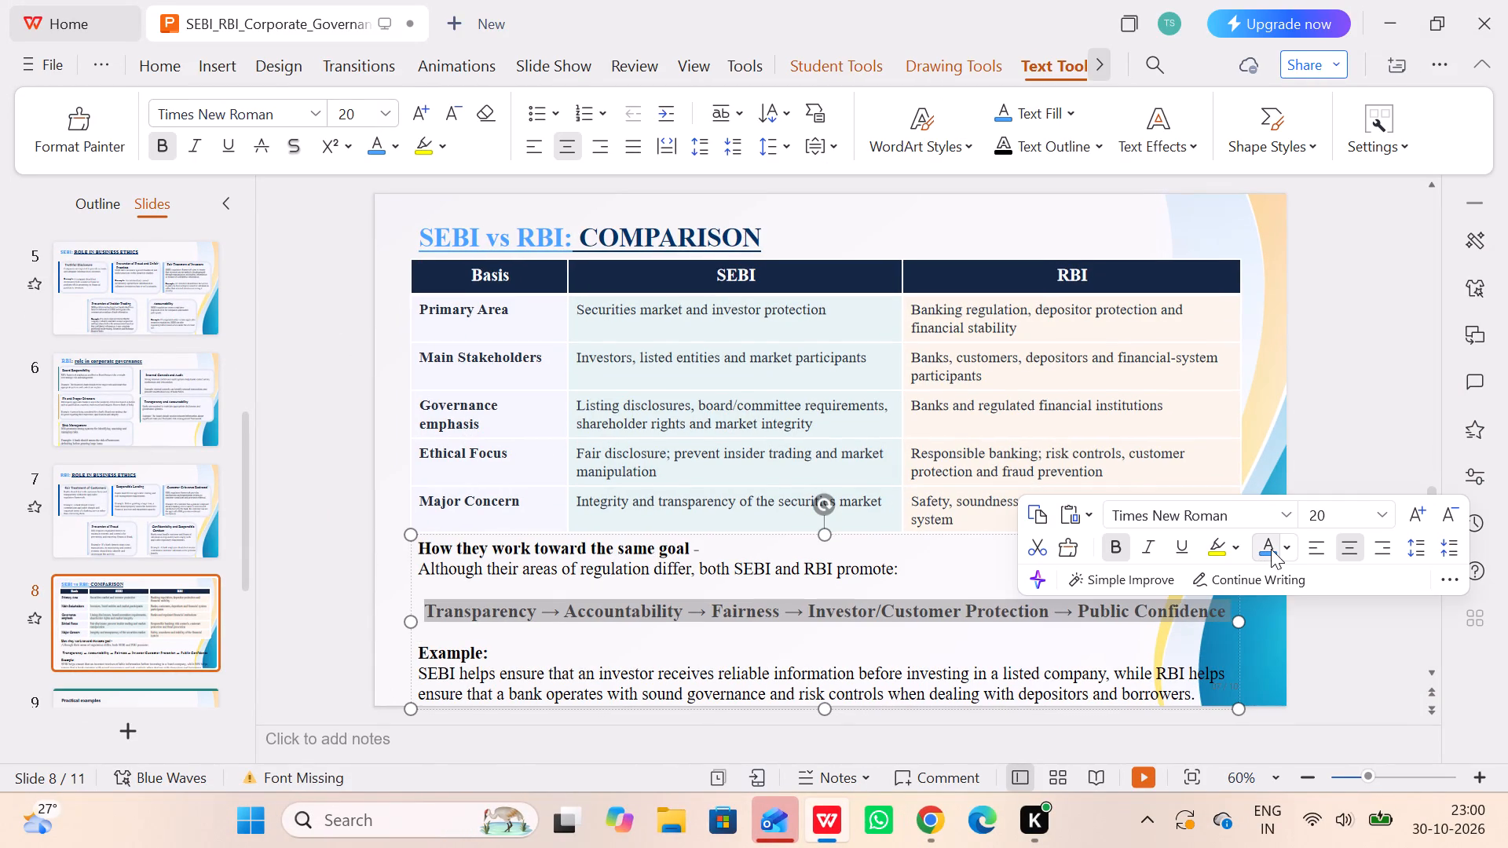
pyautogui.click(1271, 549)
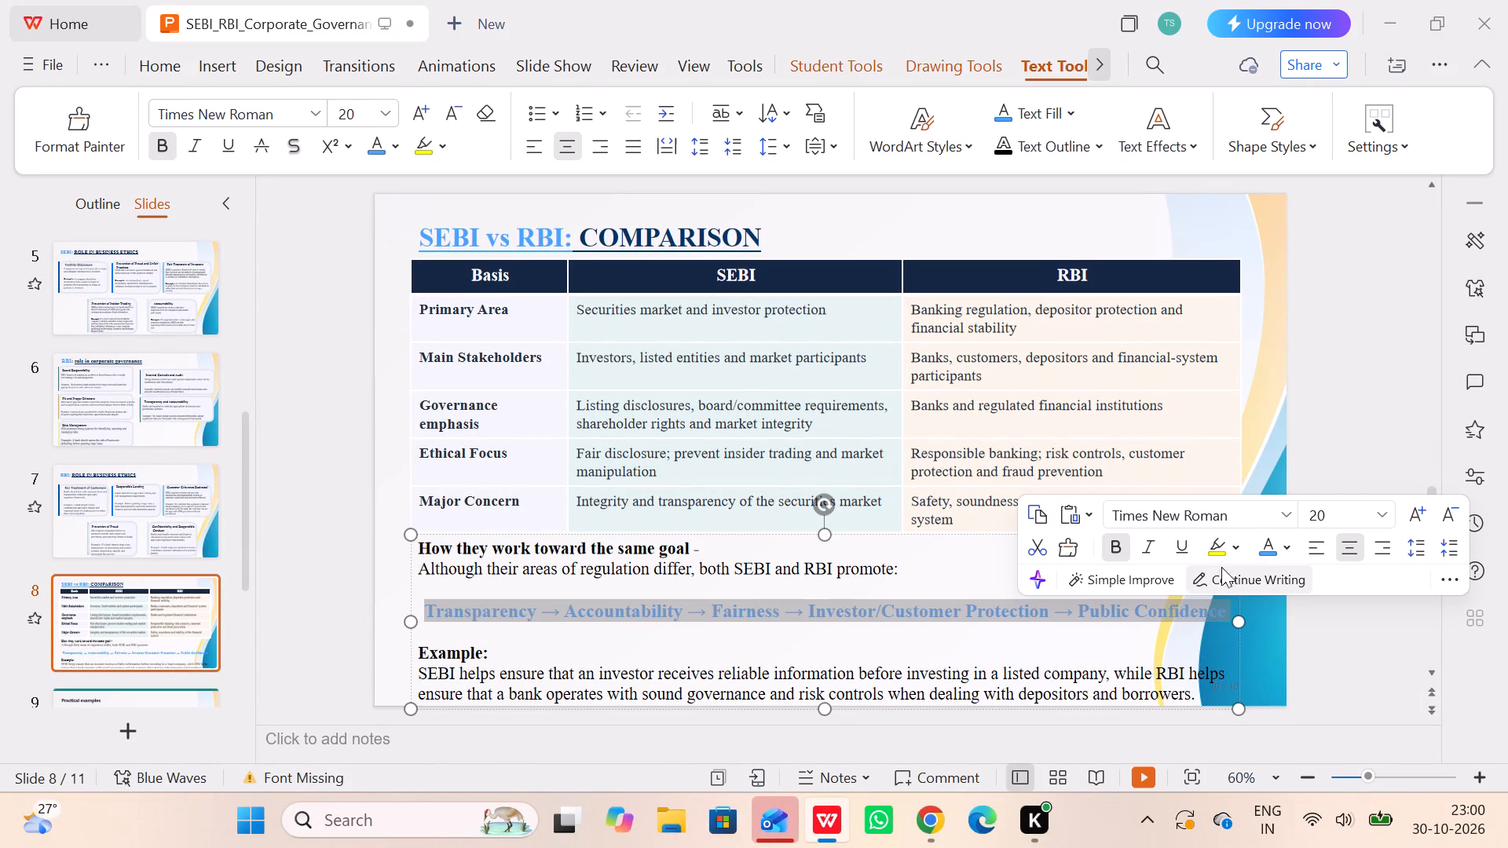
pyautogui.click(313, 488)
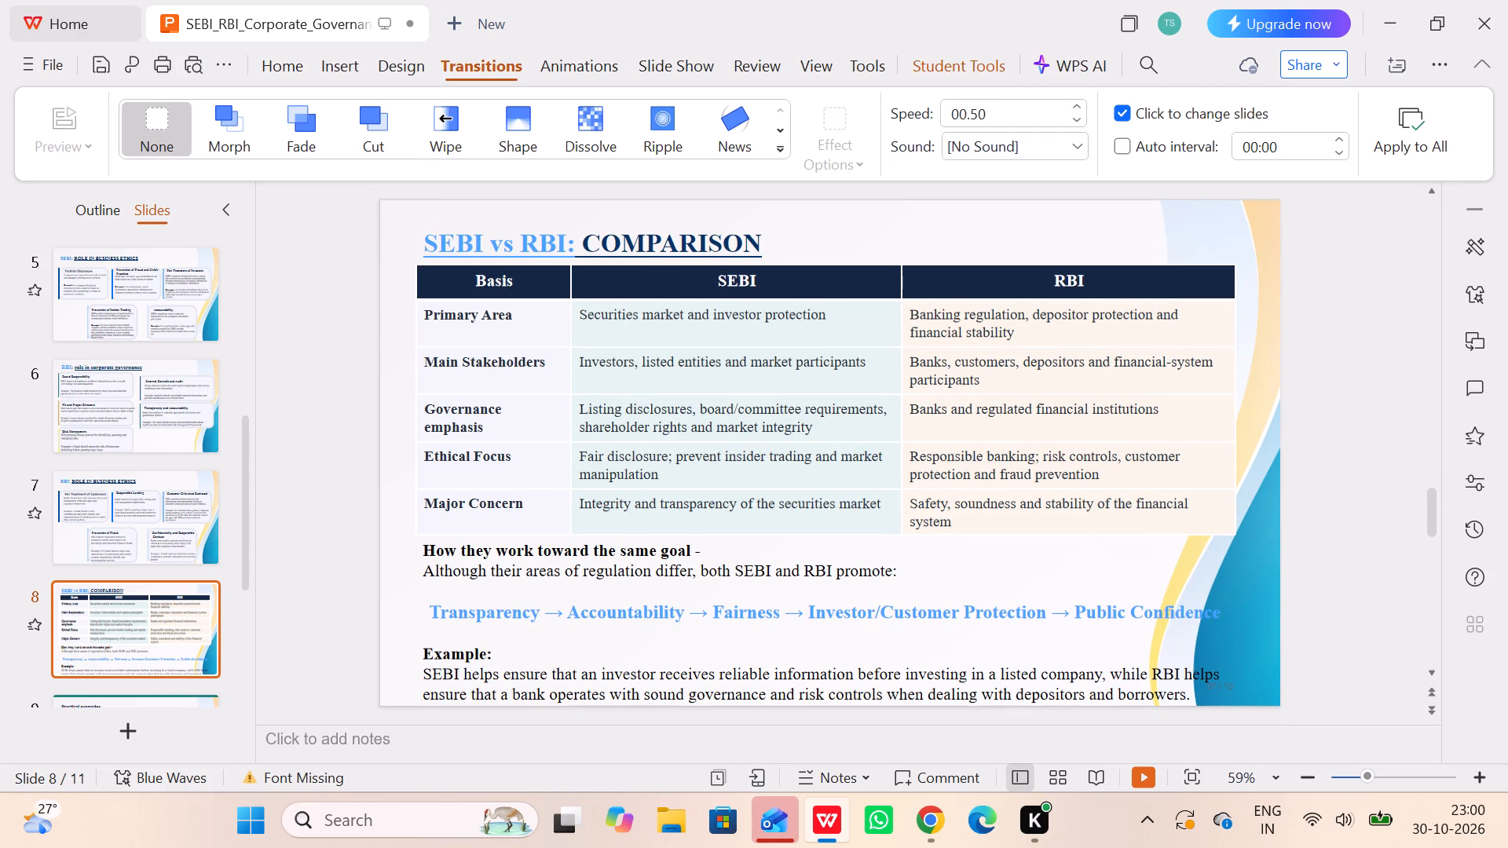
# Delete the italic footnote about hypothetical illustrations at the bottom of the Practical examples slide.
pyautogui.press('Right')
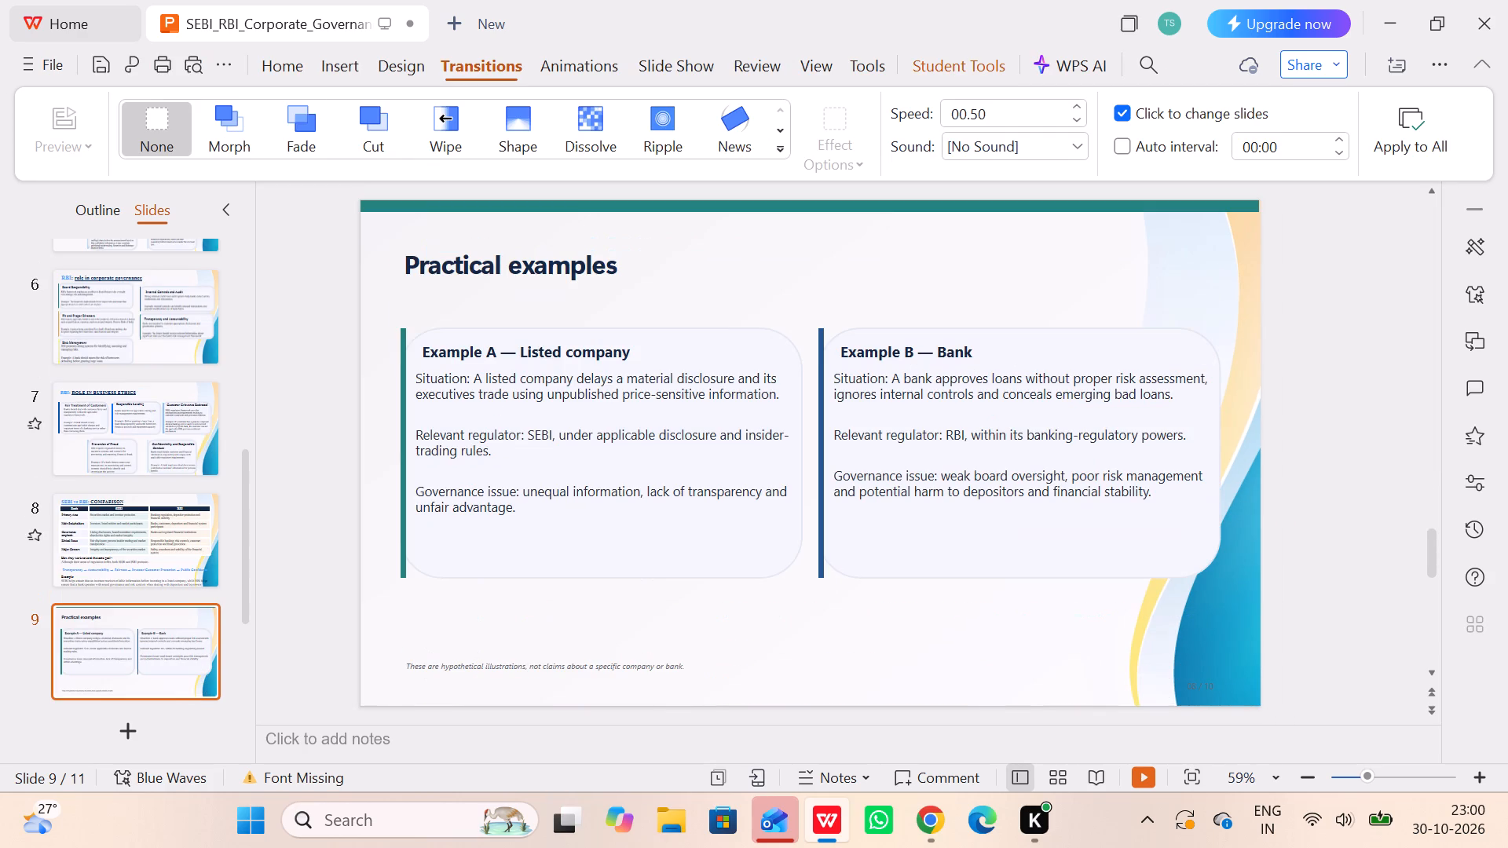
pyautogui.click(393, 671)
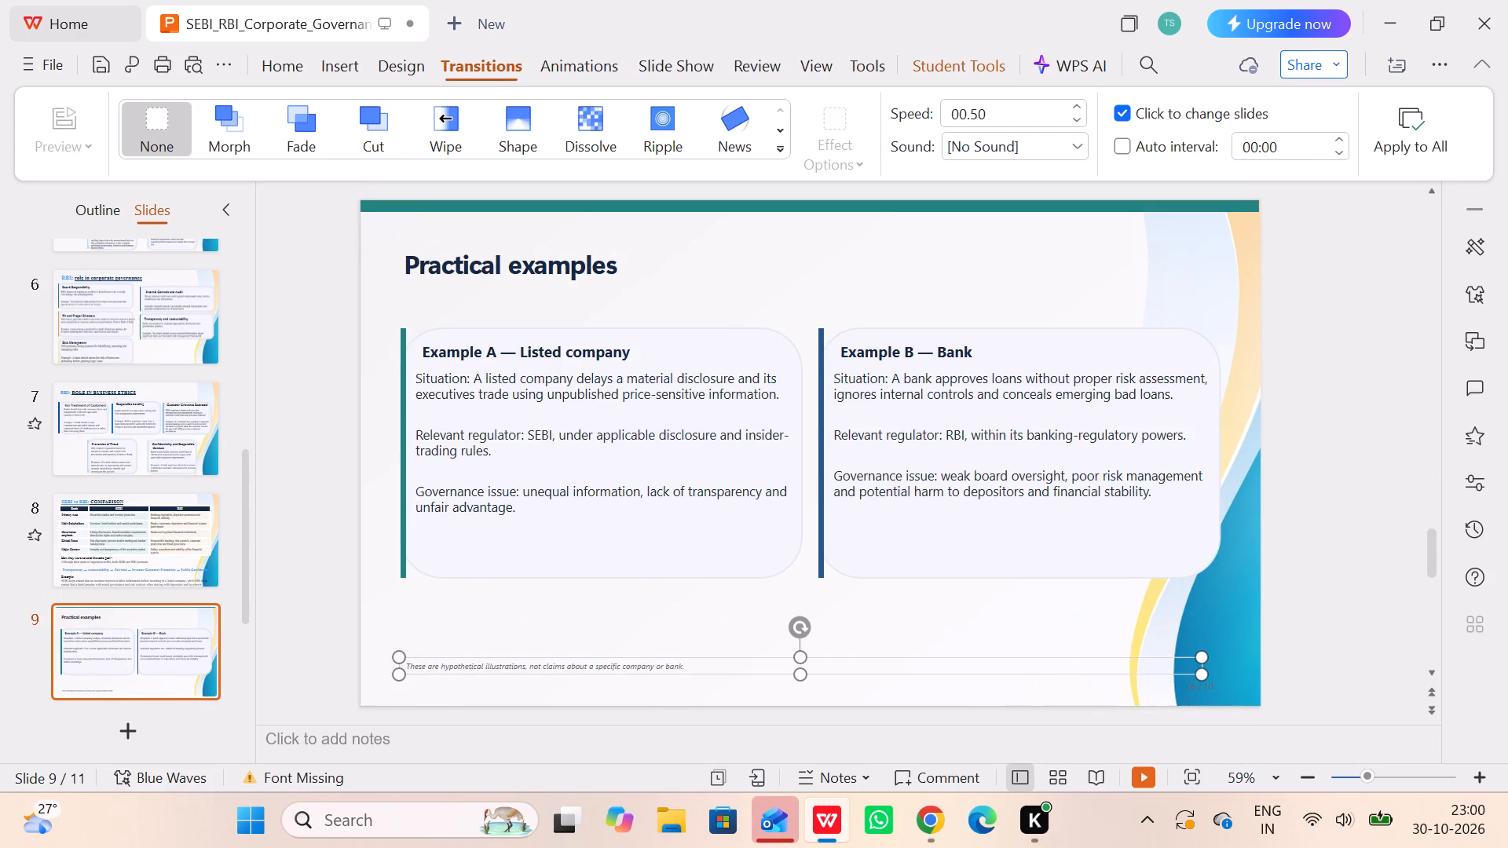
pyautogui.press('BackSpace')
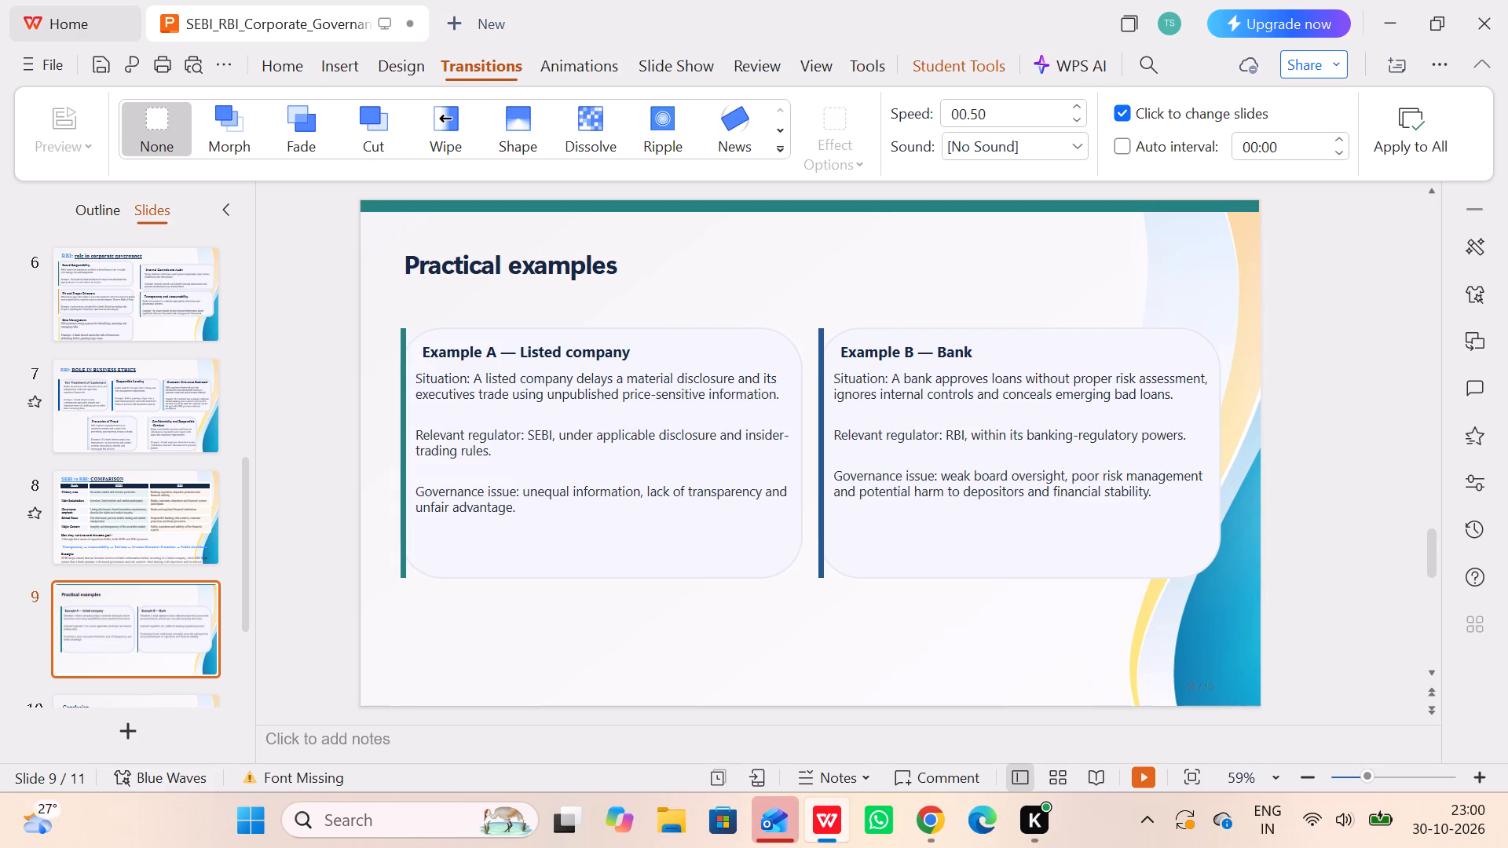
# Change the title of slide 9 from "Practical examples" to "Example:".
pyautogui.click(522, 269)
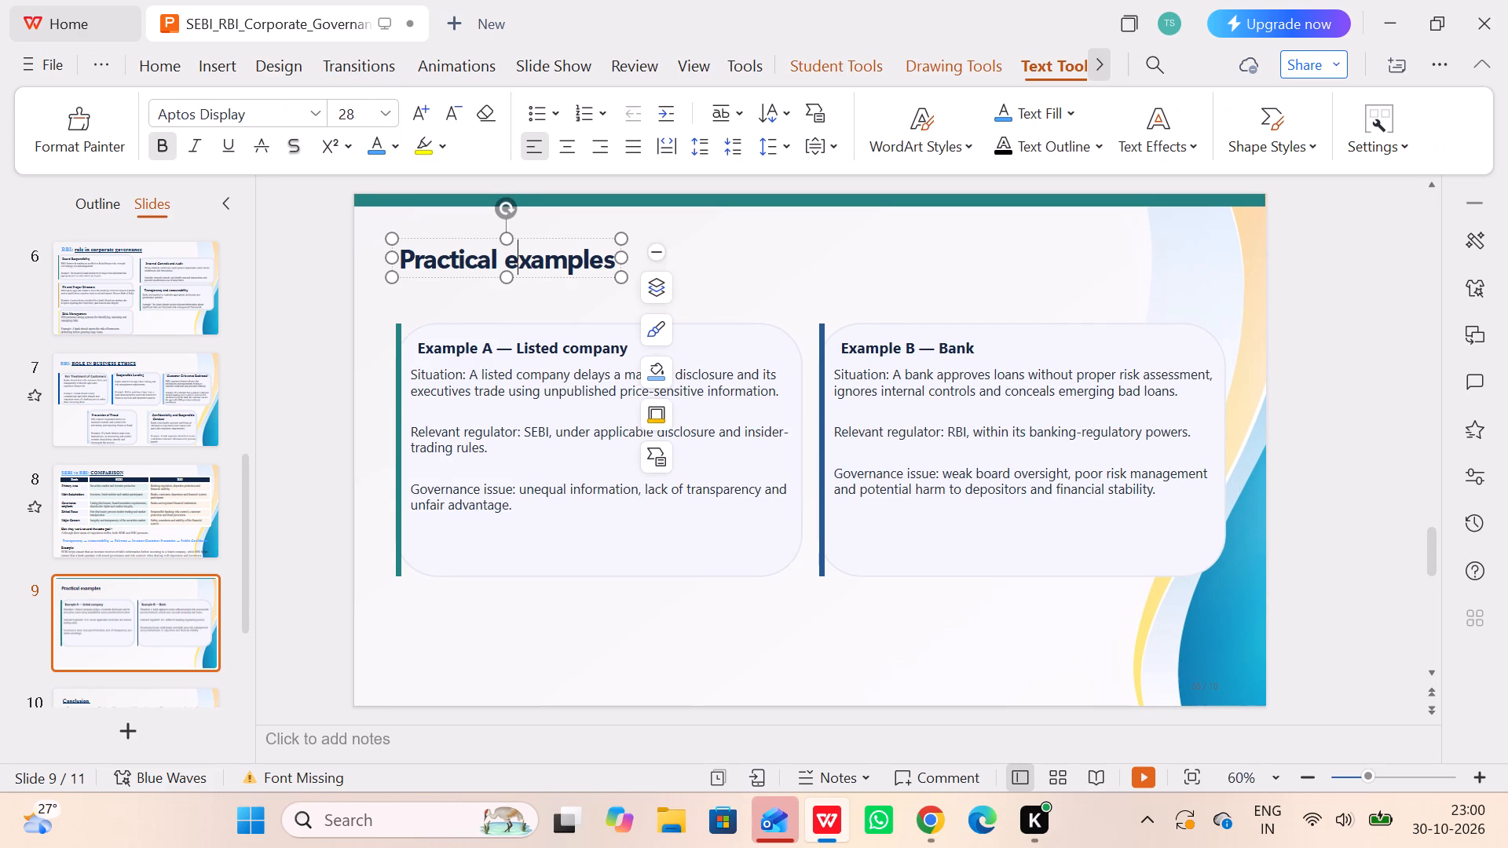
pyautogui.moveTo(518, 261); pyautogui.dragTo(361, 280)
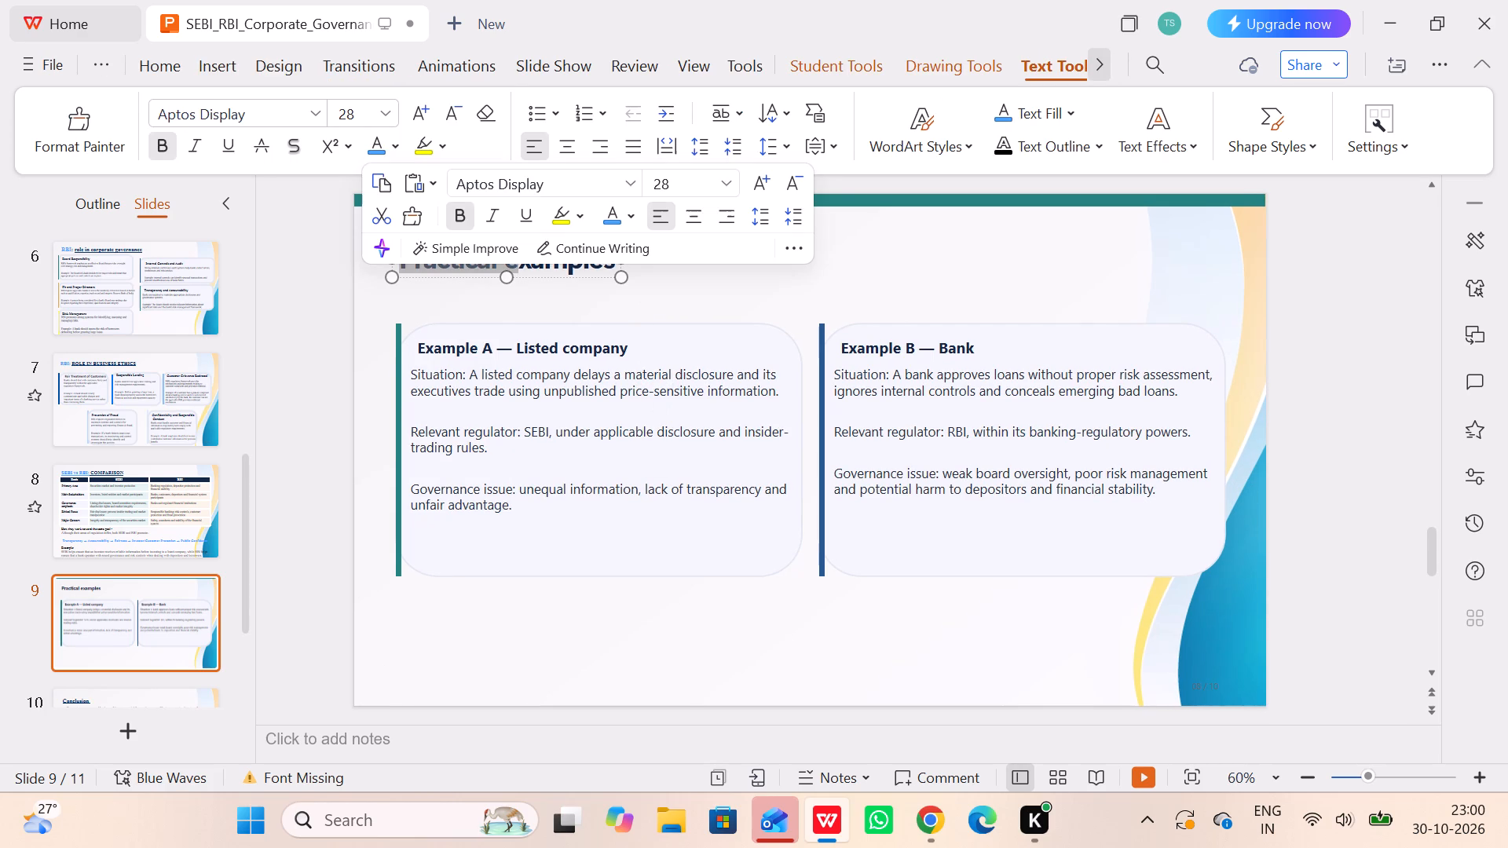
pyautogui.press('BackSpace')
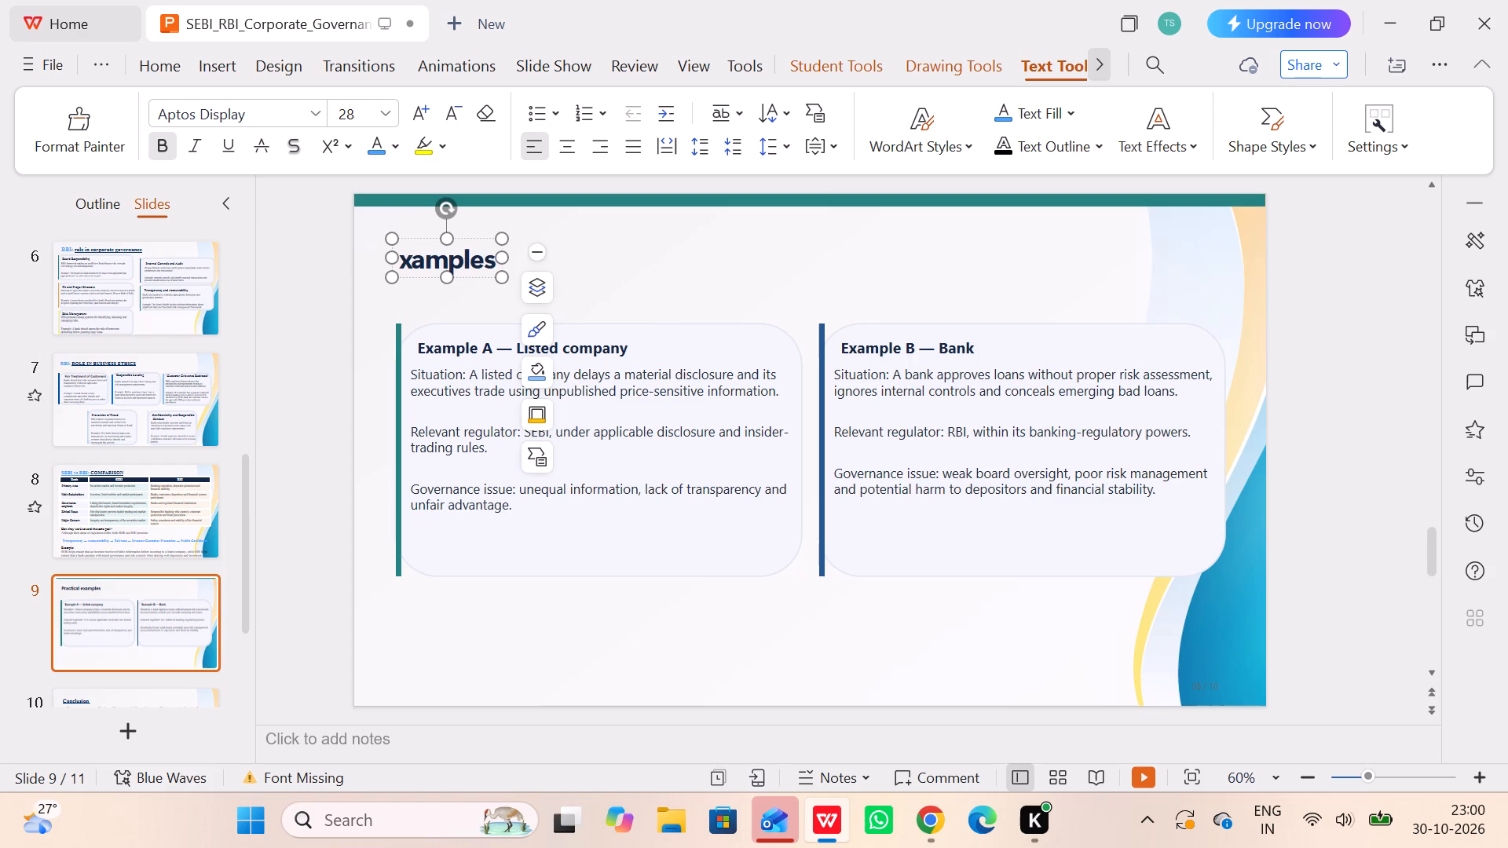
pyautogui.press('e')
pyautogui.click(505, 257)
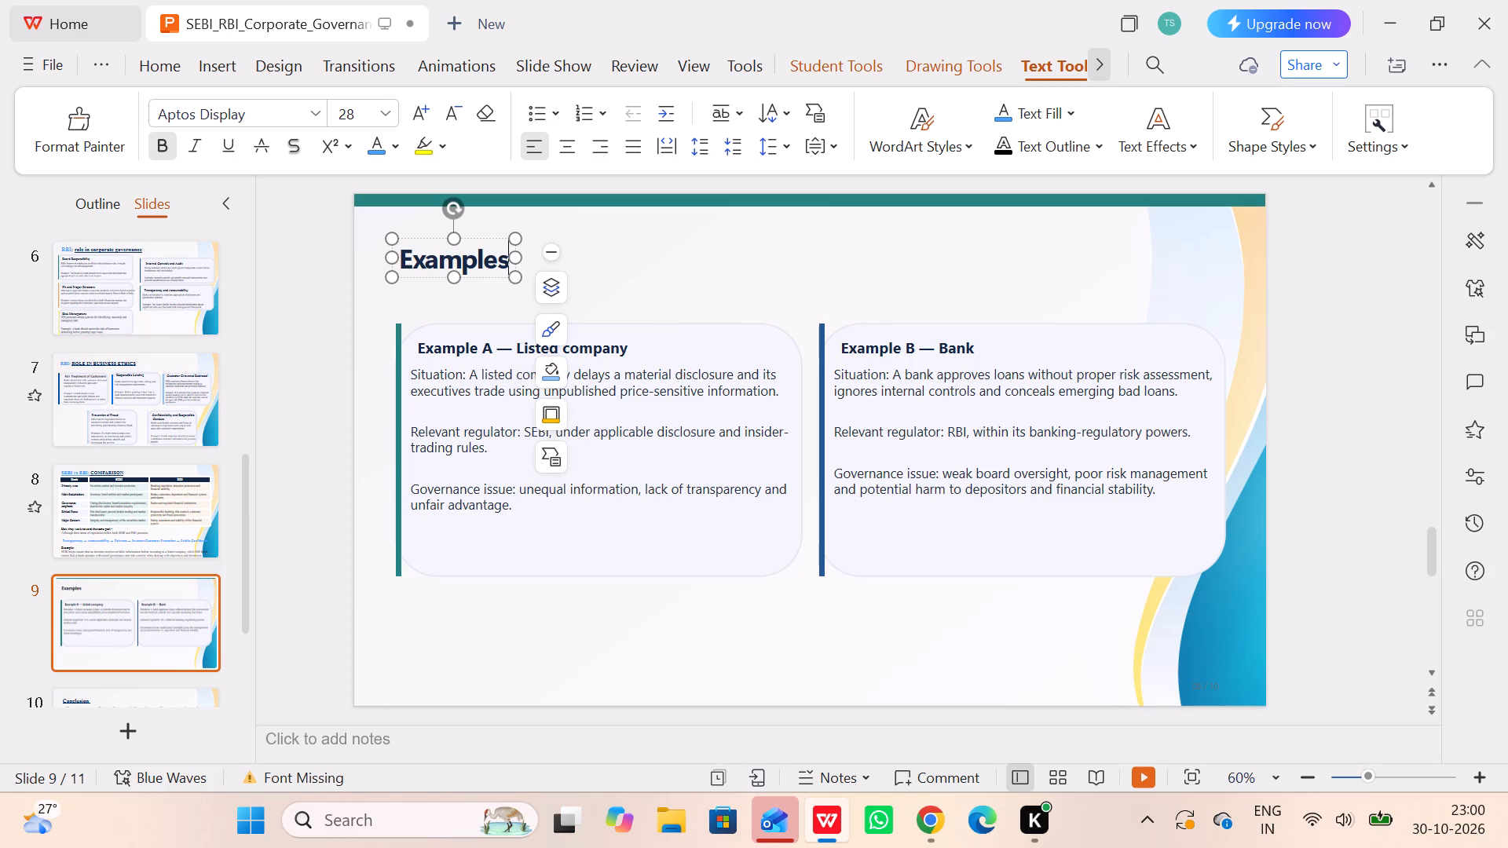
pyautogui.press('BackSpace')
pyautogui.hotkey('shift', '{')
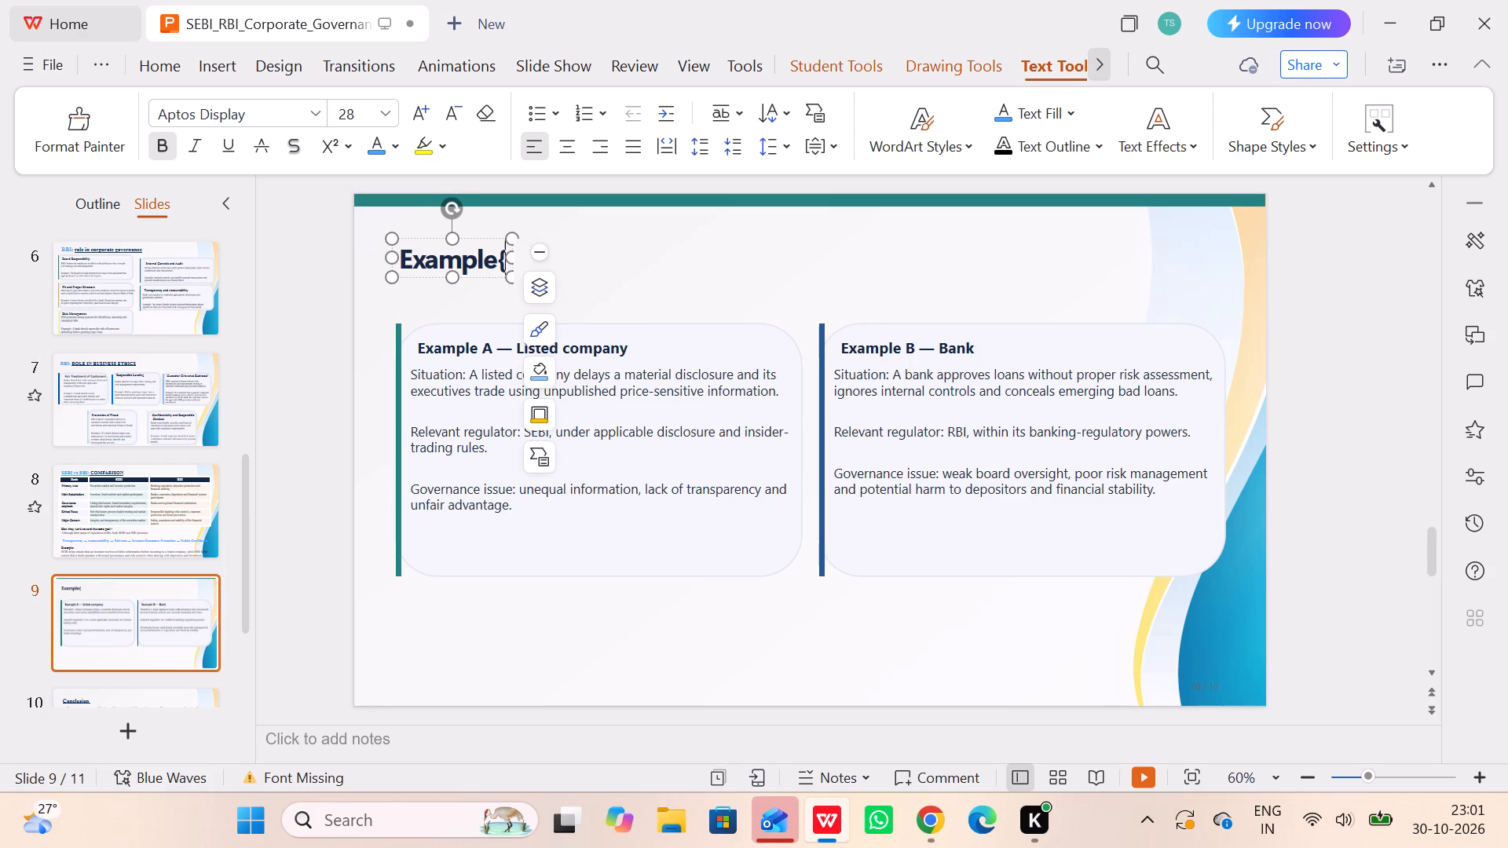
pyautogui.press('BackSpace')
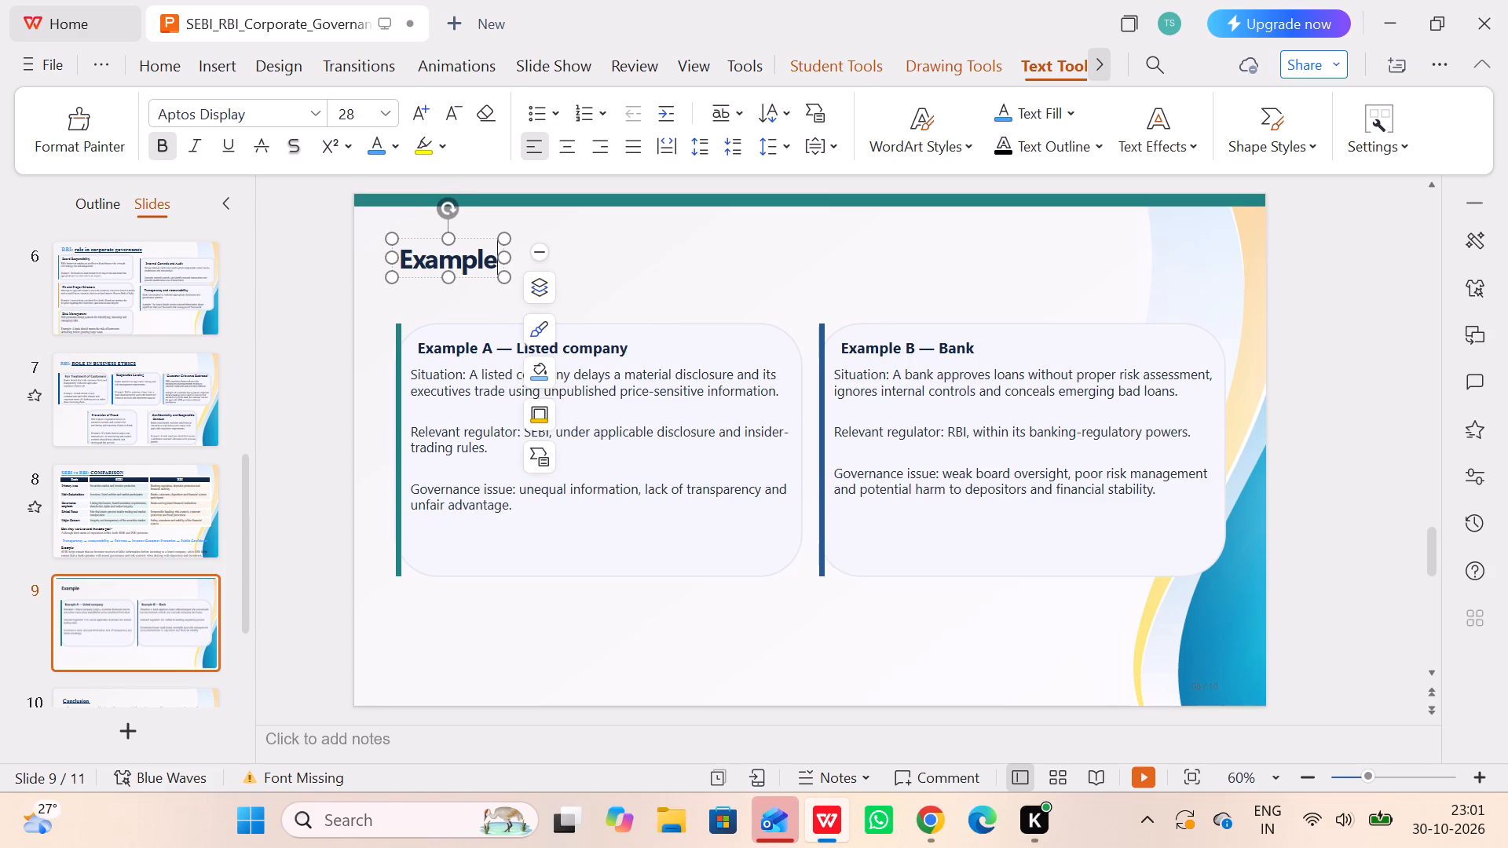
pyautogui.hotkey('shift', ':')
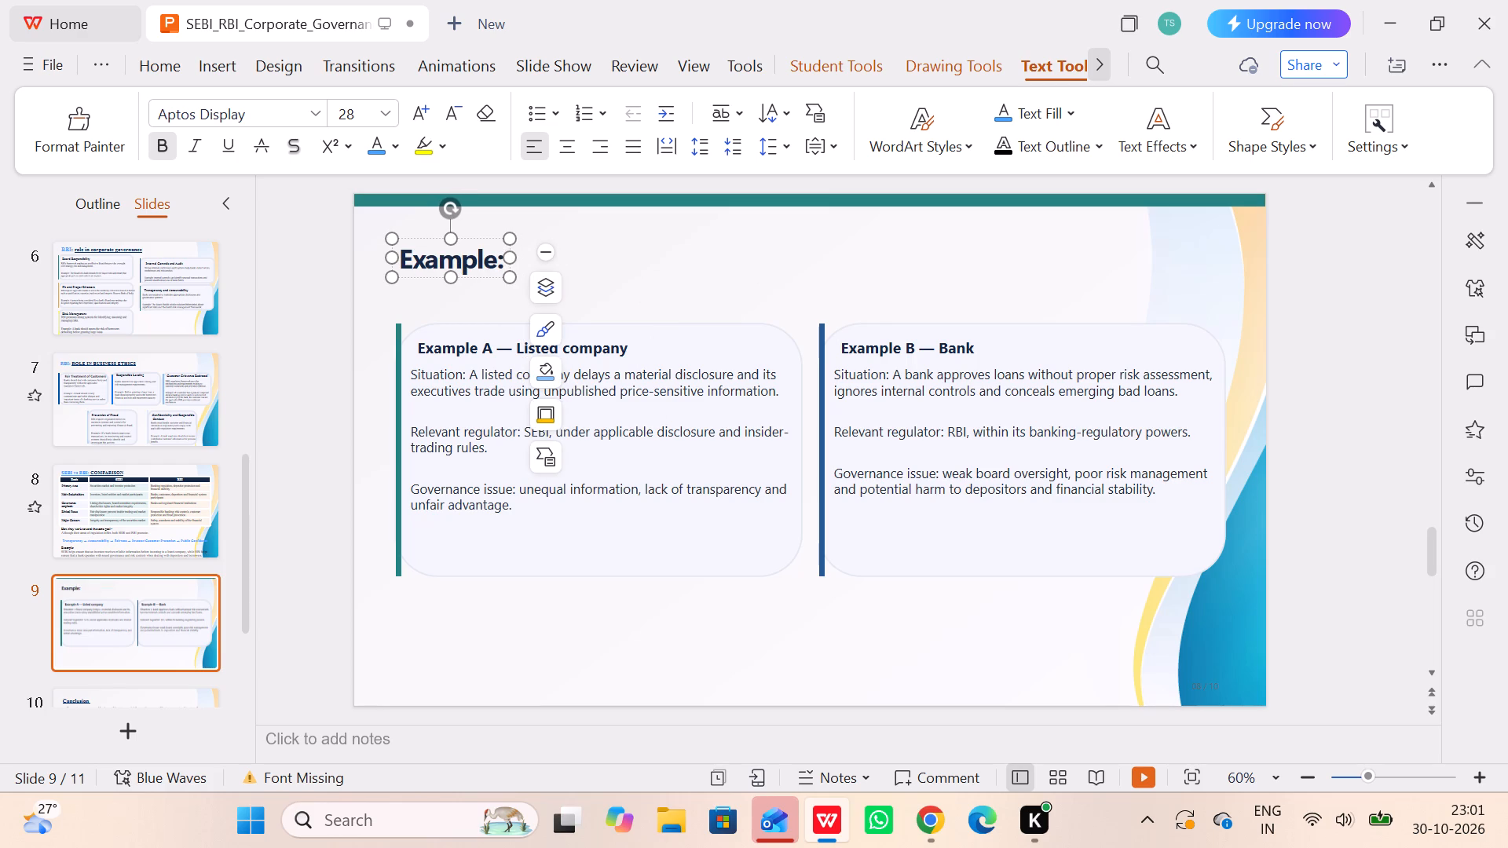
# Format the "Example:" title in Times New Roman, dark blue and underlined.
pyautogui.click(472, 280)
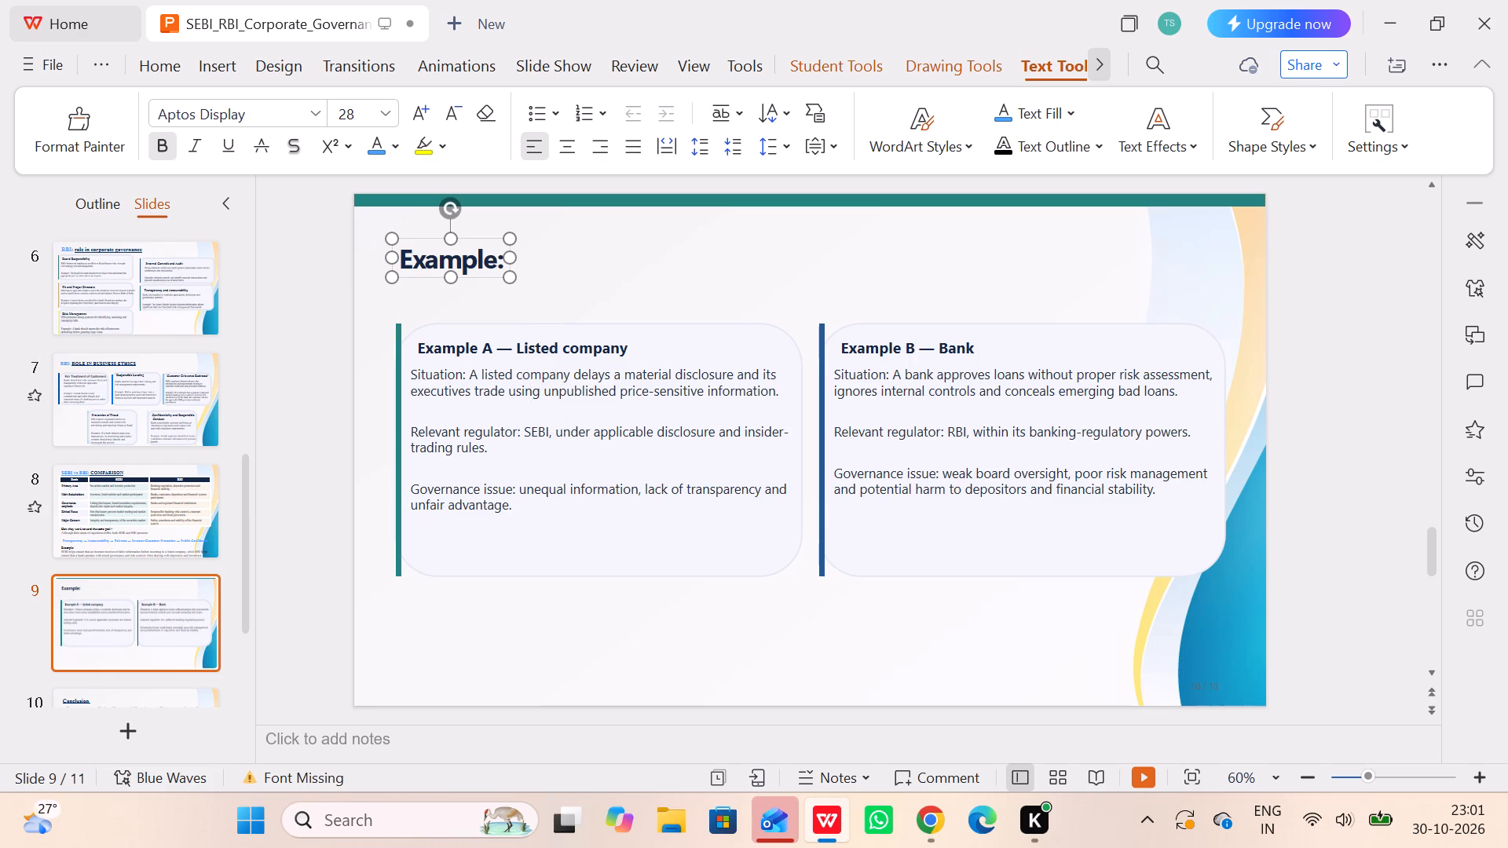
pyautogui.click(314, 117)
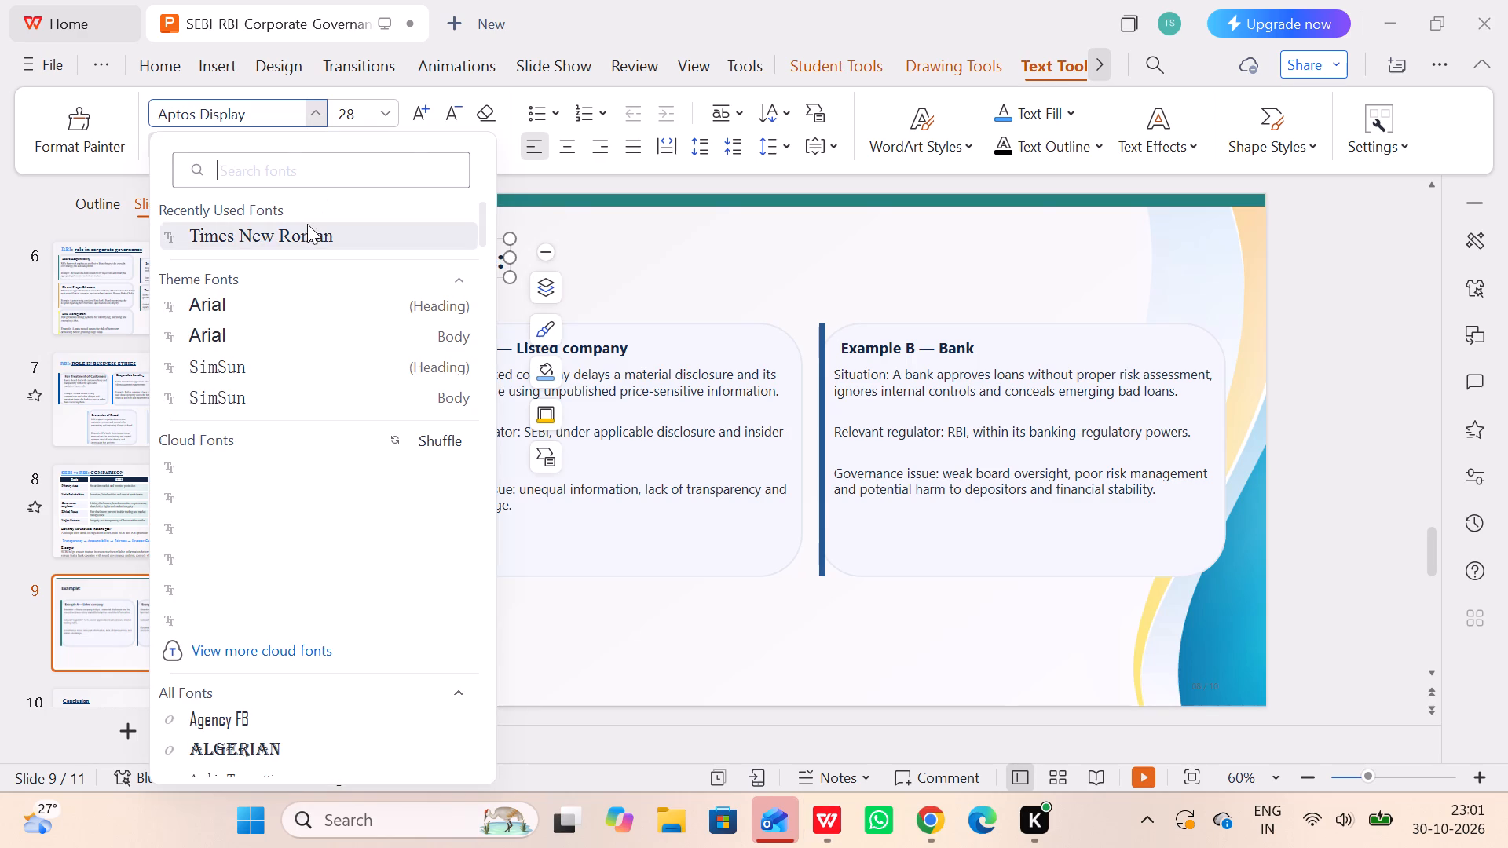
pyautogui.click(306, 224)
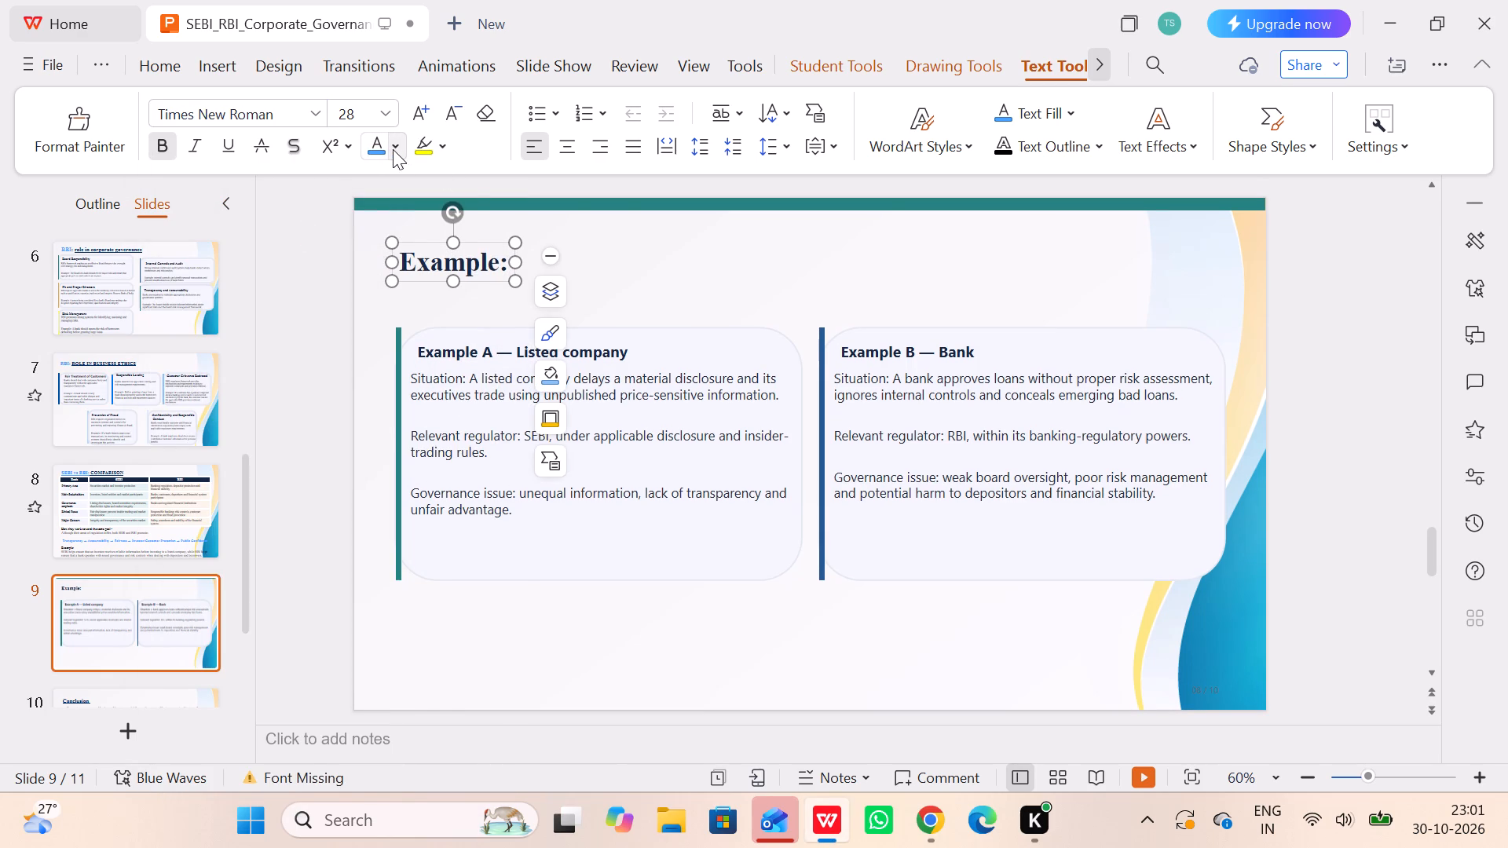
pyautogui.click(393, 149)
pyautogui.click(465, 318)
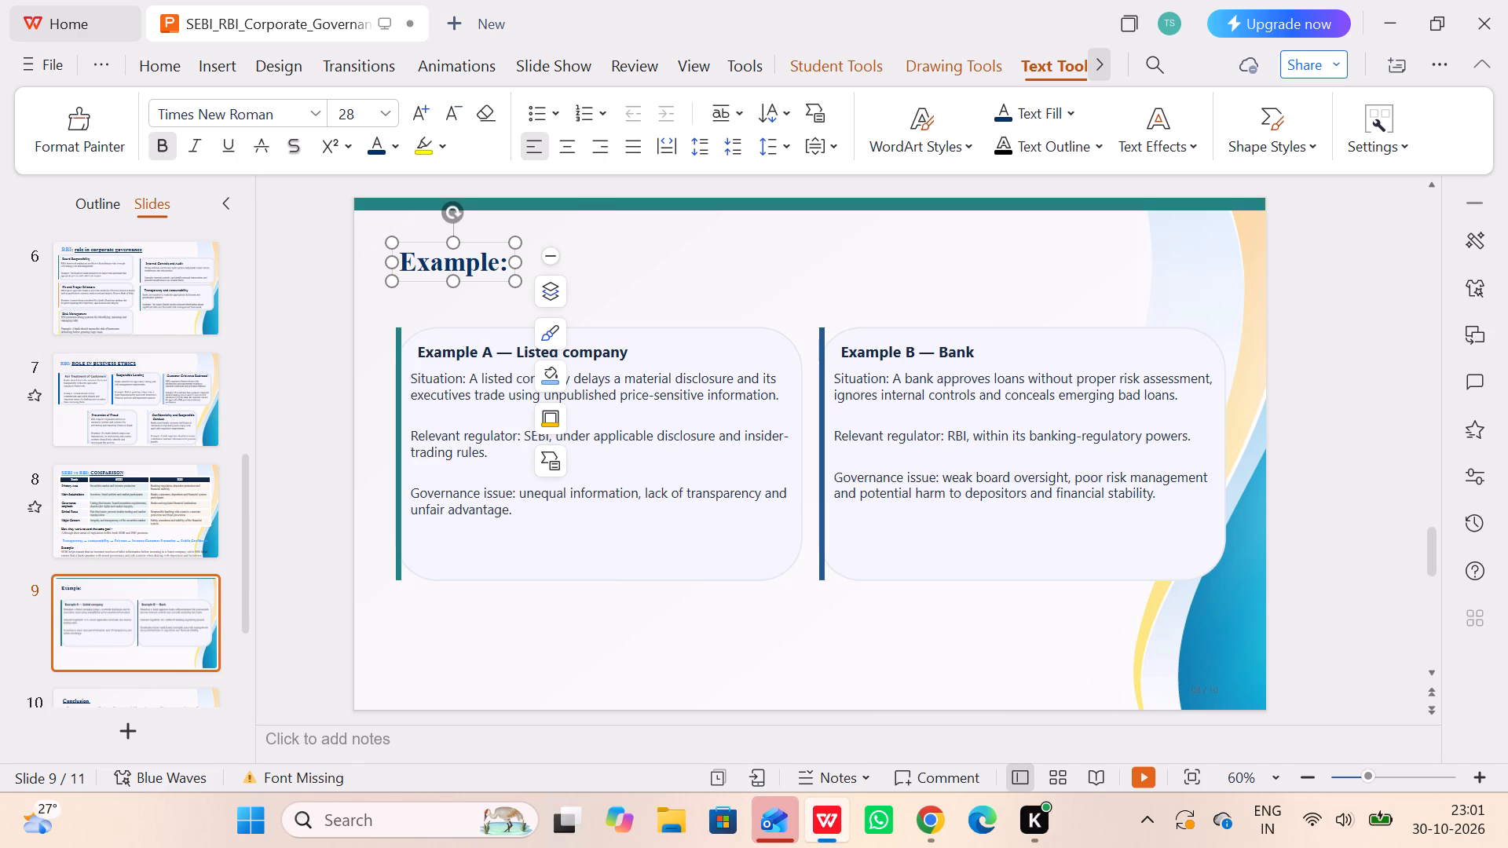
pyautogui.click(234, 146)
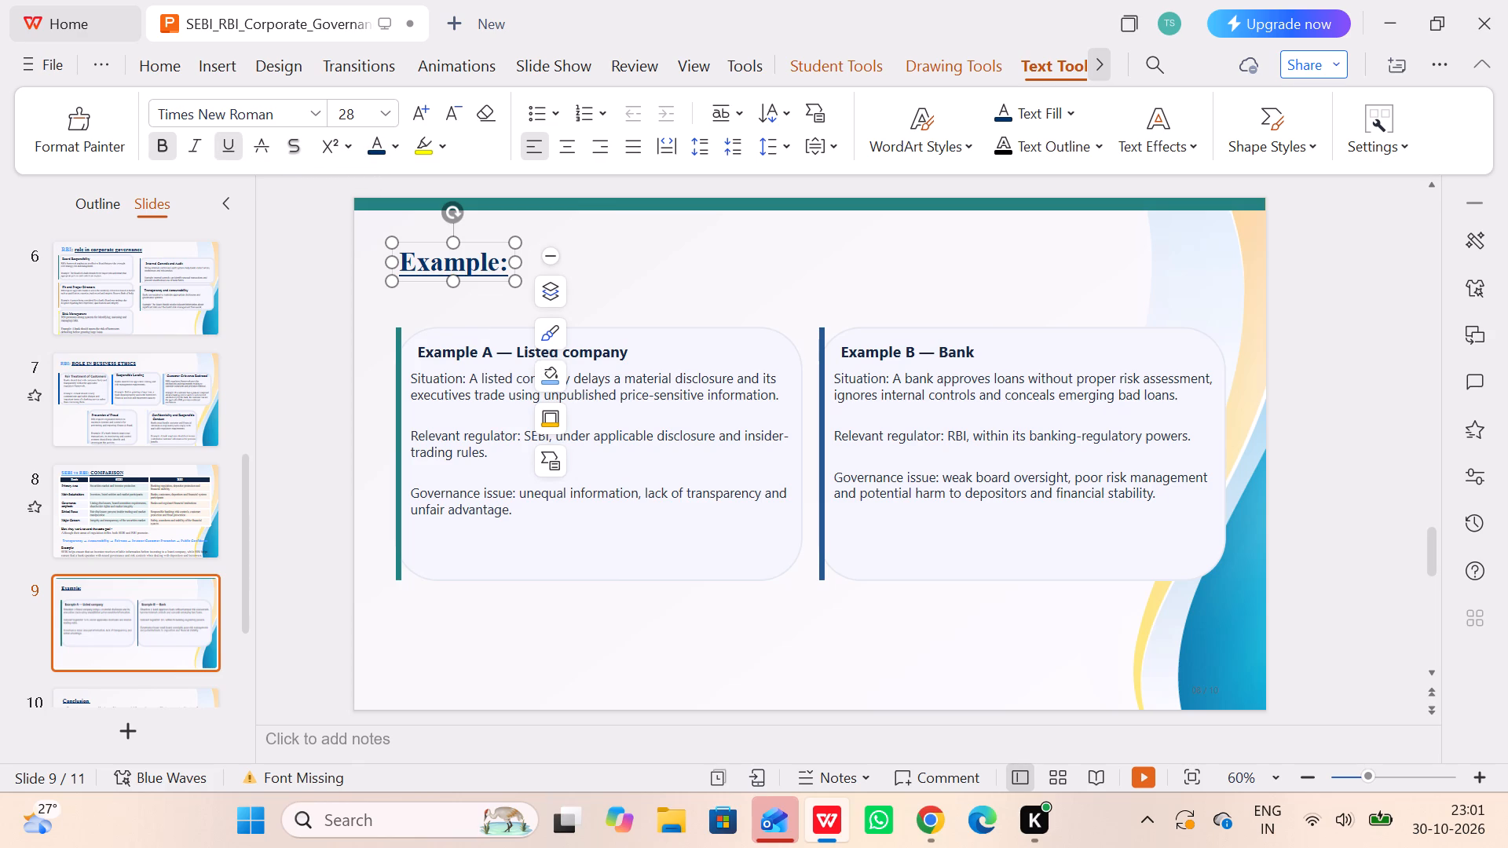
pyautogui.click(462, 309)
# Delete the teal bar across the top edge of the Example slide.
pyautogui.click(558, 215)
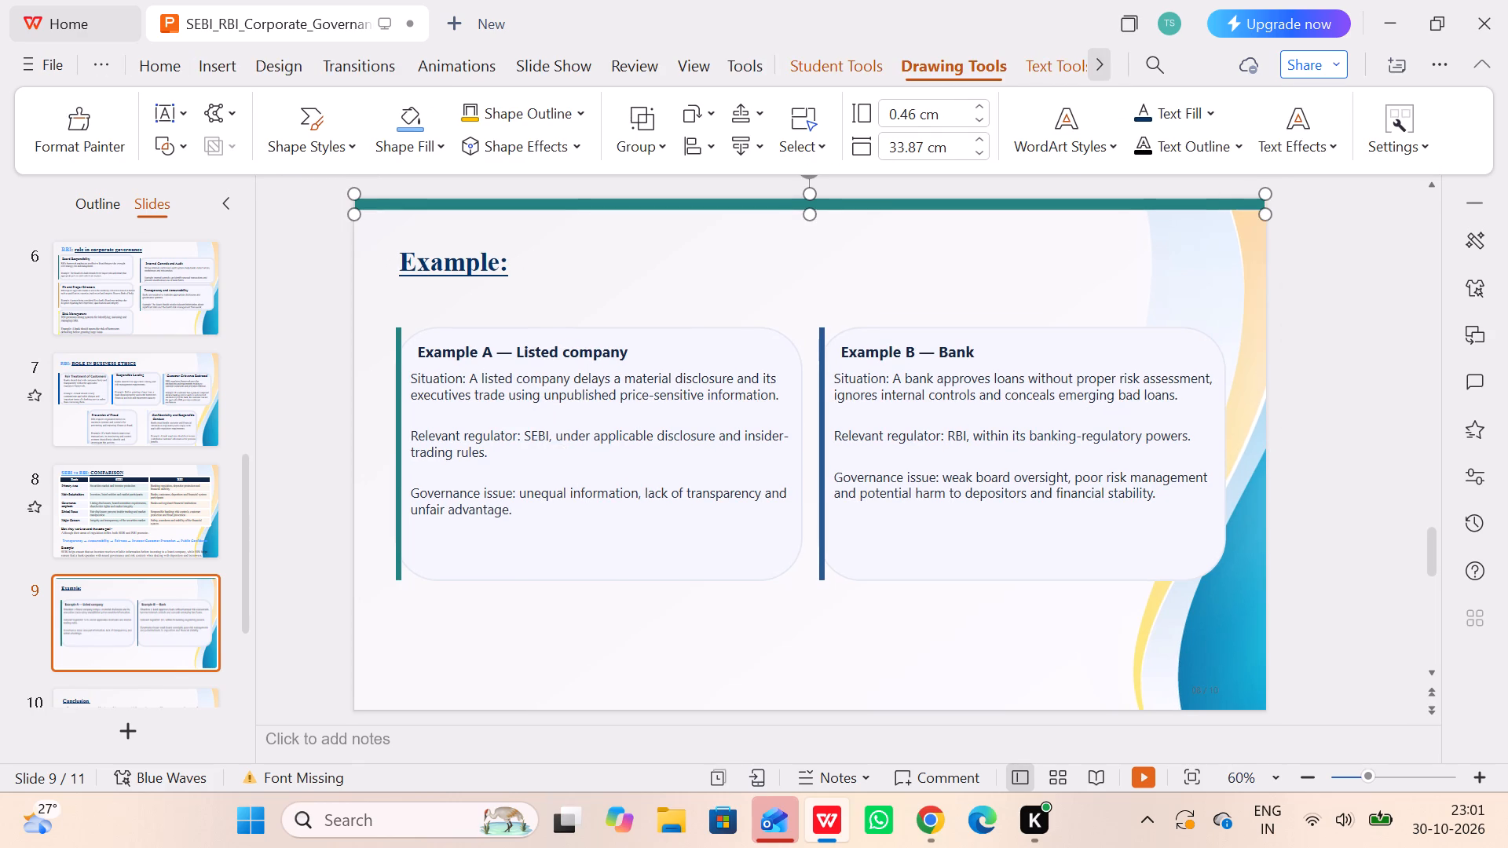
pyautogui.press('BackSpace')
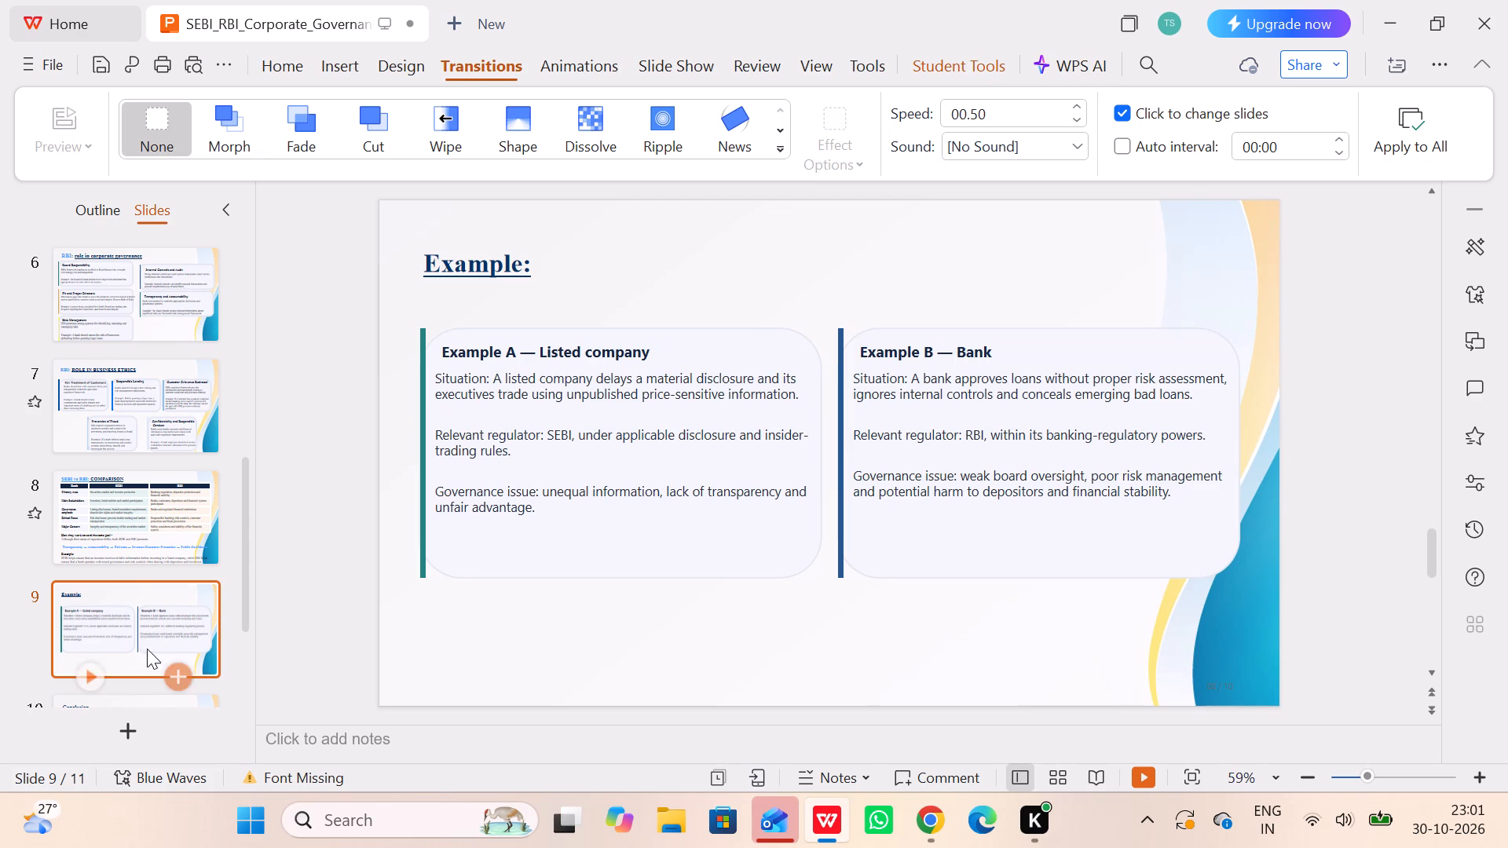
# Compare the layout and styling of the Example slide with the Conclusion slide.
pyautogui.scroll(-1, 129, 573)
pyautogui.click(134, 553)
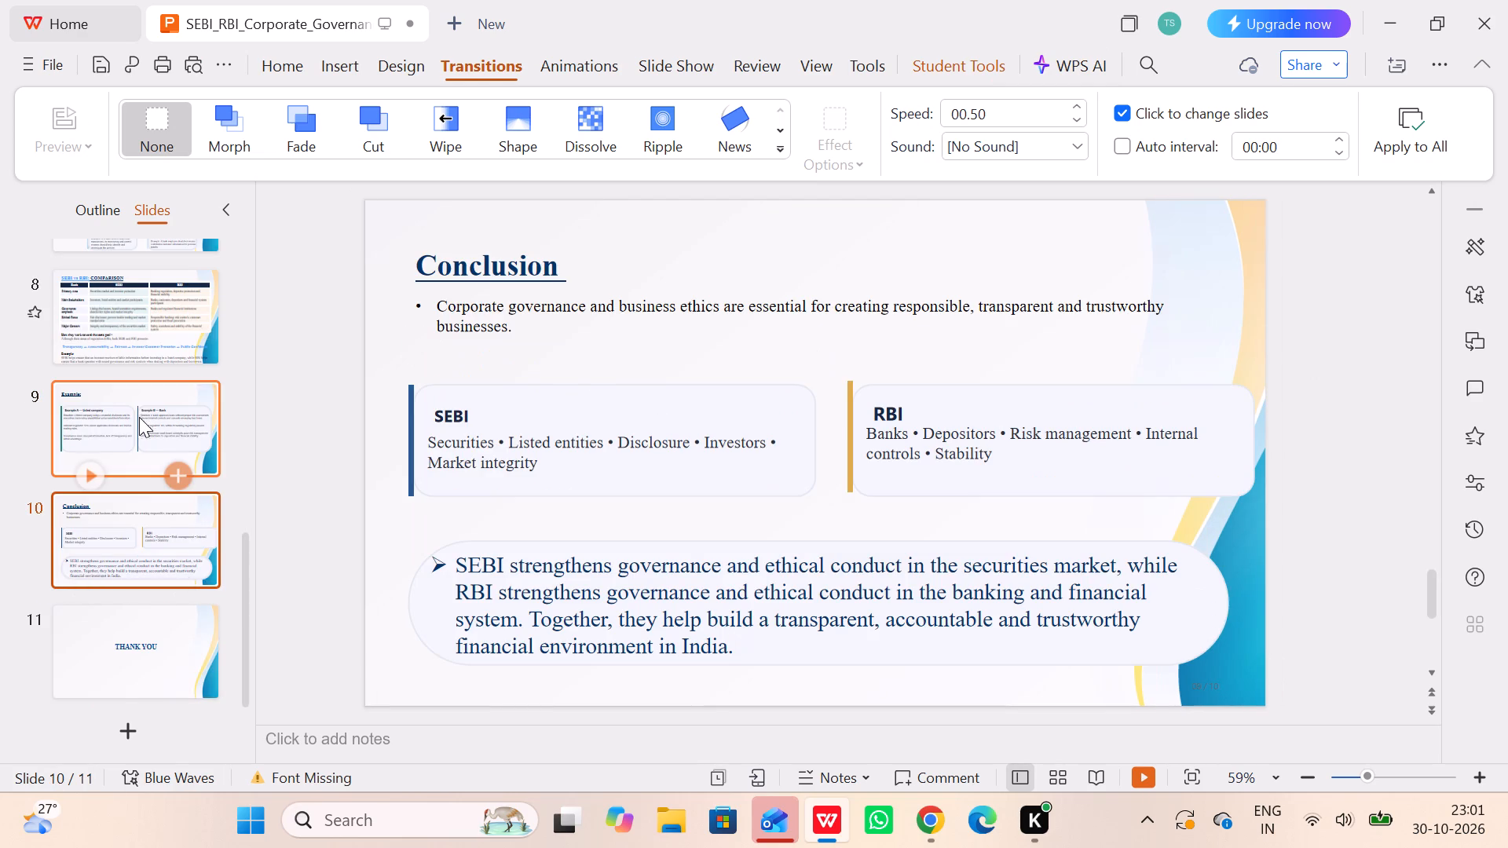
pyautogui.click(137, 411)
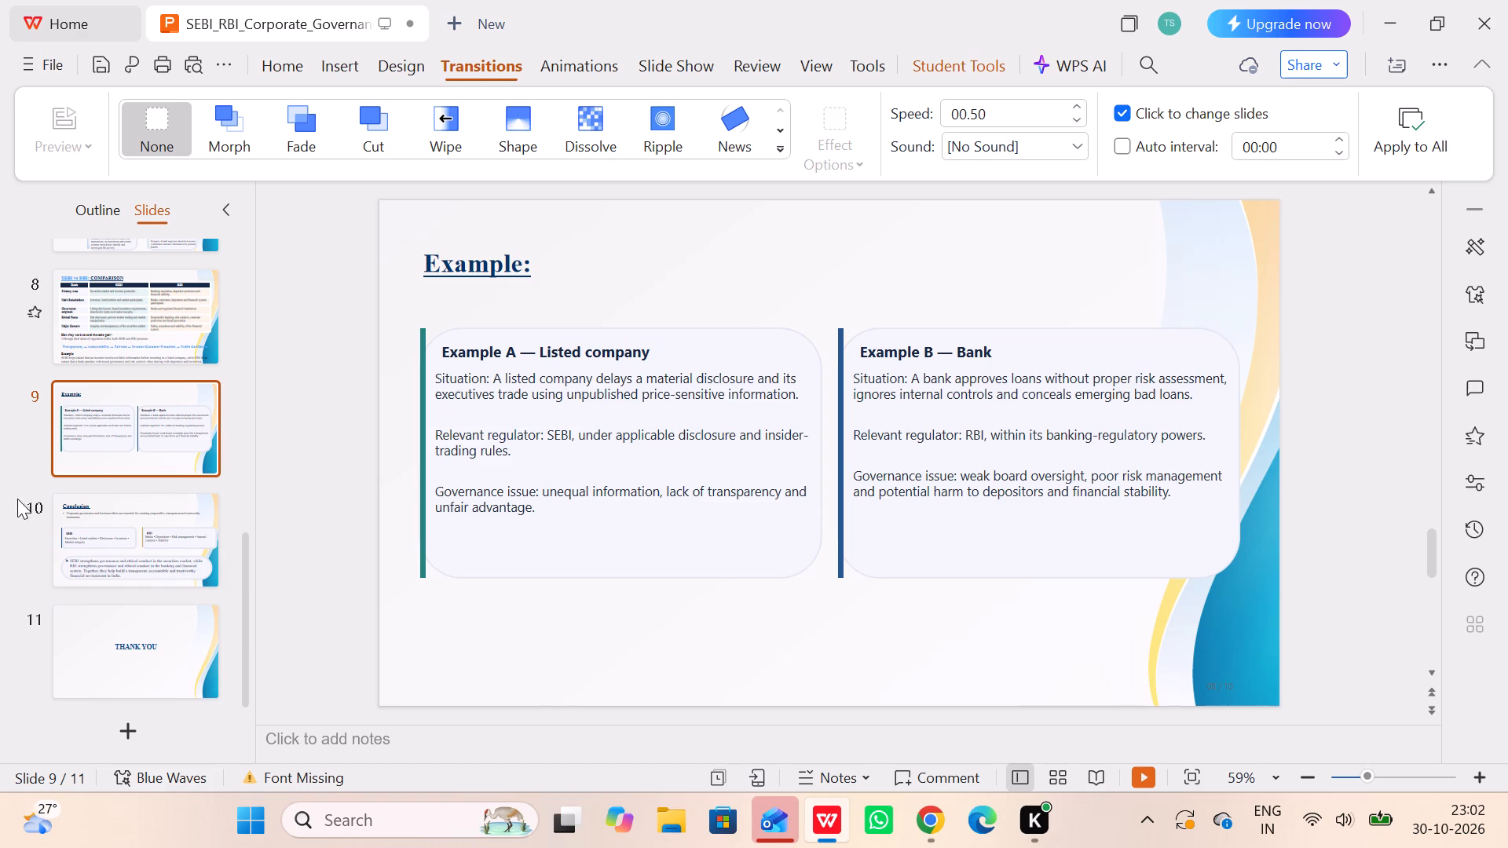
pyautogui.click(137, 506)
pyautogui.click(146, 413)
pyautogui.click(131, 508)
pyautogui.click(149, 429)
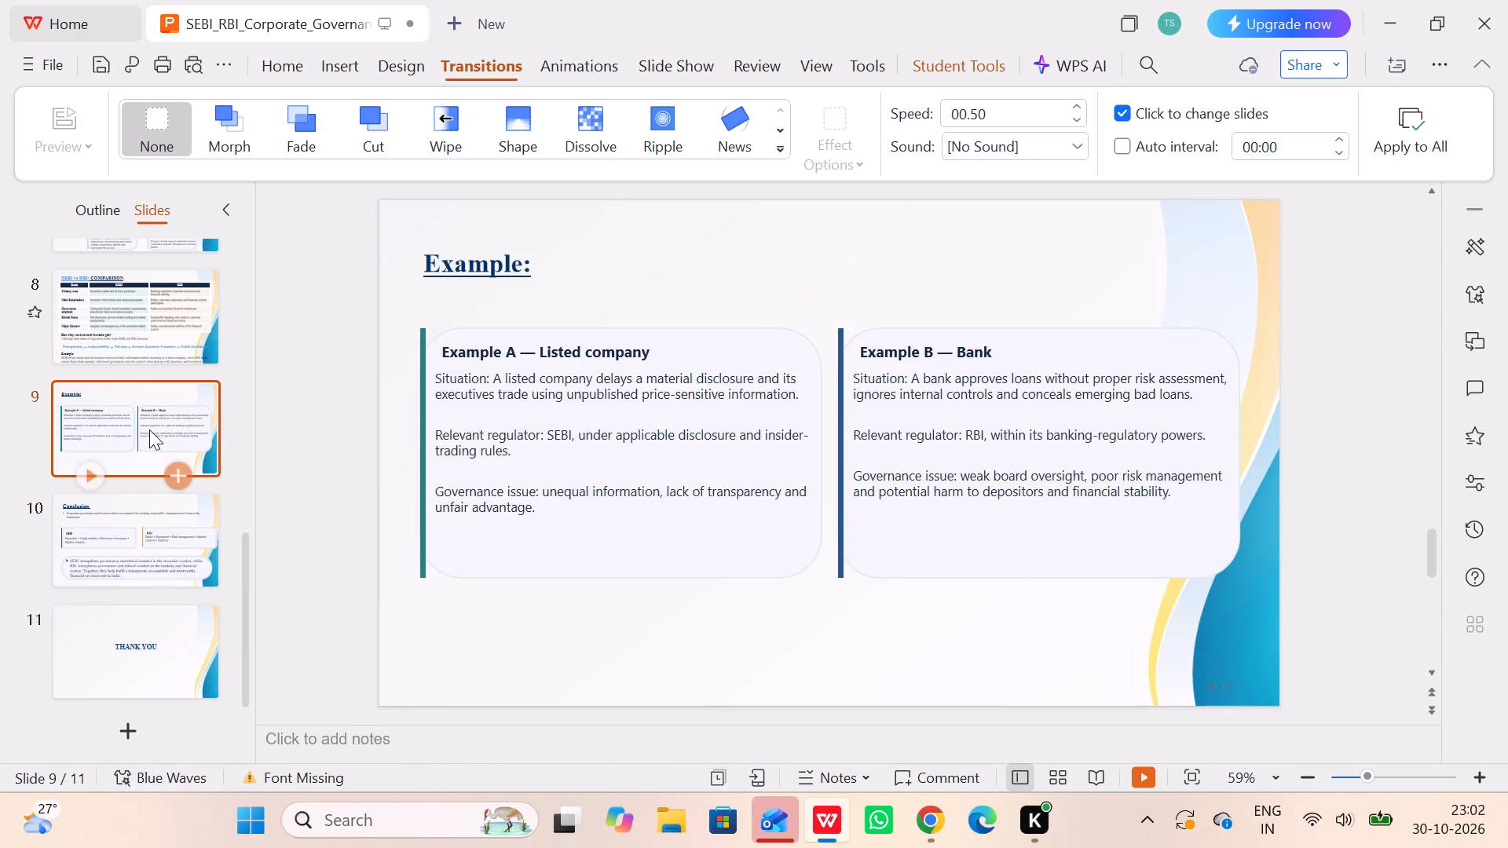
pyautogui.click(139, 535)
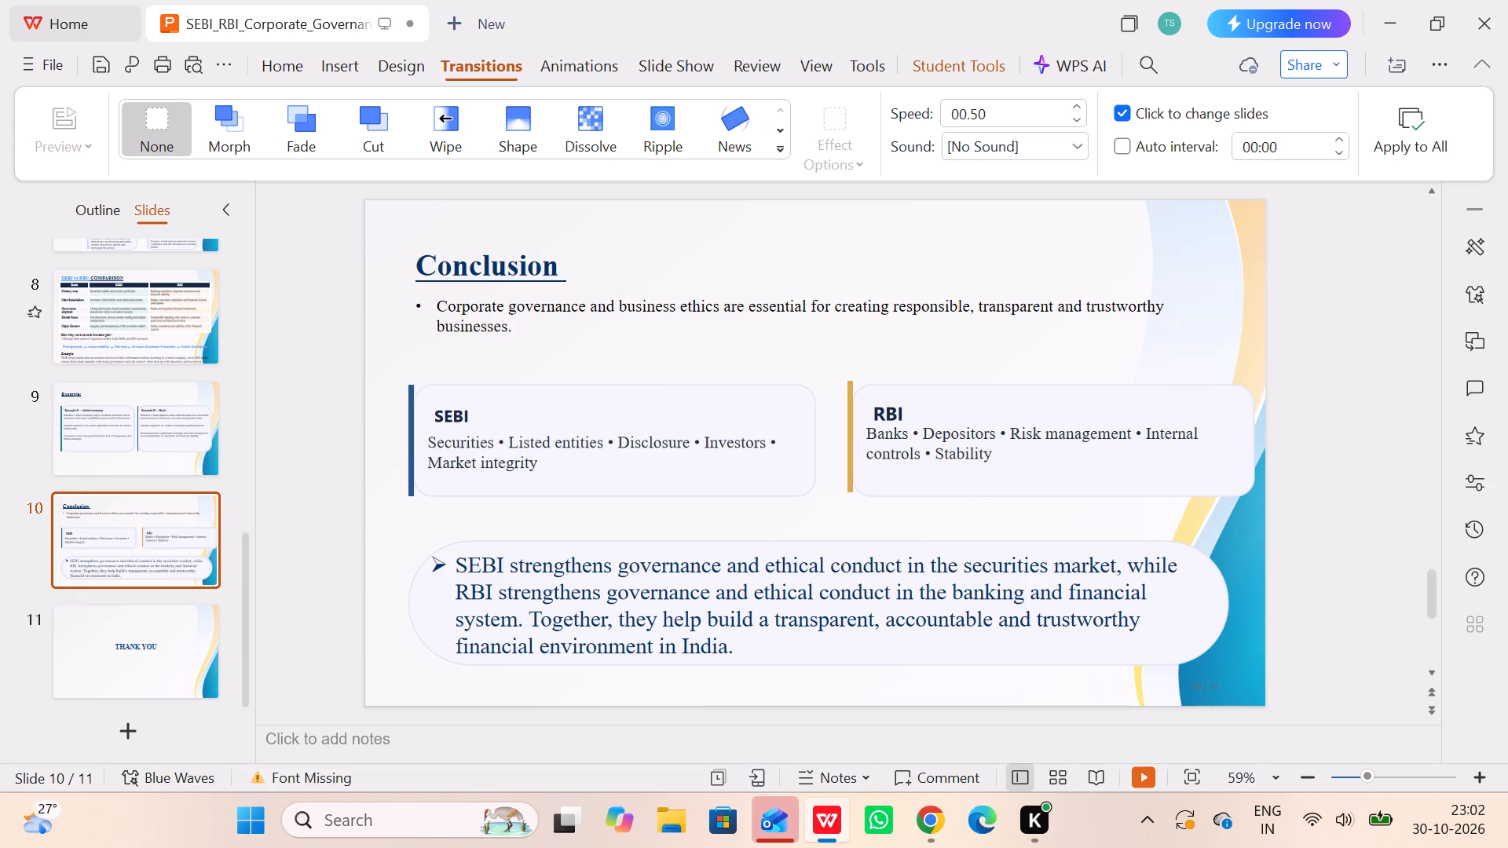
# Play the slide show from the THANK YOU slide and step back to the Example slide to review it.
pyautogui.scroll(-2, 184, 543)
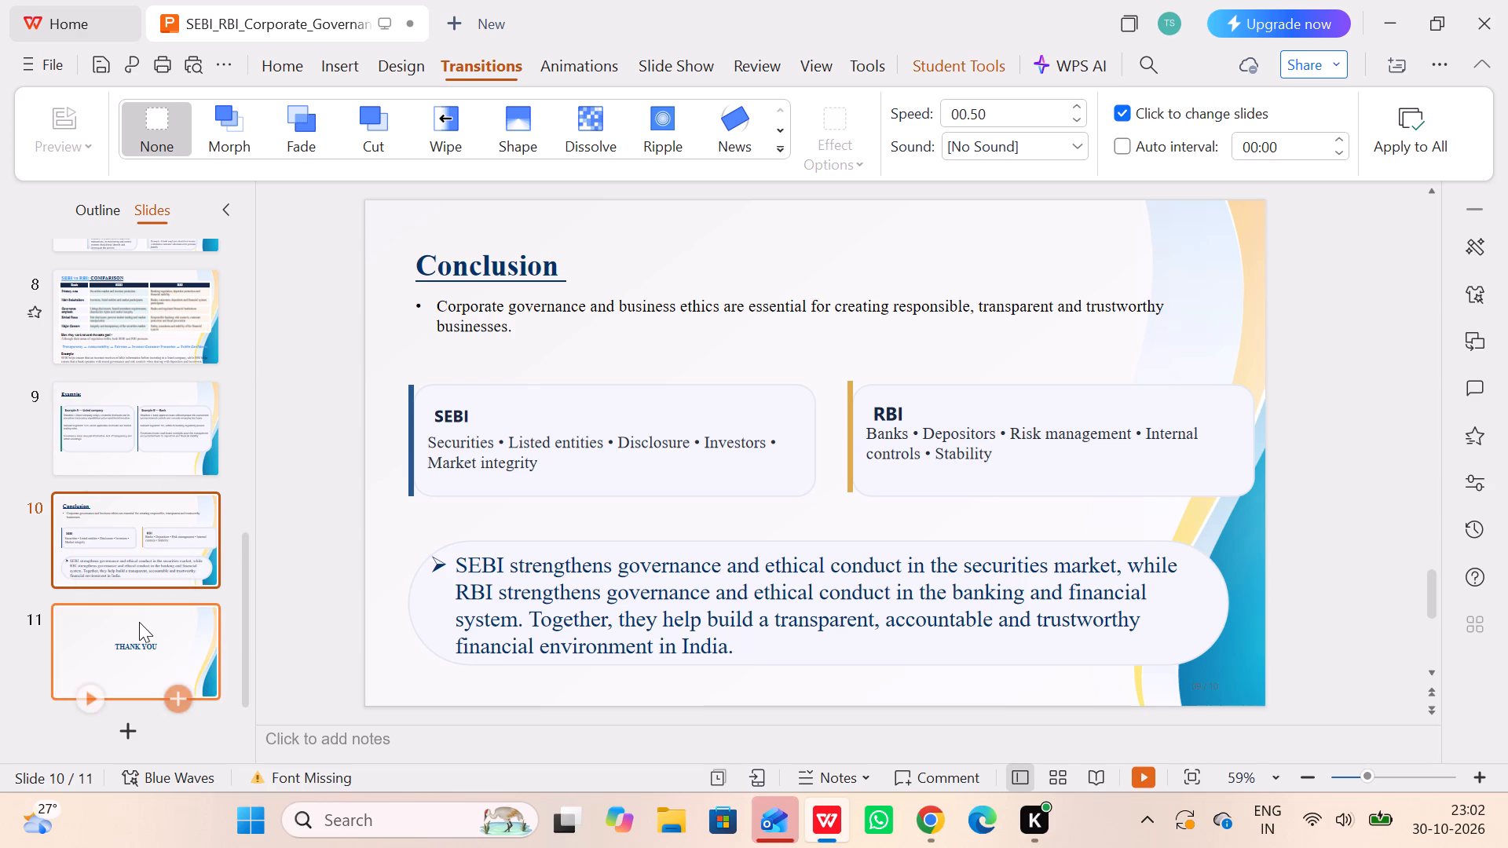
pyautogui.doubleClick(139, 622)
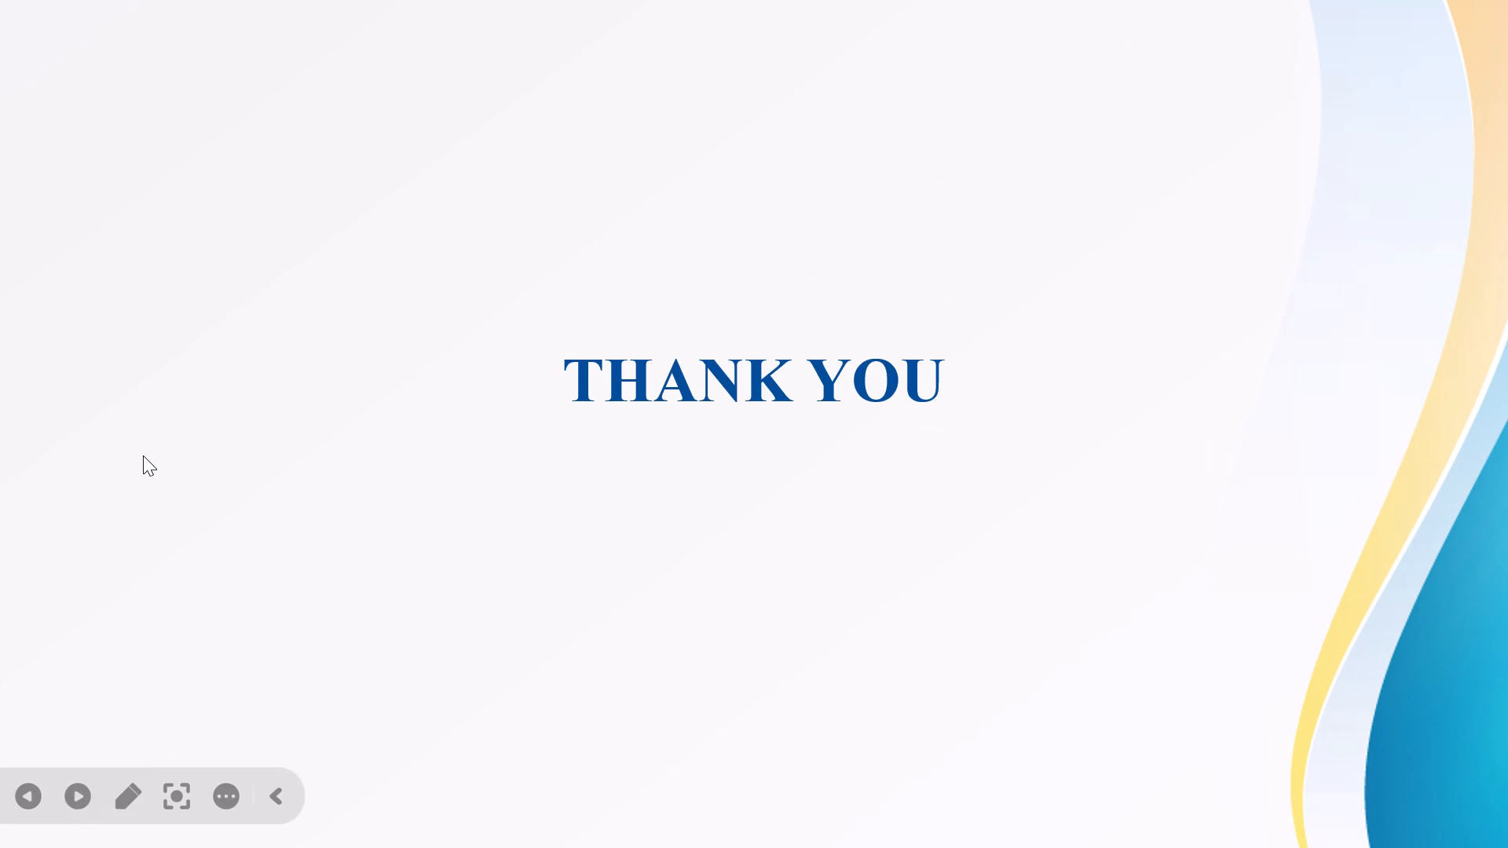
pyautogui.press('Left')
pyautogui.press('Left')
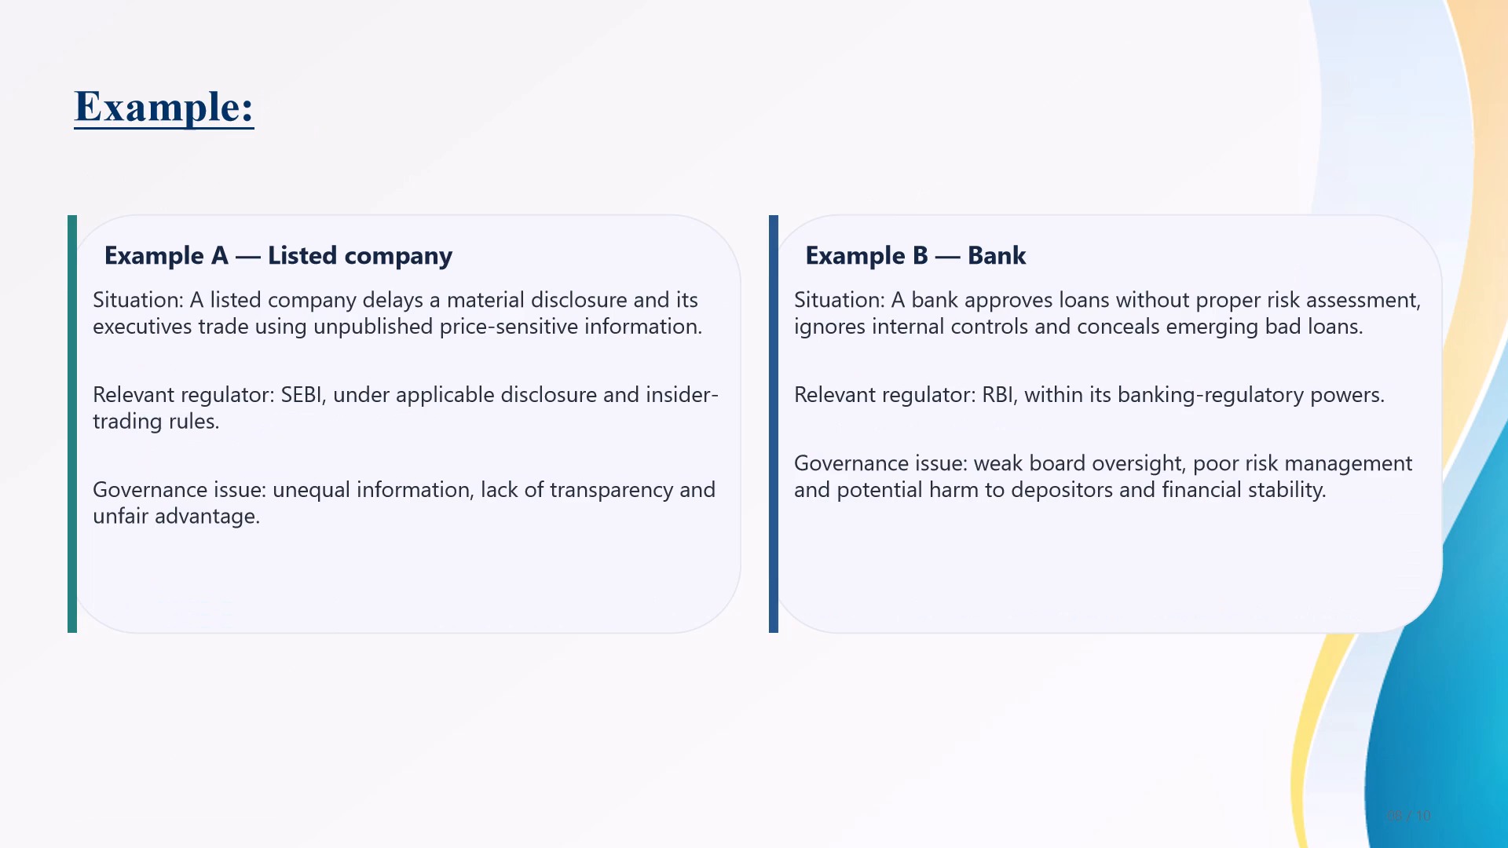
pyautogui.press('Escape')
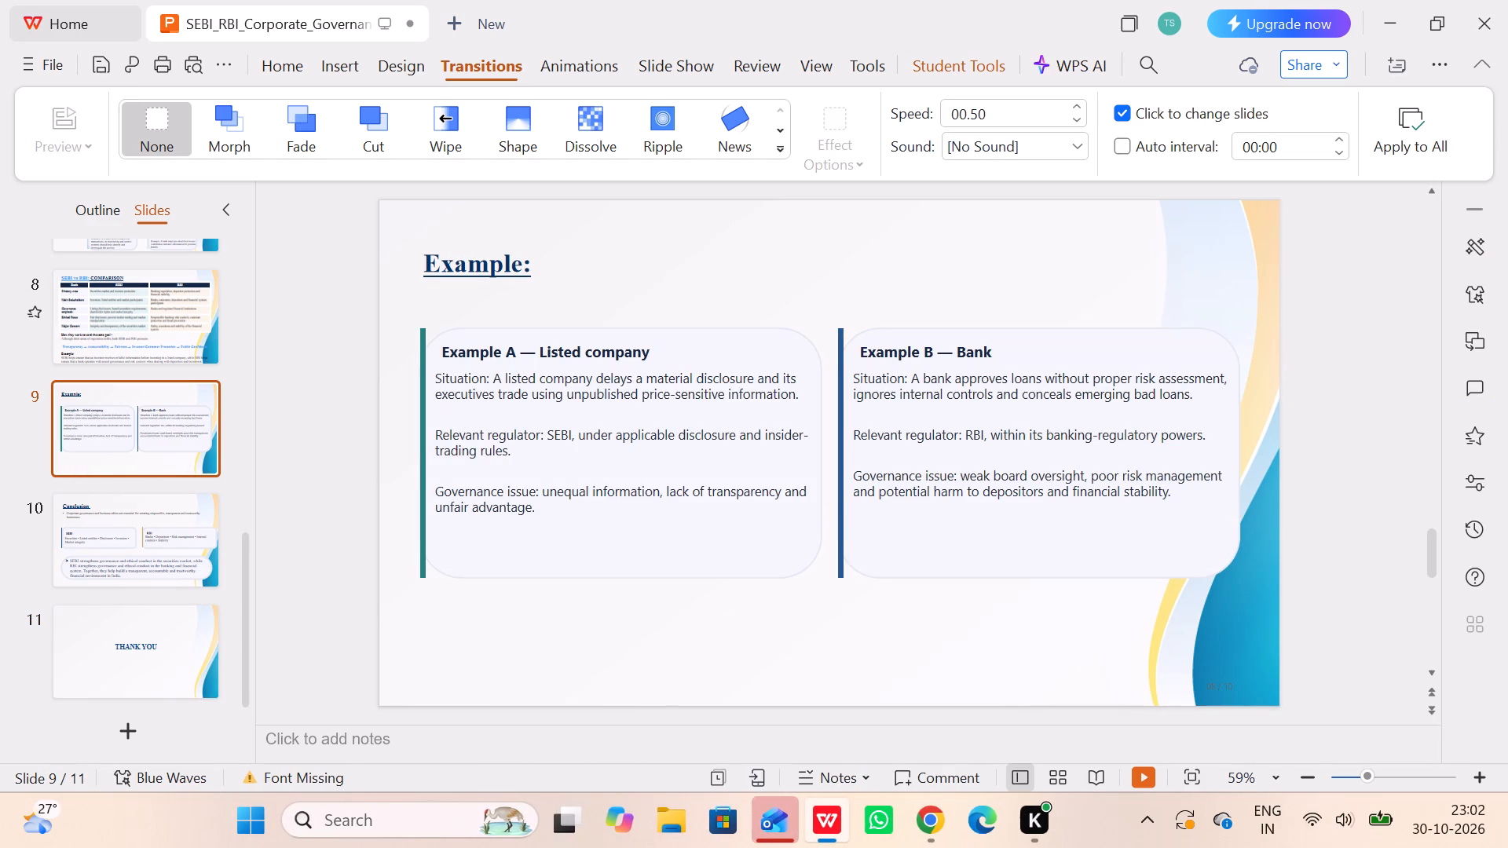
# Recolour the "Governance issue:", "Relevant regulator:" and "Situation:" labels in the Example A box with a darker blue theme colour.
pyautogui.moveTo(538, 493); pyautogui.dragTo(432, 488)
pyautogui.click(704, 422)
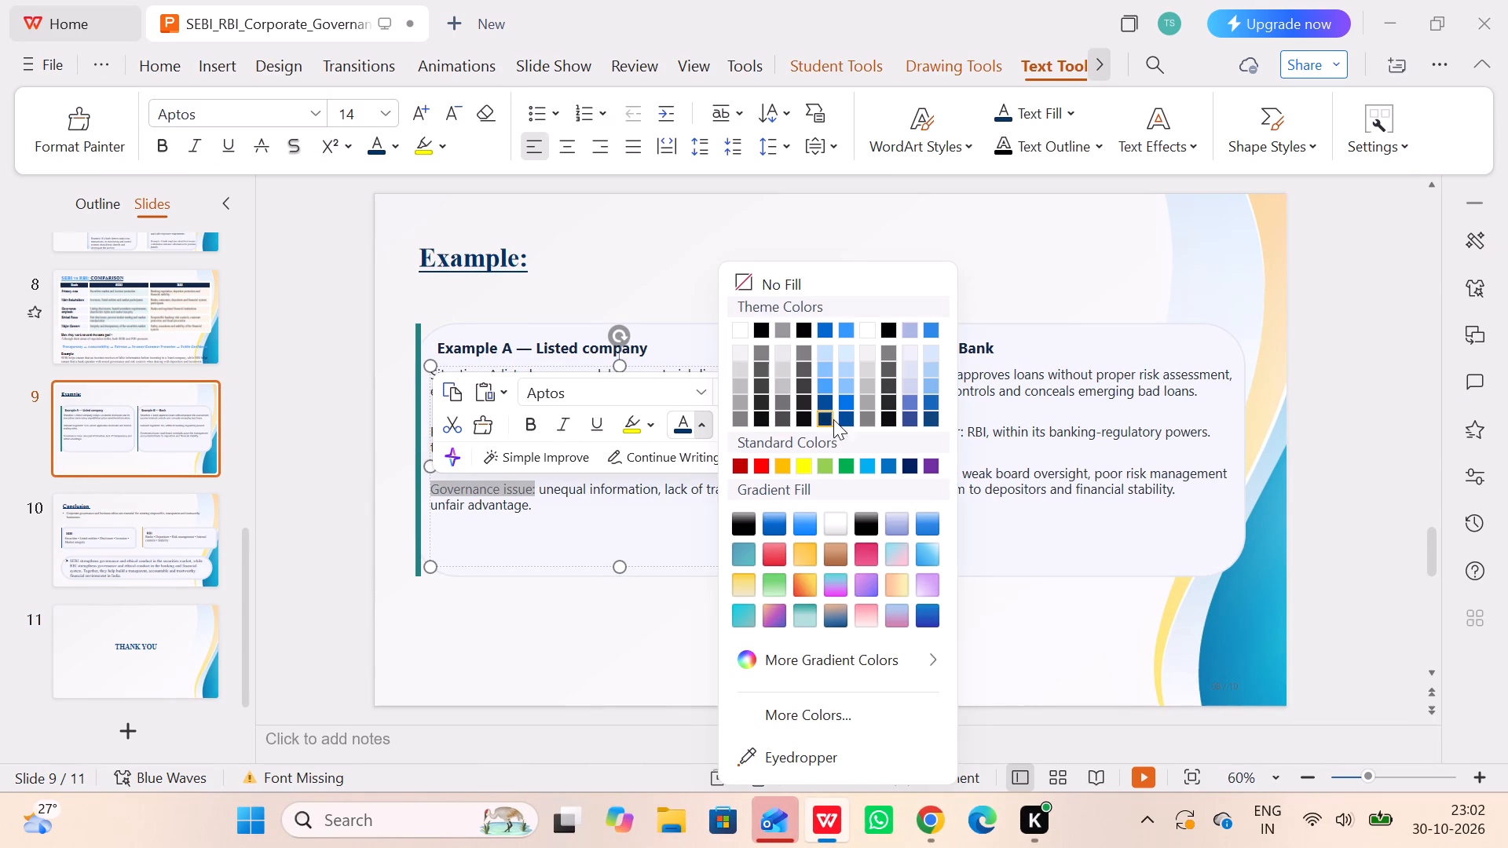
pyautogui.click(843, 399)
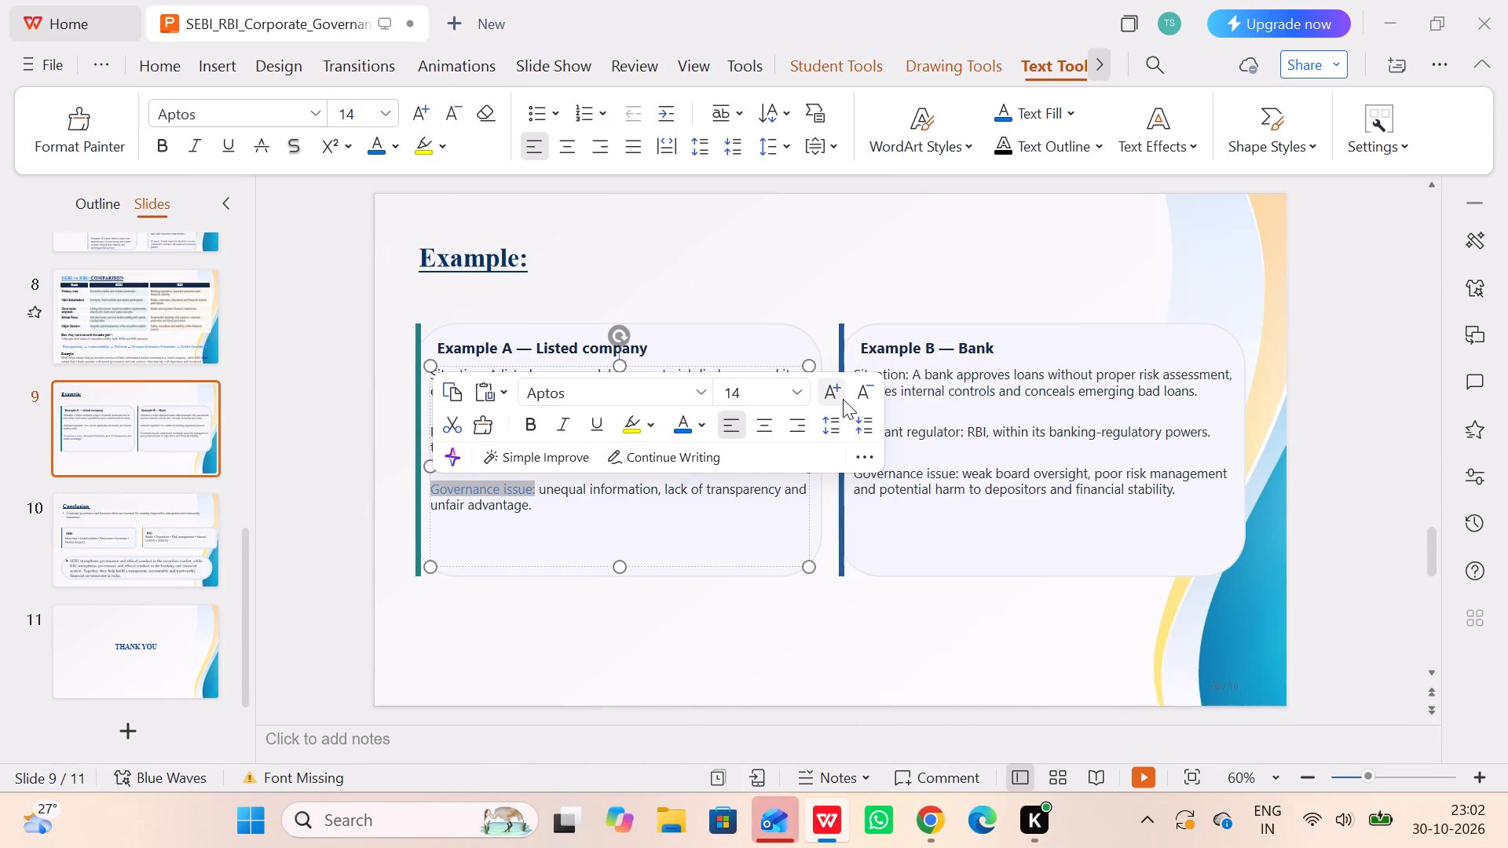
pyautogui.click(565, 508)
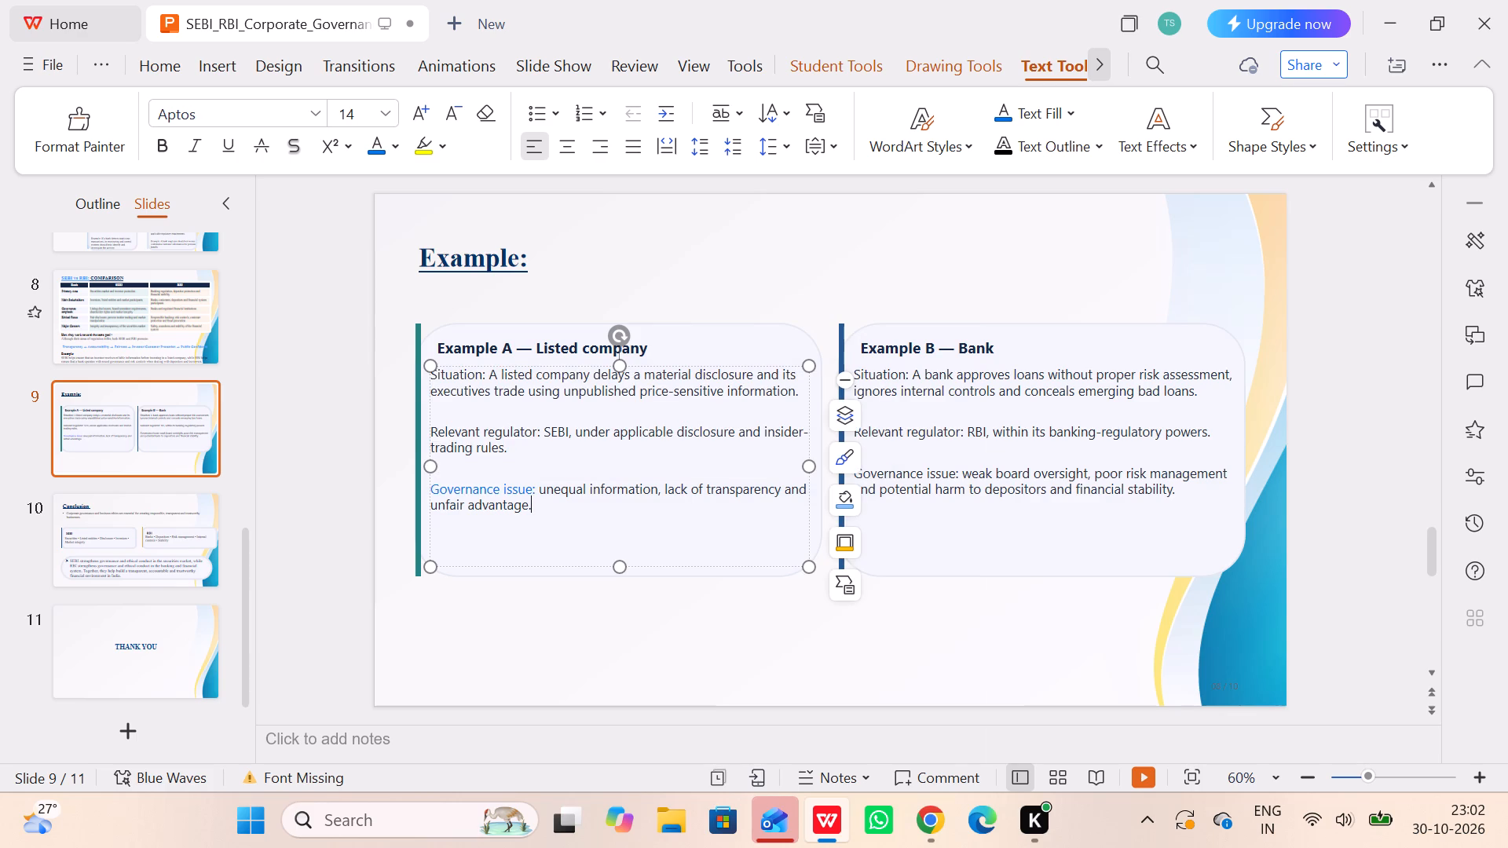
pyautogui.moveTo(542, 433); pyautogui.dragTo(425, 422)
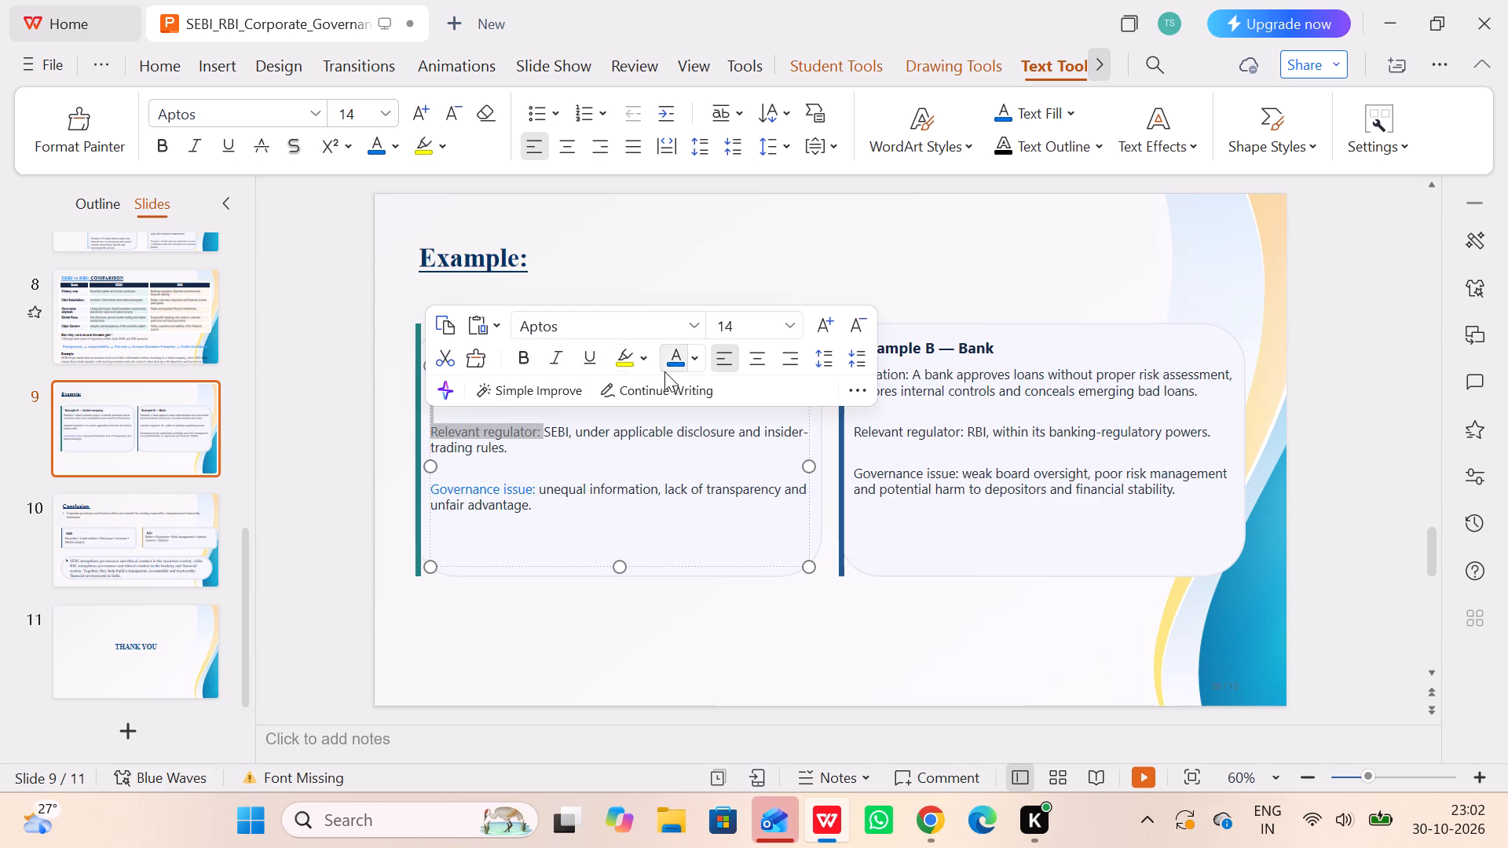
pyautogui.click(675, 366)
pyautogui.click(584, 487)
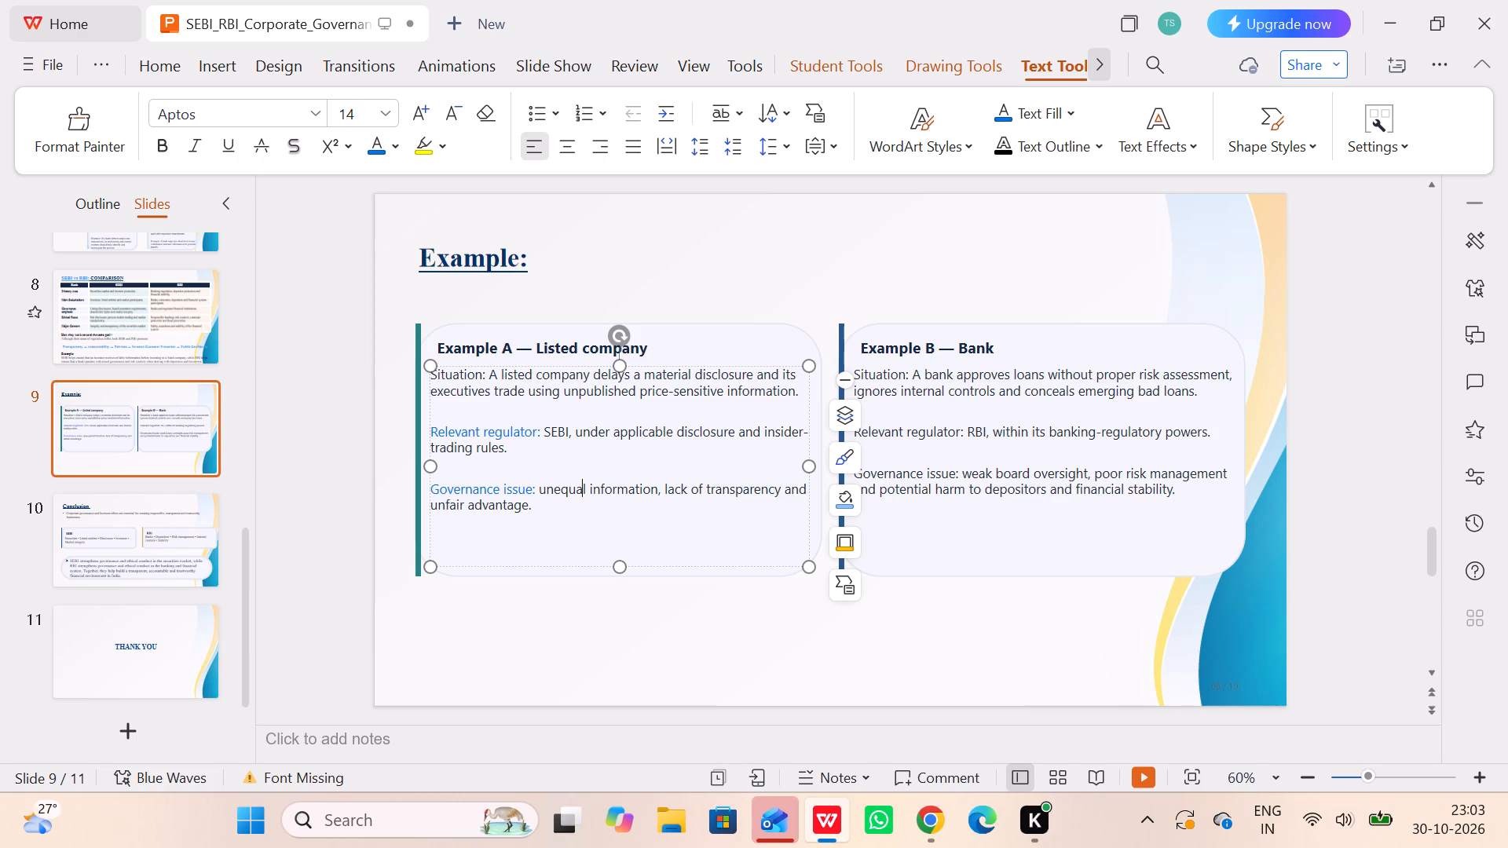
pyautogui.moveTo(486, 376); pyautogui.dragTo(430, 383)
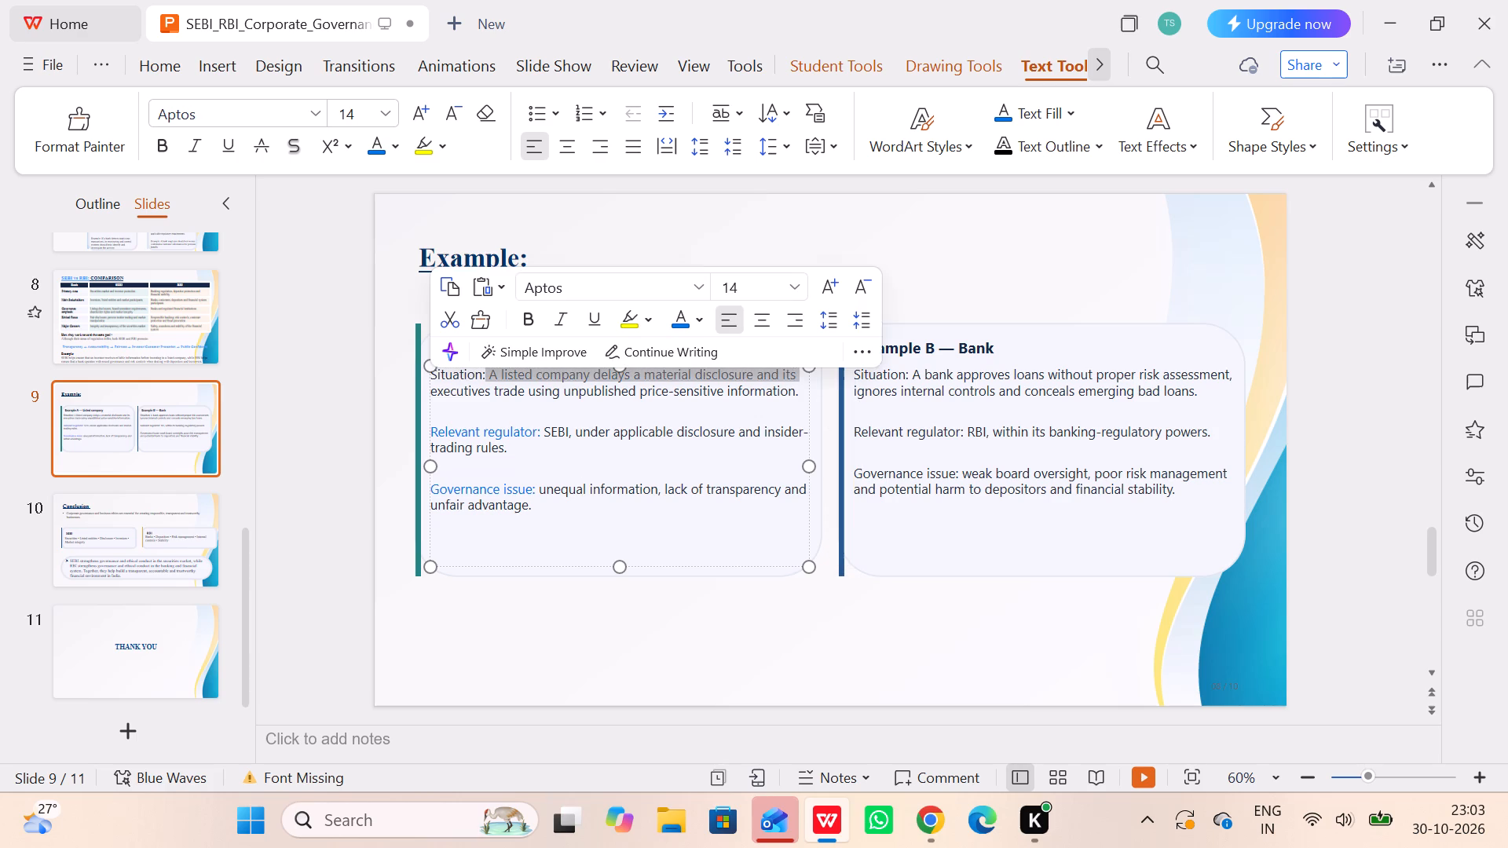
pyautogui.click(478, 390)
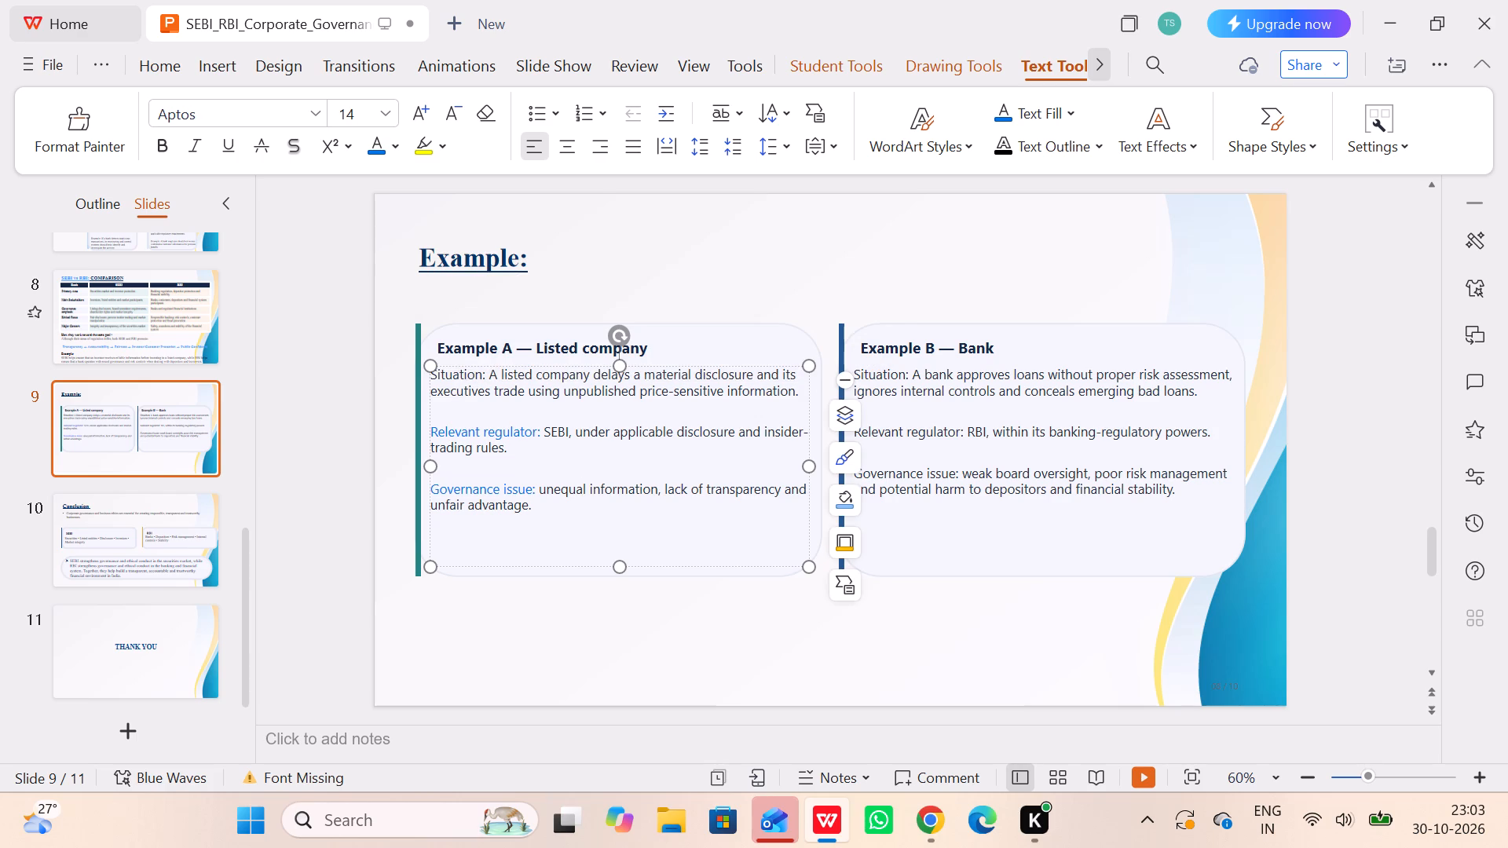
pyautogui.moveTo(485, 375); pyautogui.dragTo(421, 375)
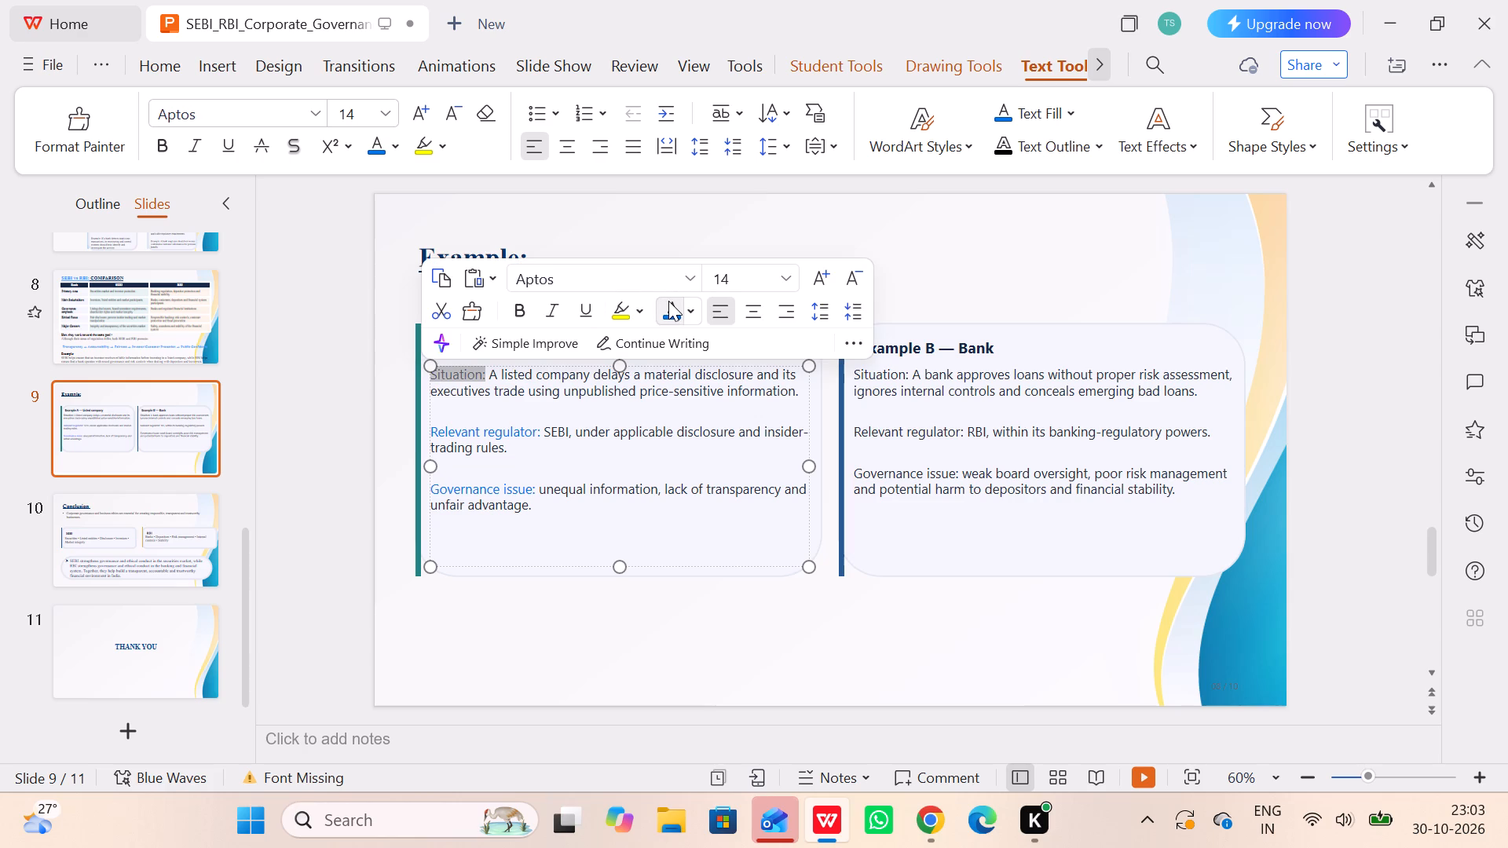
pyautogui.click(668, 301)
# Recolour the "Situation:", "Relevant regulator:" and "Governance issue:" labels in the Example B box with the same blue as Example A.
pyautogui.moveTo(907, 376); pyautogui.dragTo(847, 376)
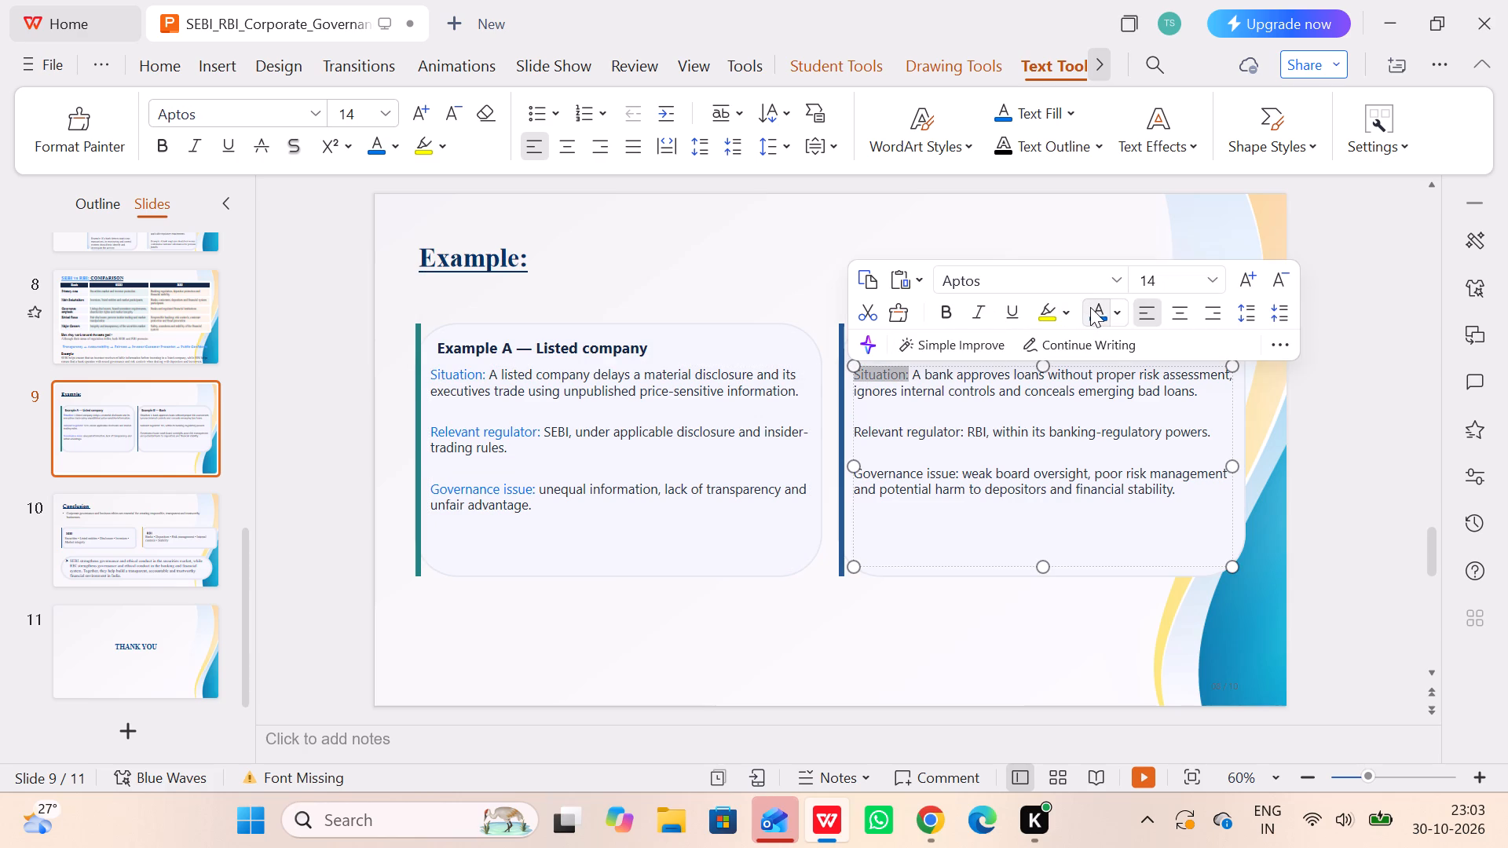
pyautogui.click(1091, 307)
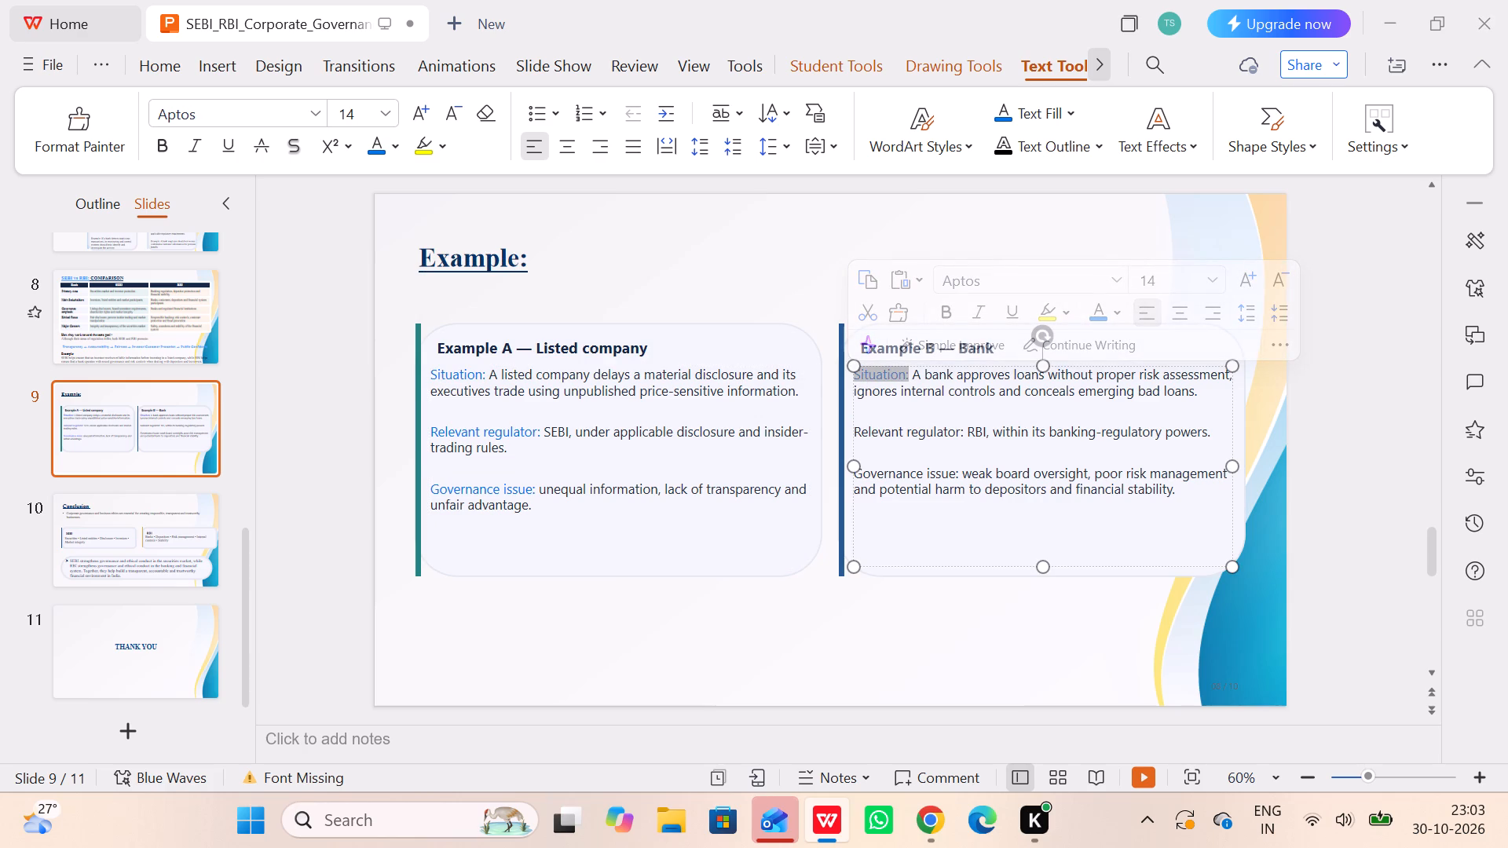
pyautogui.moveTo(964, 431); pyautogui.dragTo(932, 431)
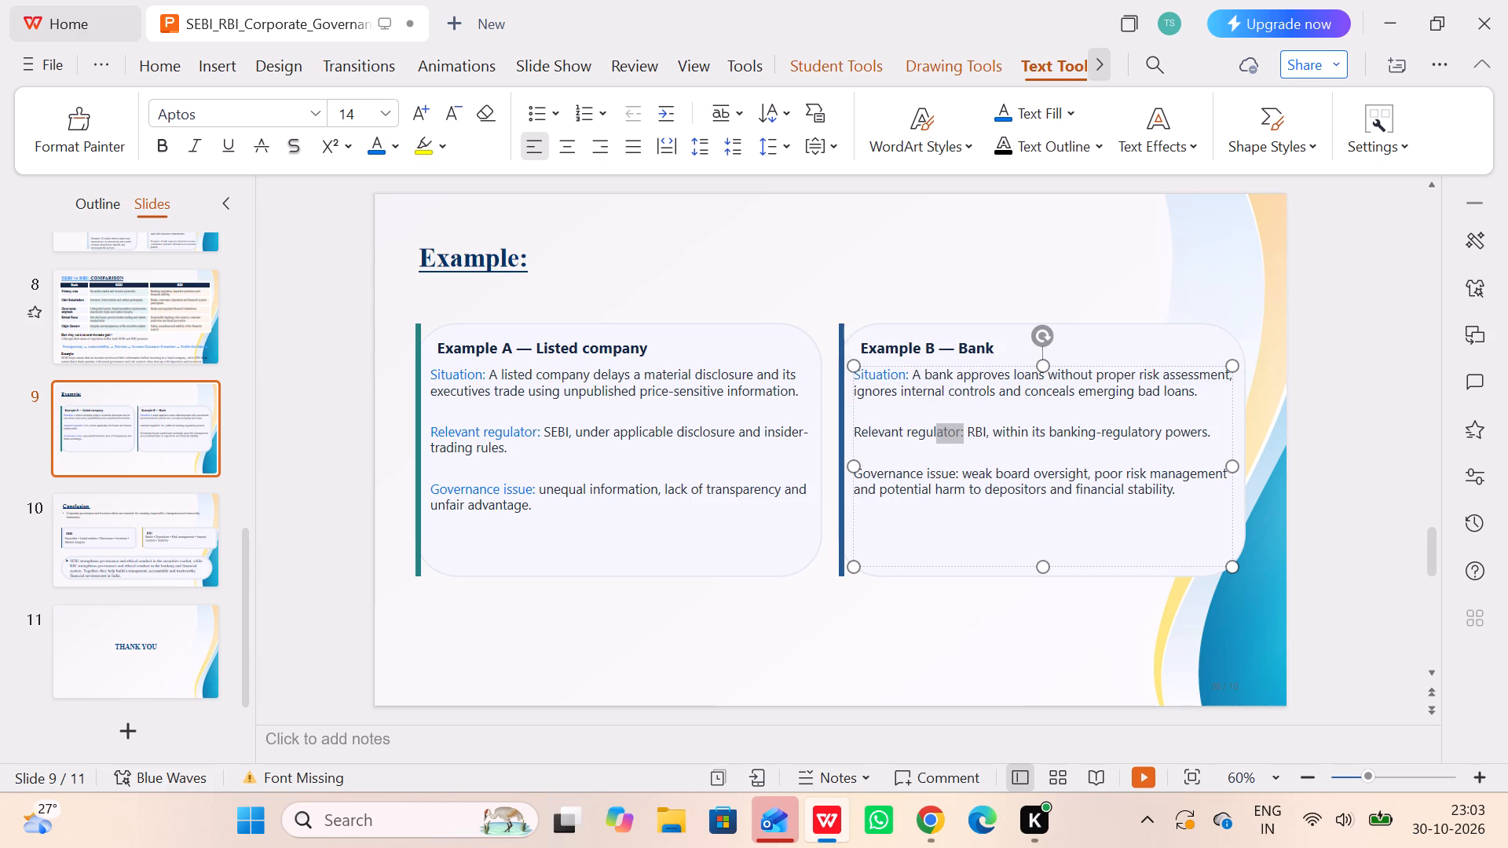
pyautogui.moveTo(932, 431); pyautogui.dragTo(853, 432)
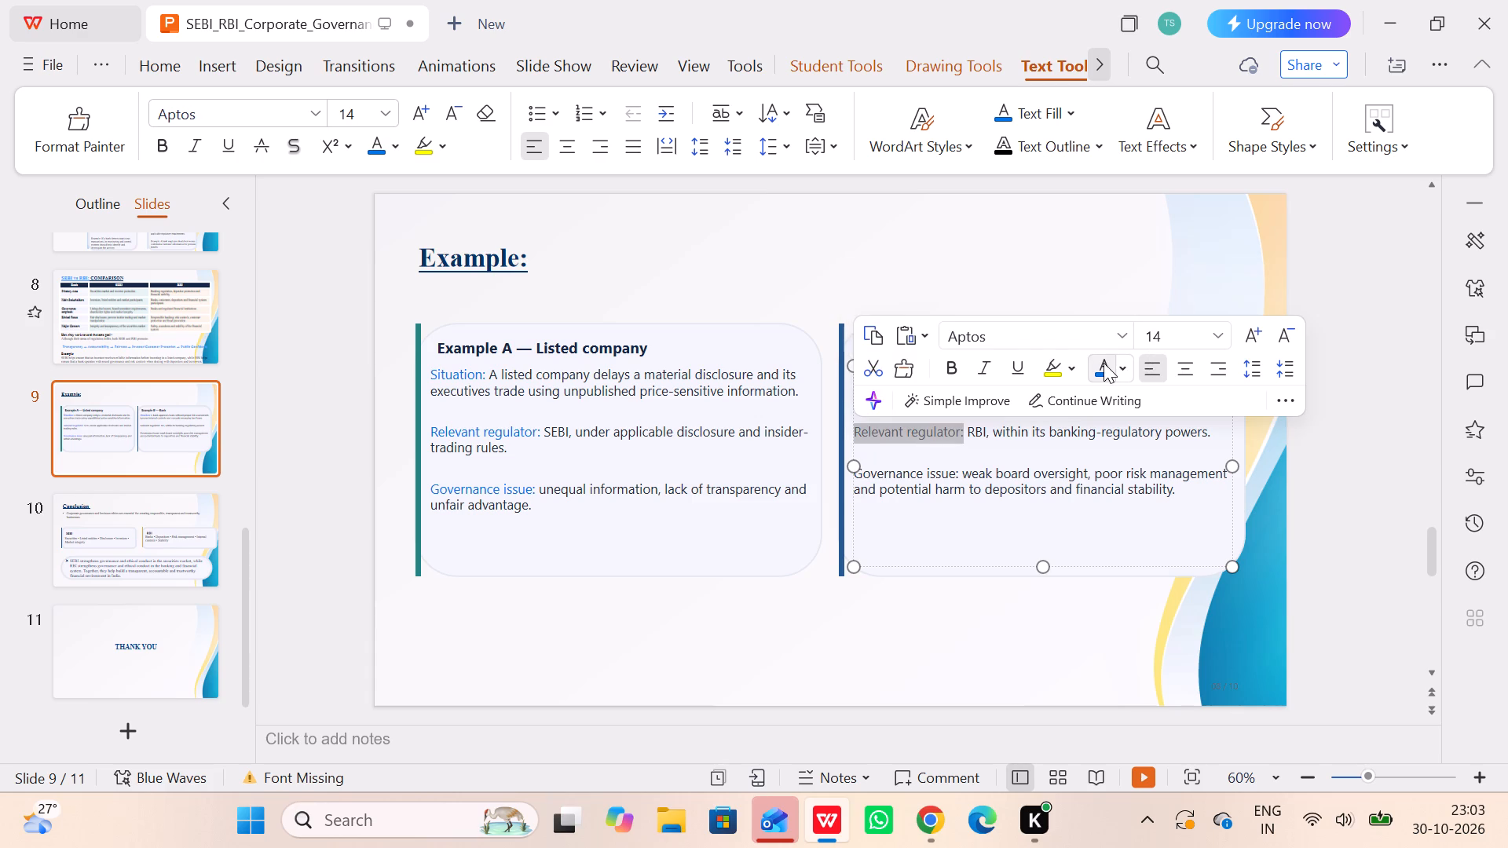
pyautogui.click(1104, 363)
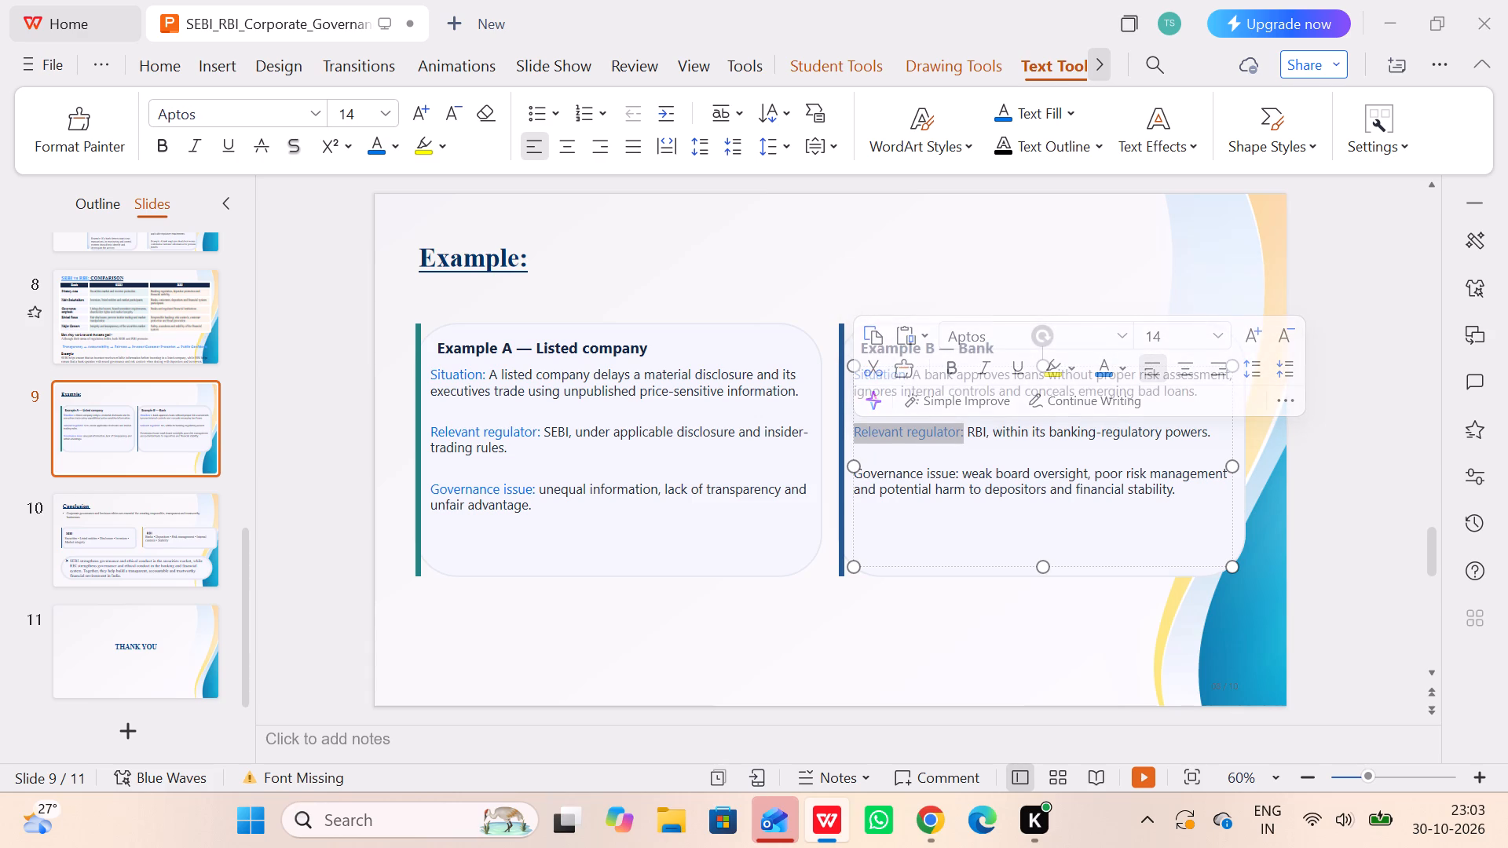
pyautogui.moveTo(964, 473); pyautogui.dragTo(844, 474)
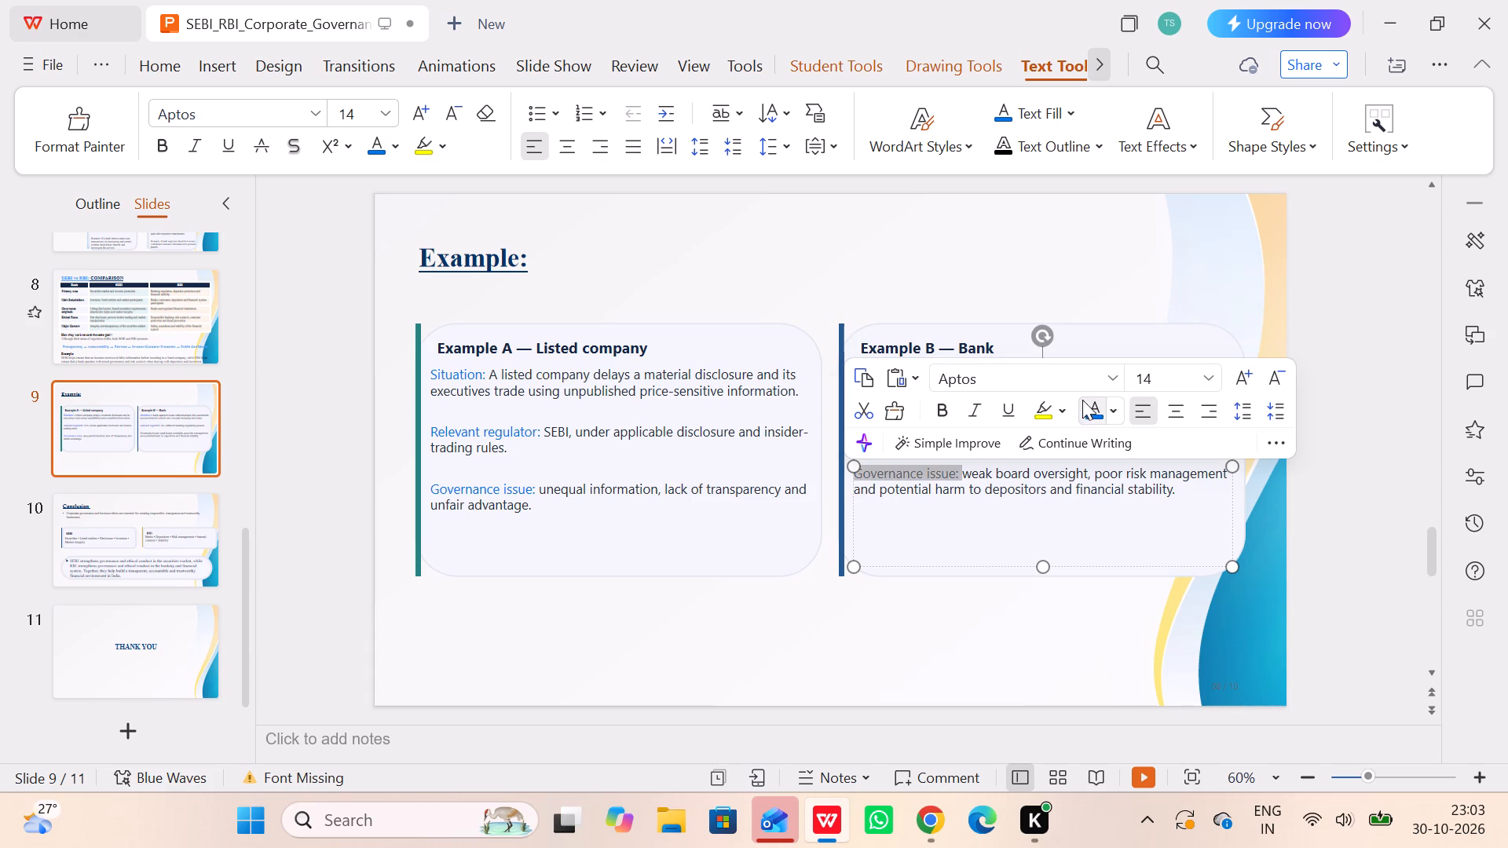
pyautogui.click(1086, 409)
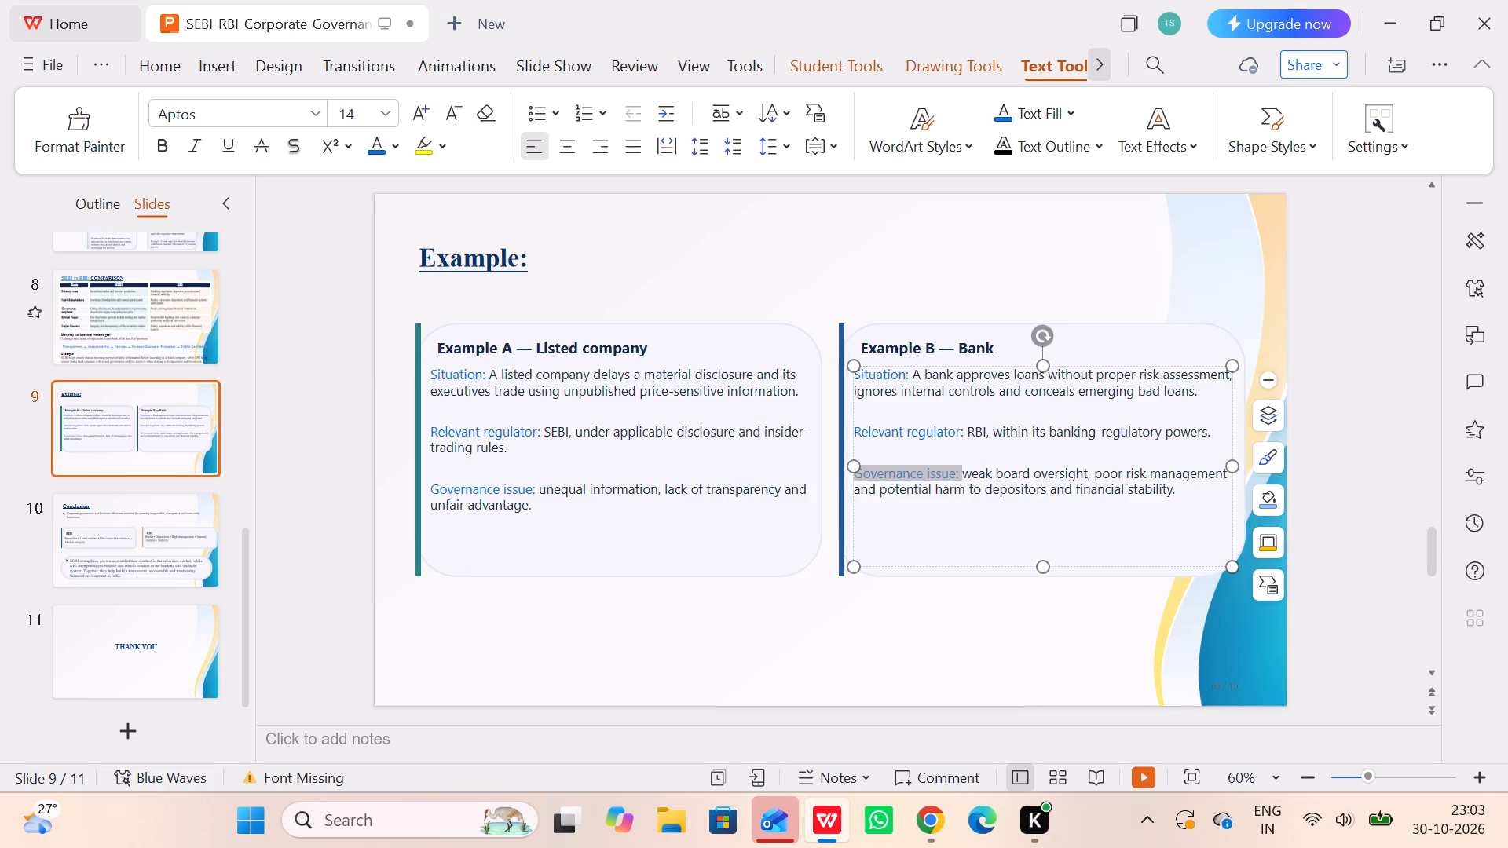
pyautogui.click(317, 451)
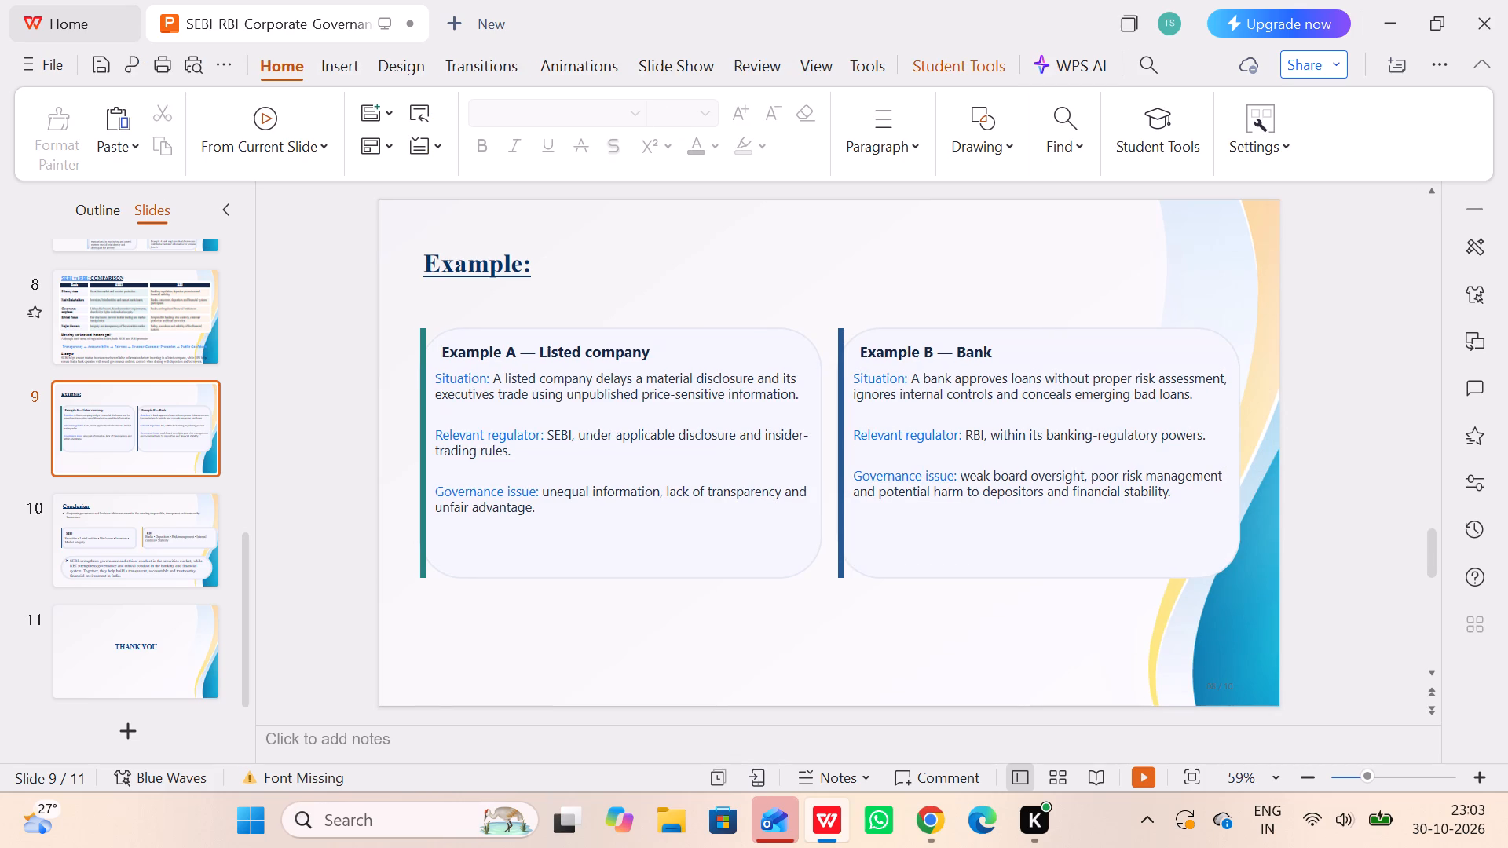
# Set the body text of both the Example A and Example B boxes to font size 16.
pyautogui.click(647, 349)
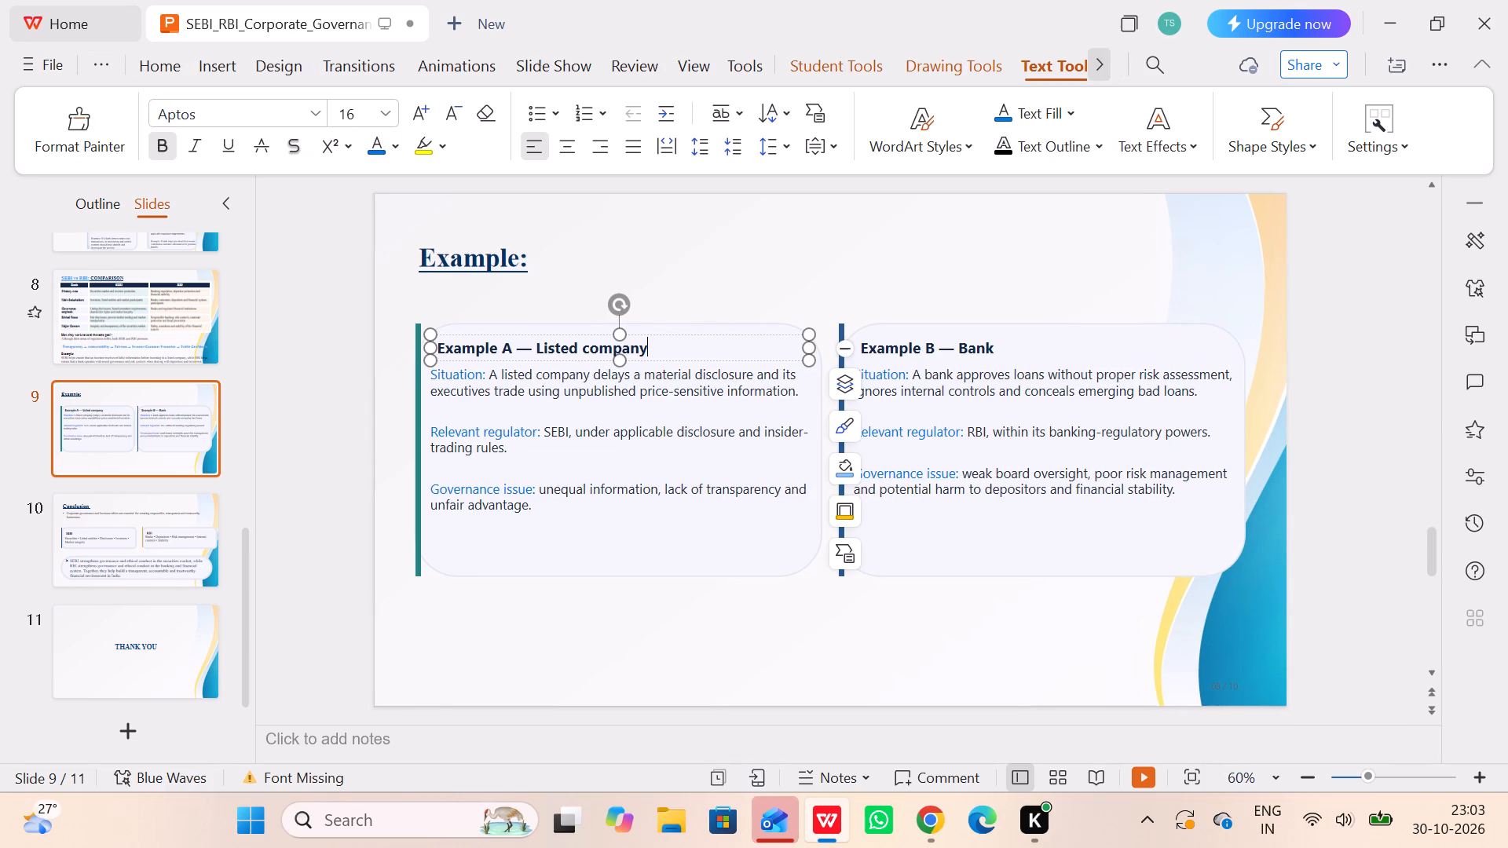
pyautogui.click(335, 437)
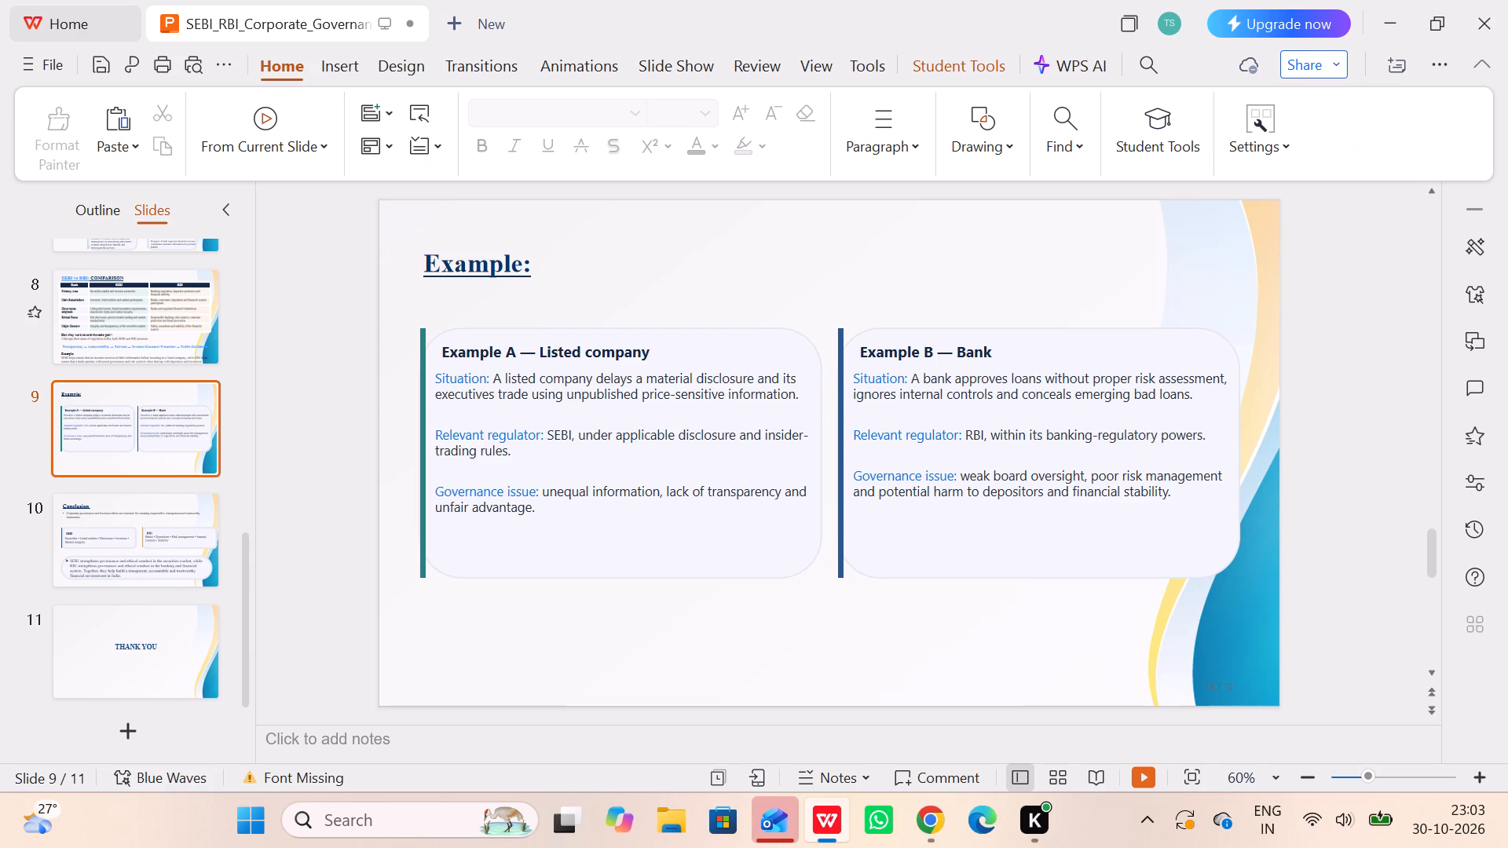
pyautogui.click(576, 393)
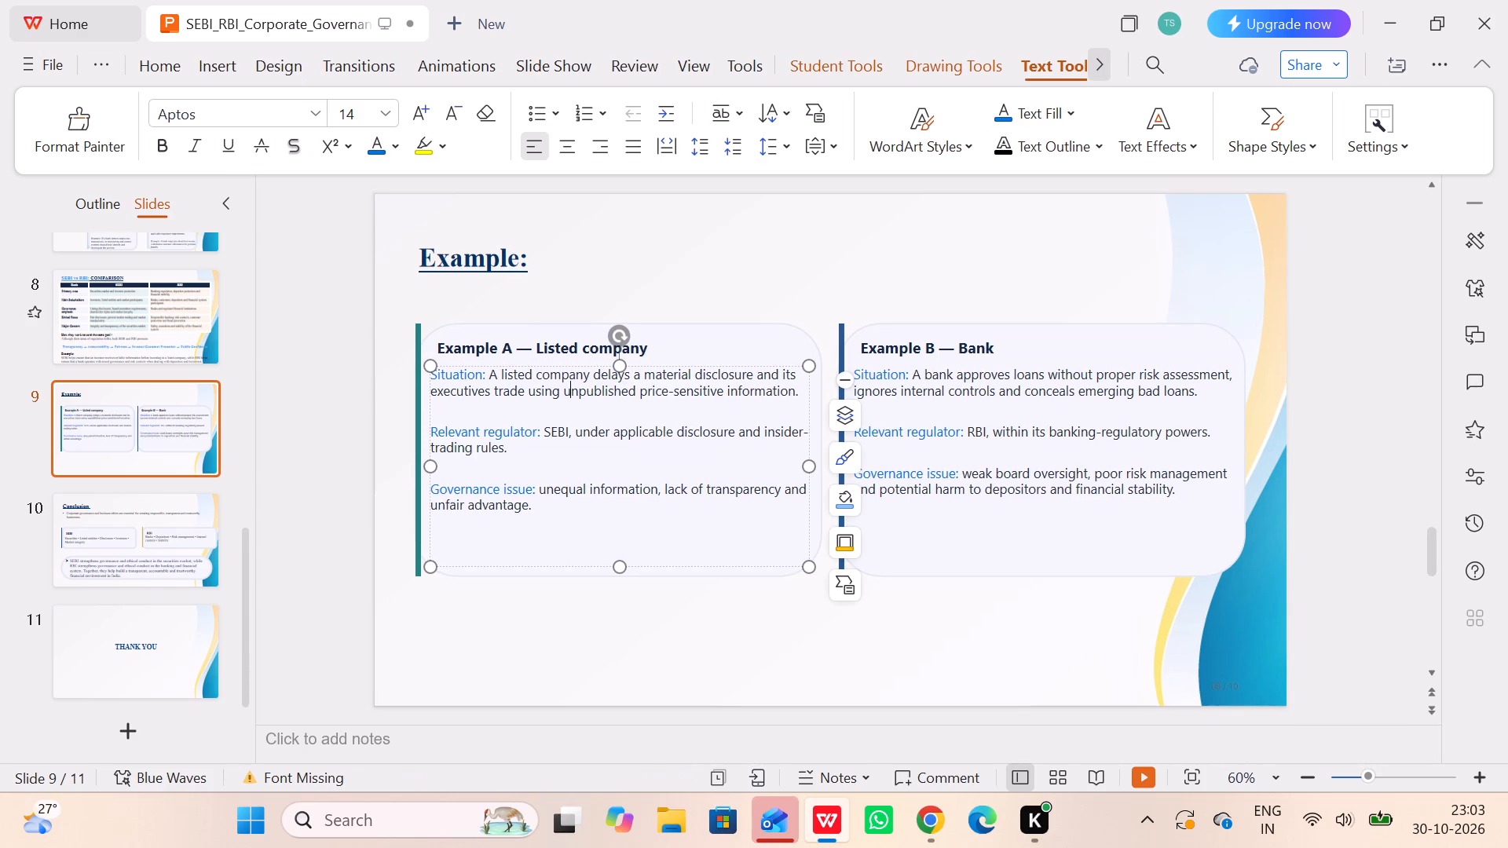
pyautogui.click(586, 556)
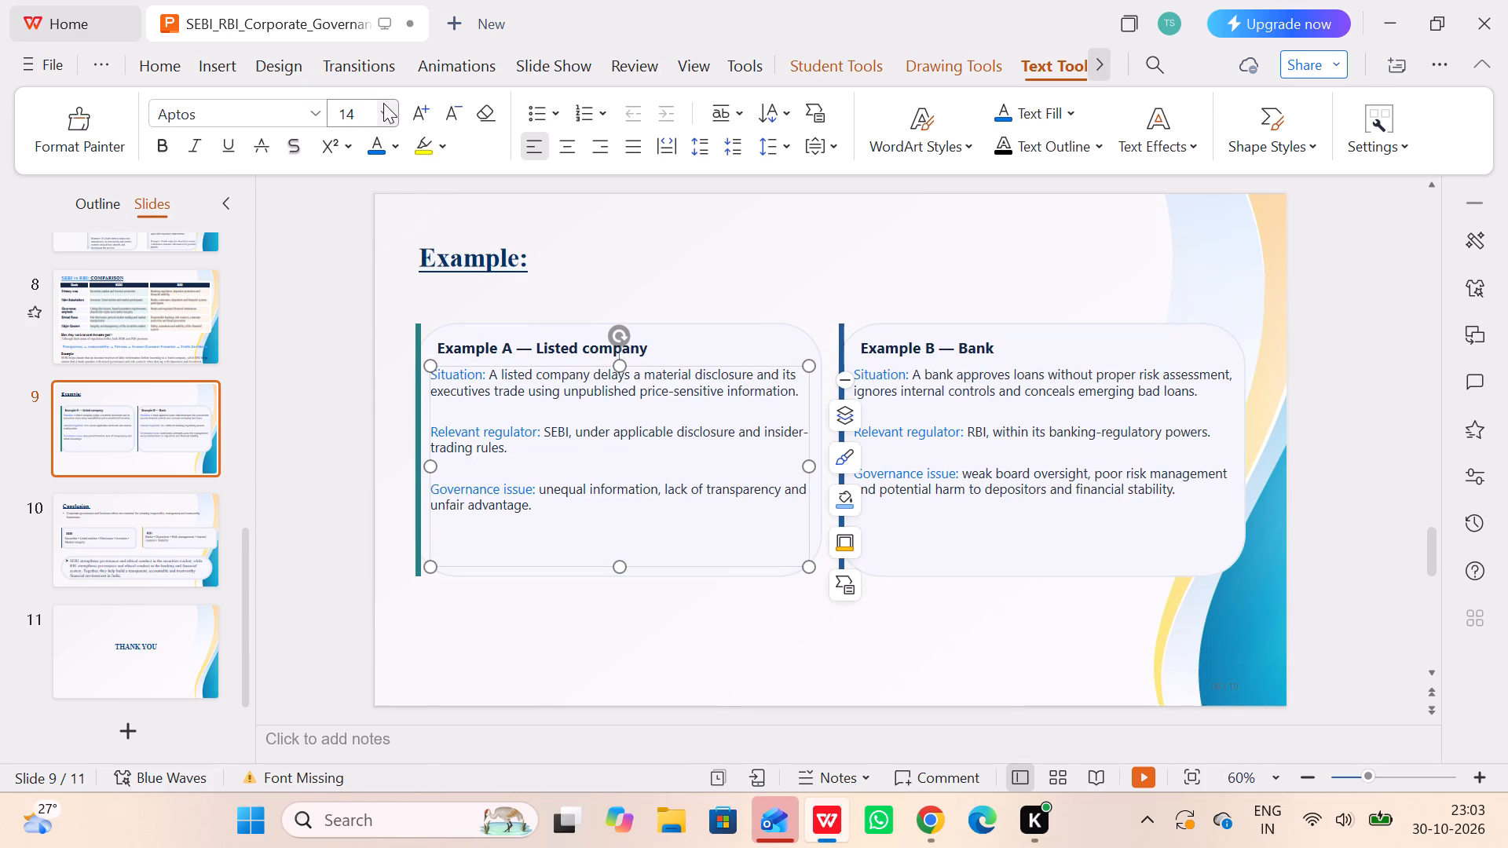
pyautogui.click(383, 103)
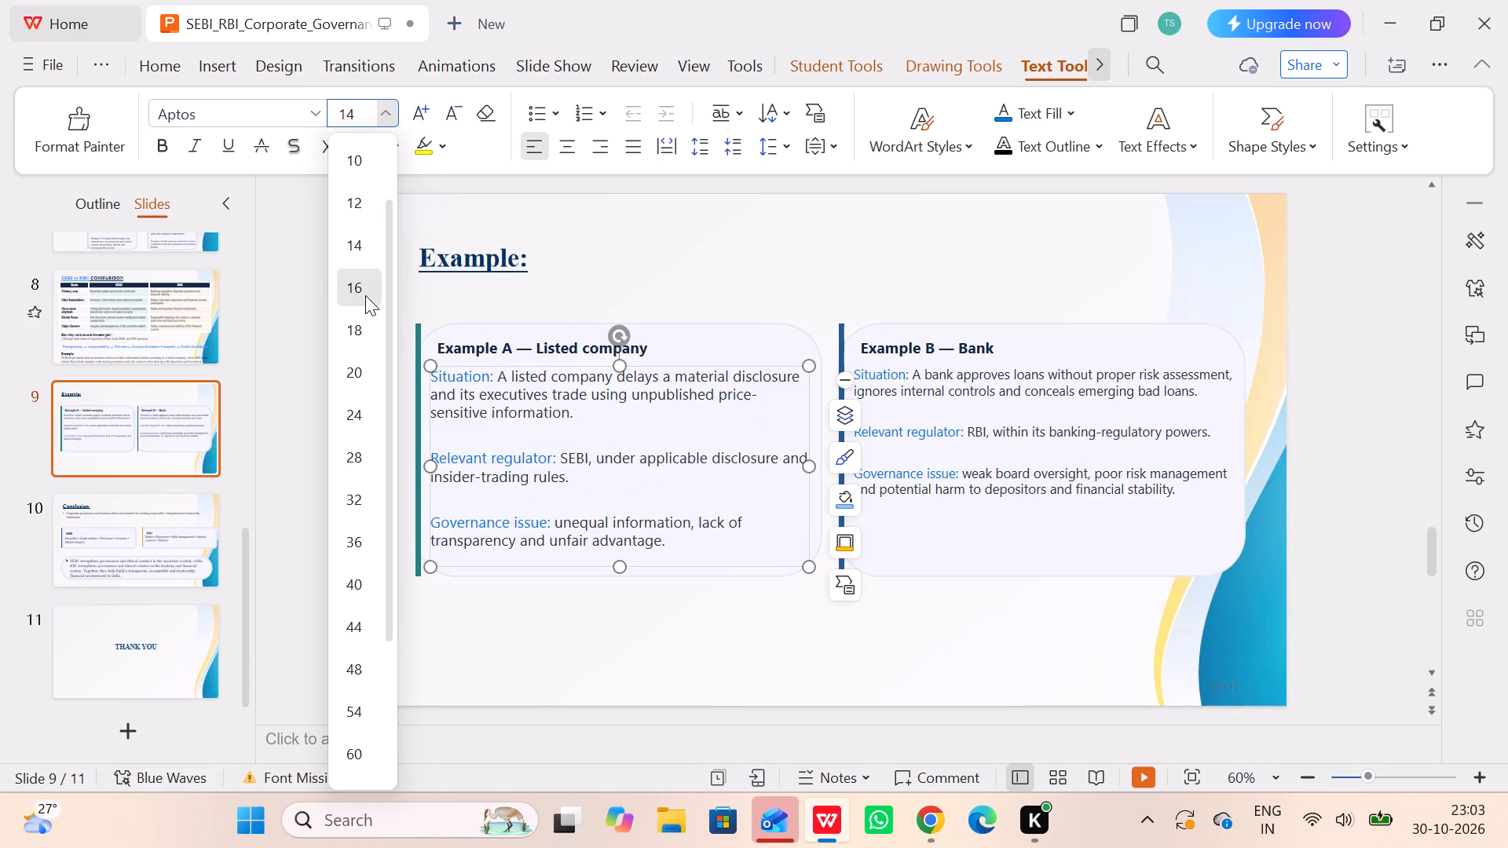
pyautogui.click(365, 295)
pyautogui.click(980, 539)
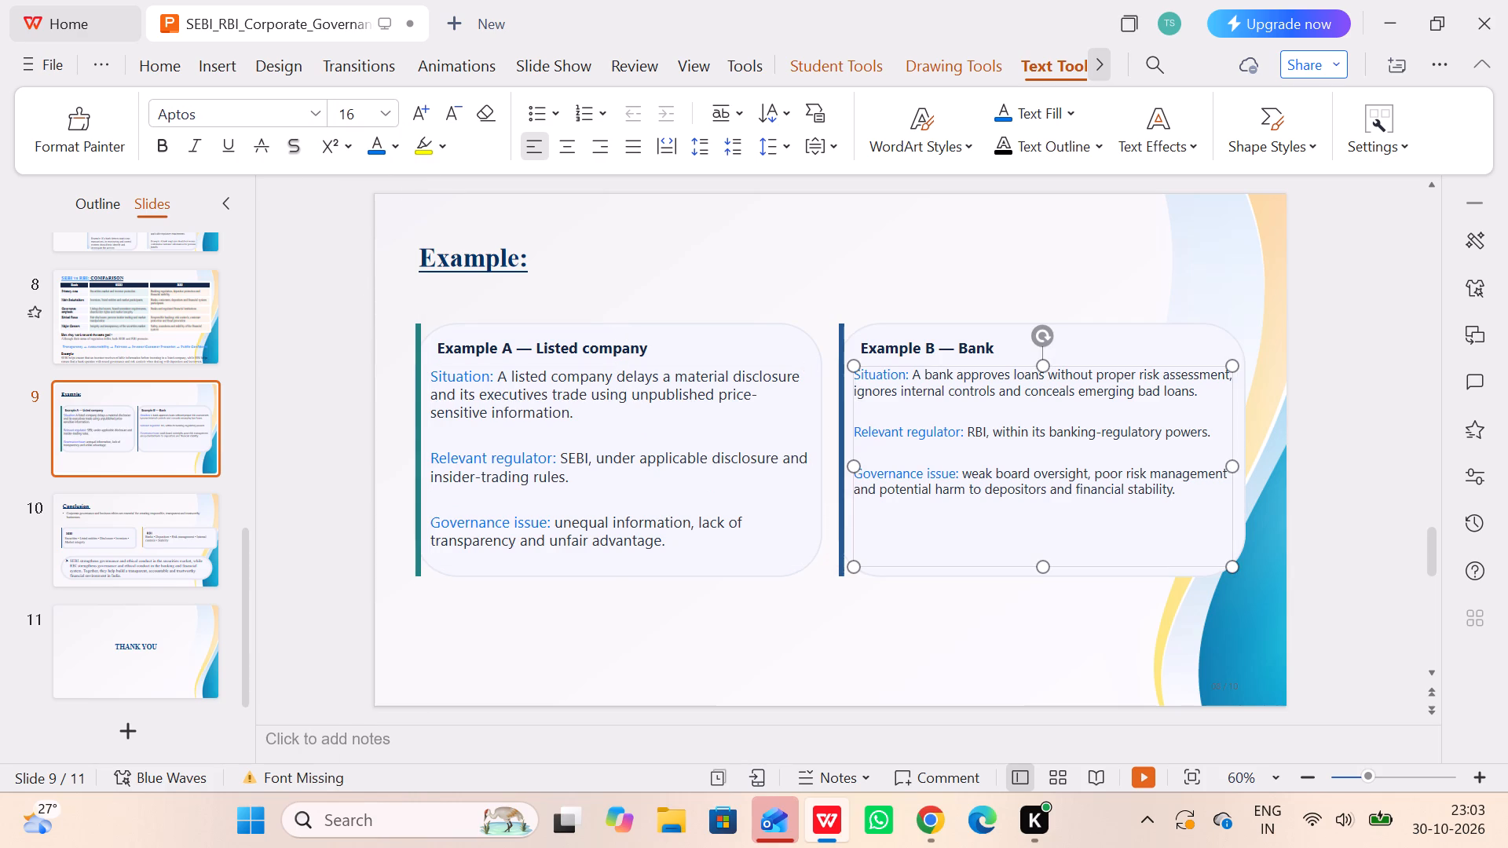
pyautogui.click(387, 119)
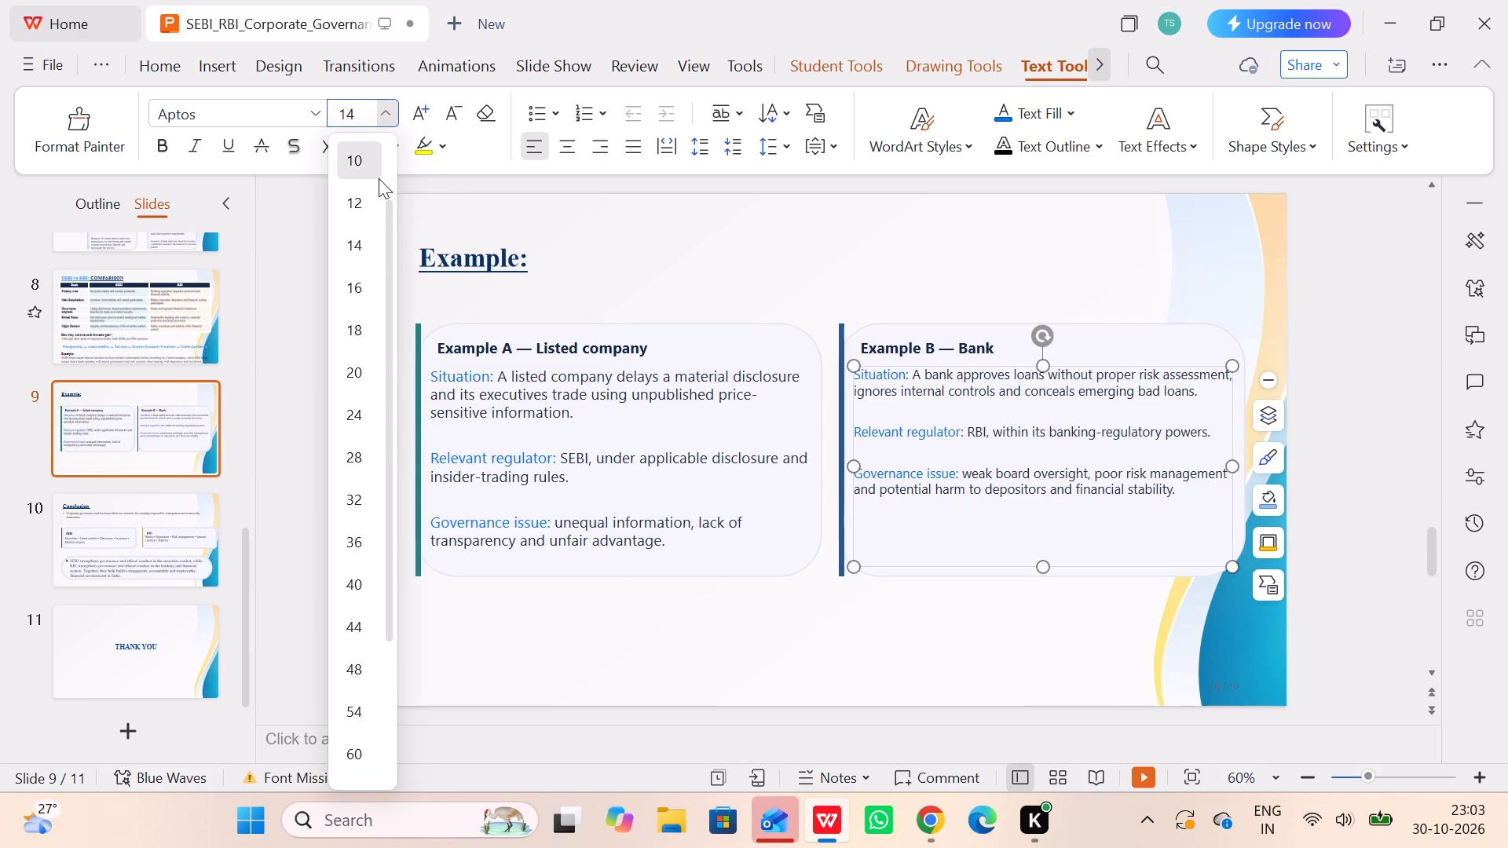
pyautogui.click(361, 275)
# Change the body text font of the Example B and Example A boxes to Times New Roman.
pyautogui.click(319, 108)
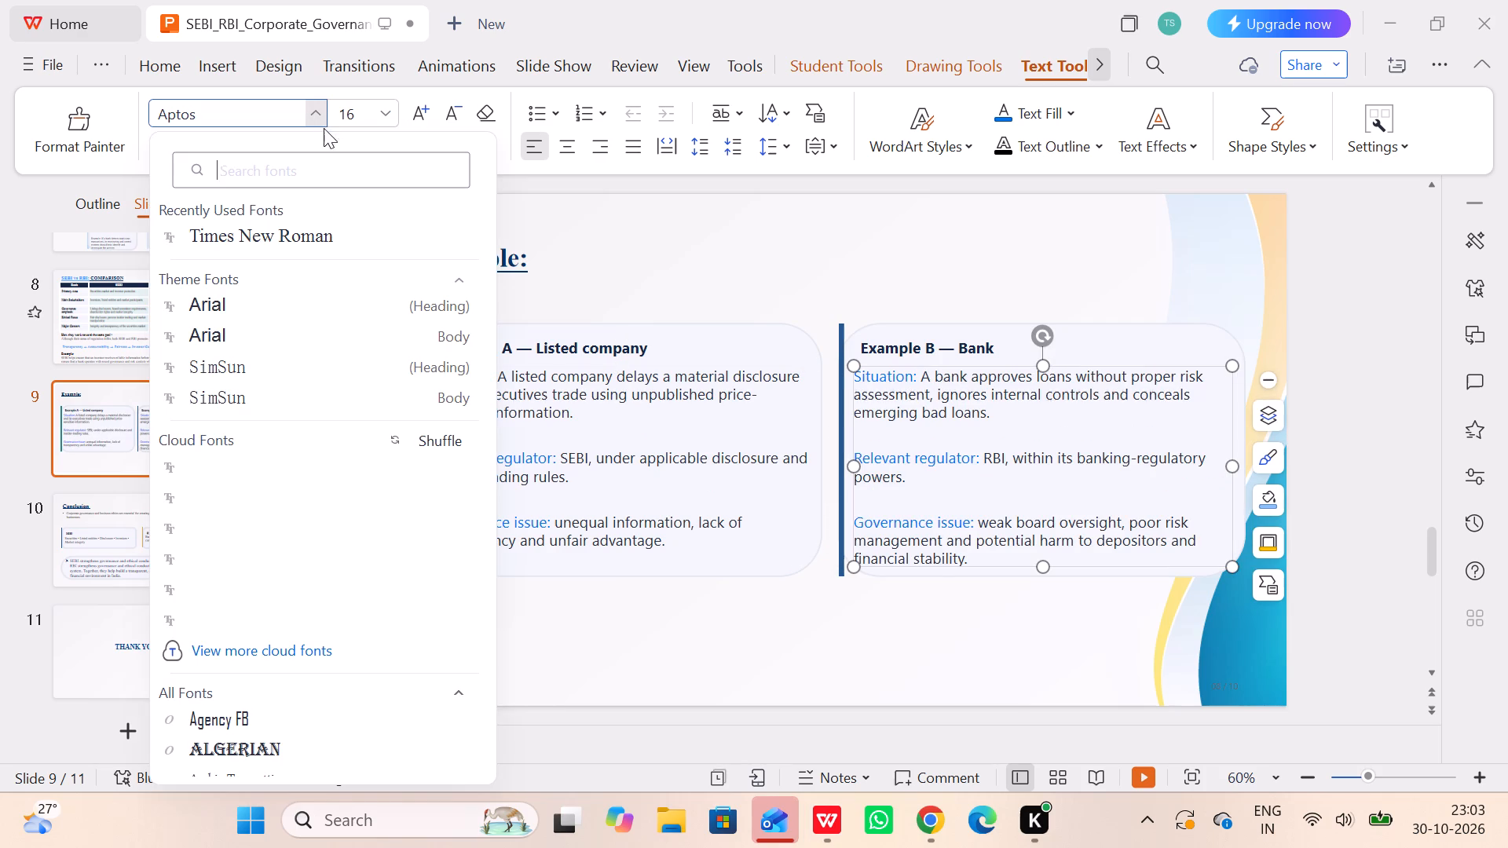
pyautogui.click(307, 238)
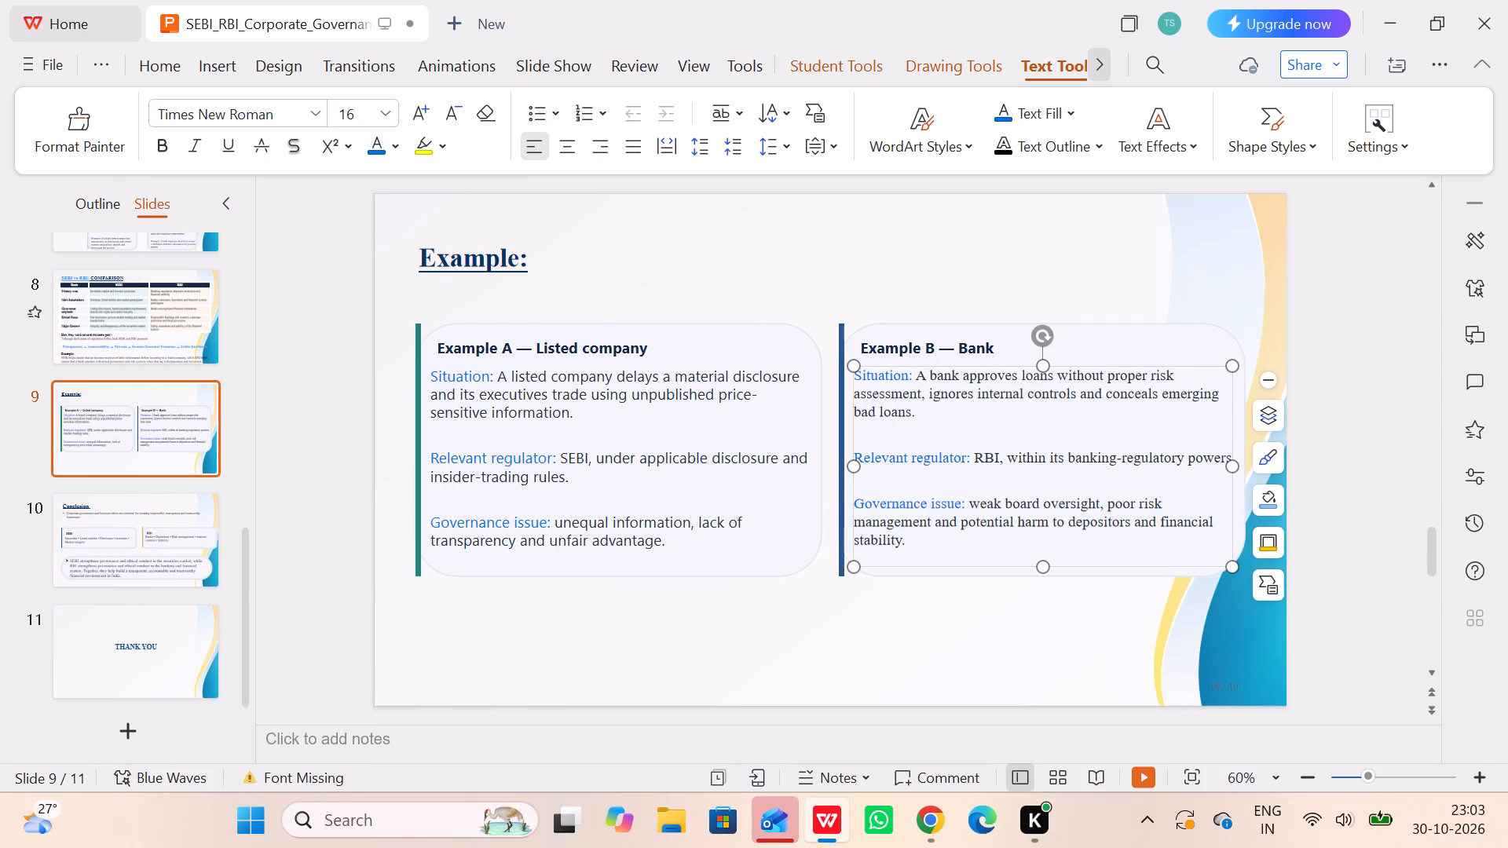
pyautogui.click(700, 549)
pyautogui.click(321, 109)
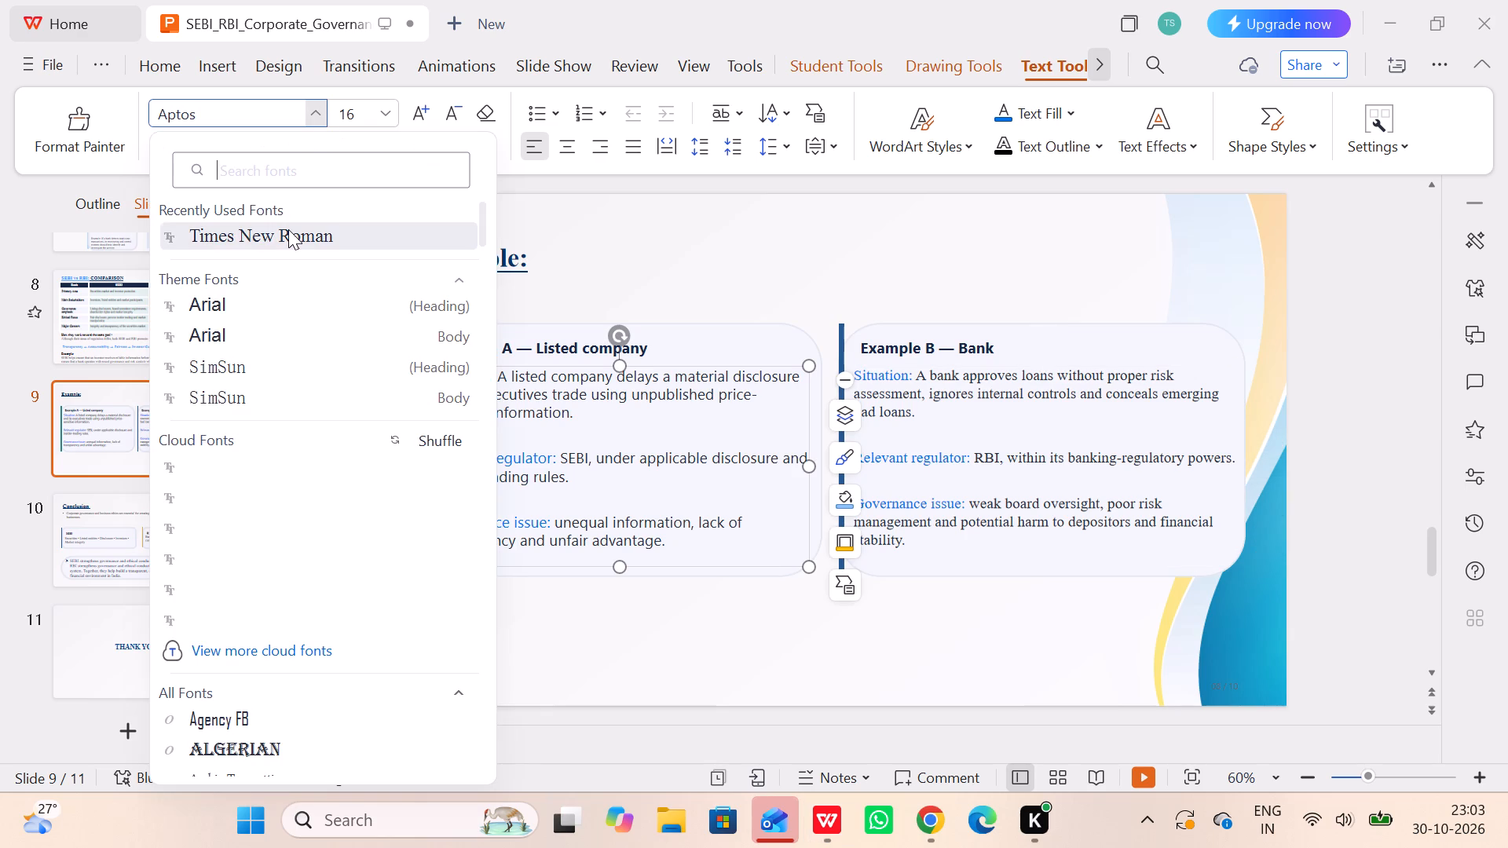
pyautogui.click(288, 229)
# Change the "Example A — Listed company" and "Example B — Bank" headings to Times New Roman.
pyautogui.click(677, 337)
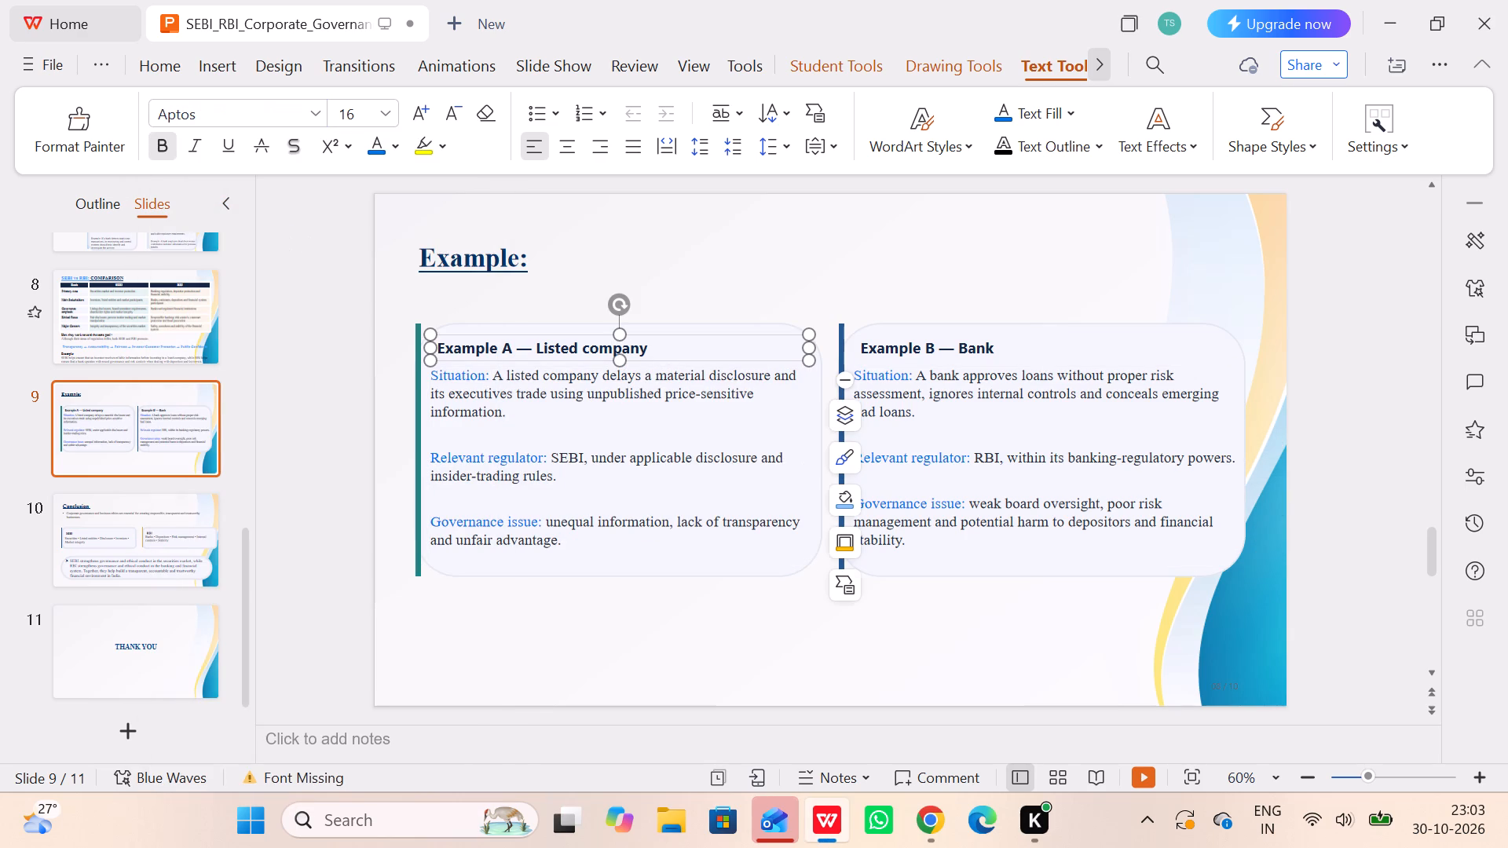
pyautogui.click(320, 101)
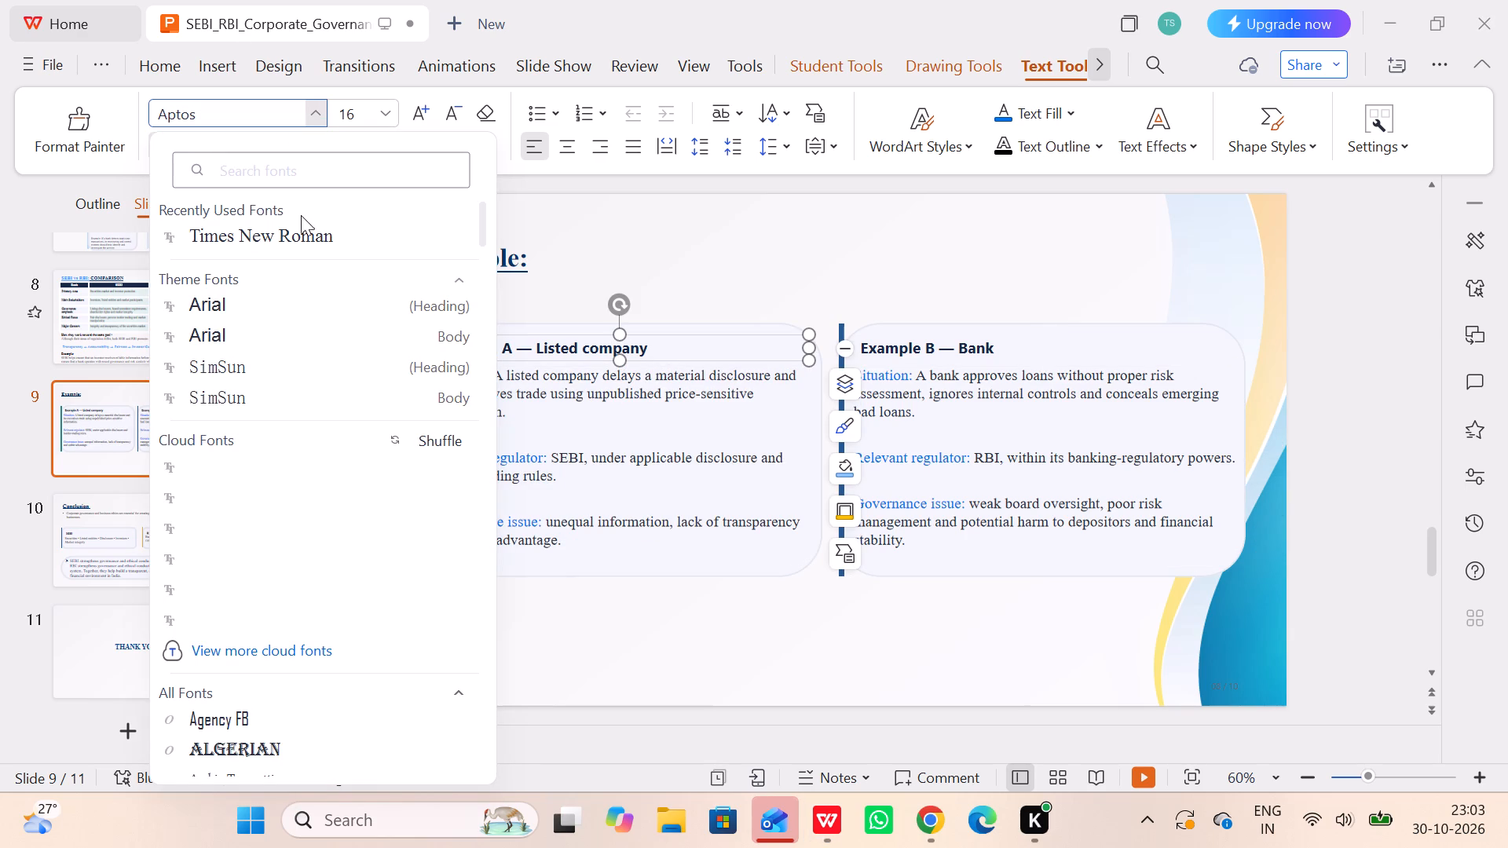
pyautogui.click(297, 229)
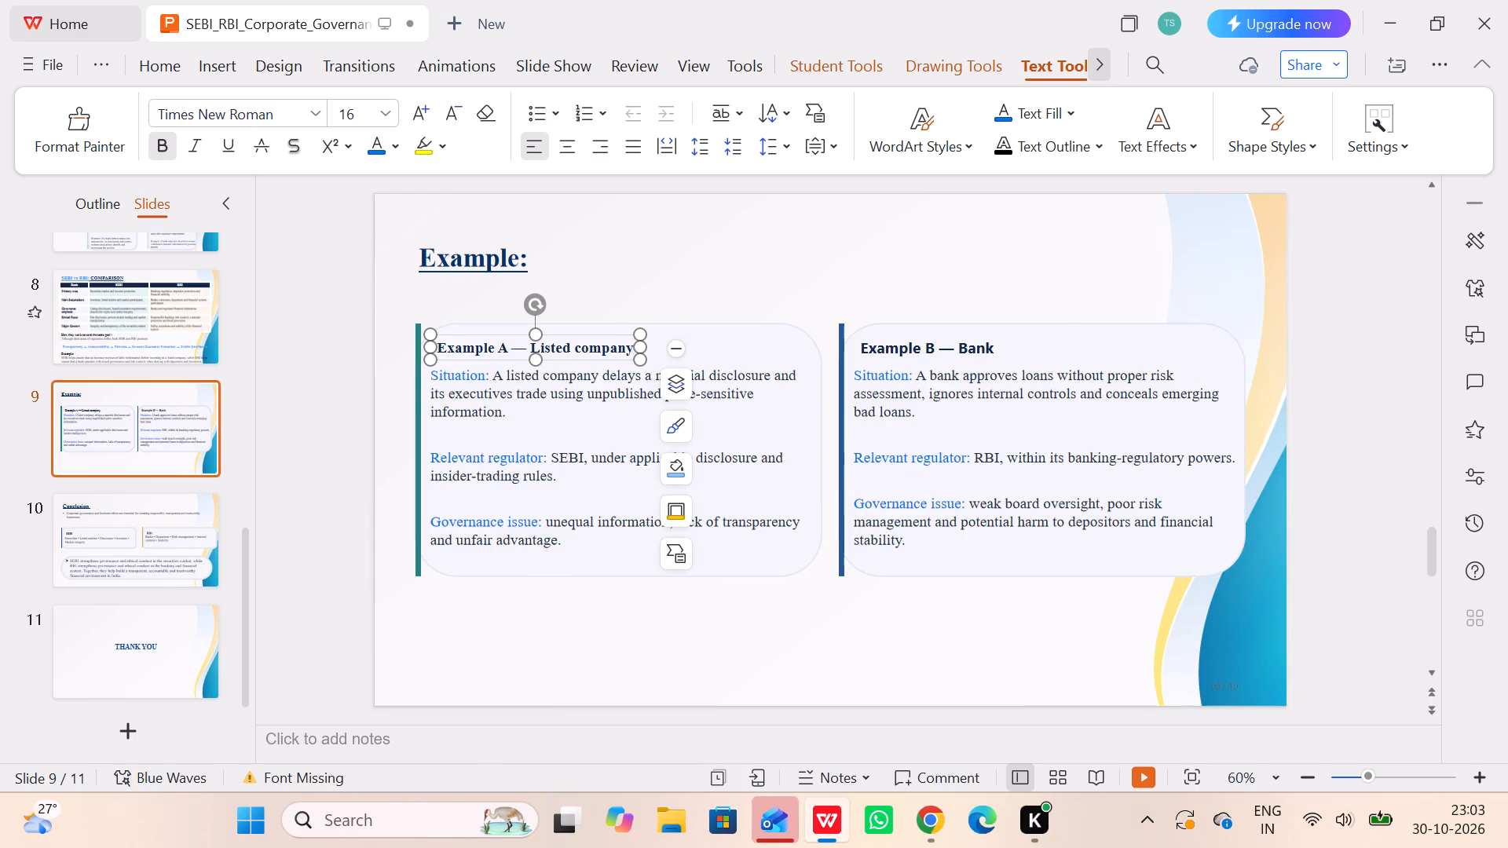
pyautogui.click(1049, 344)
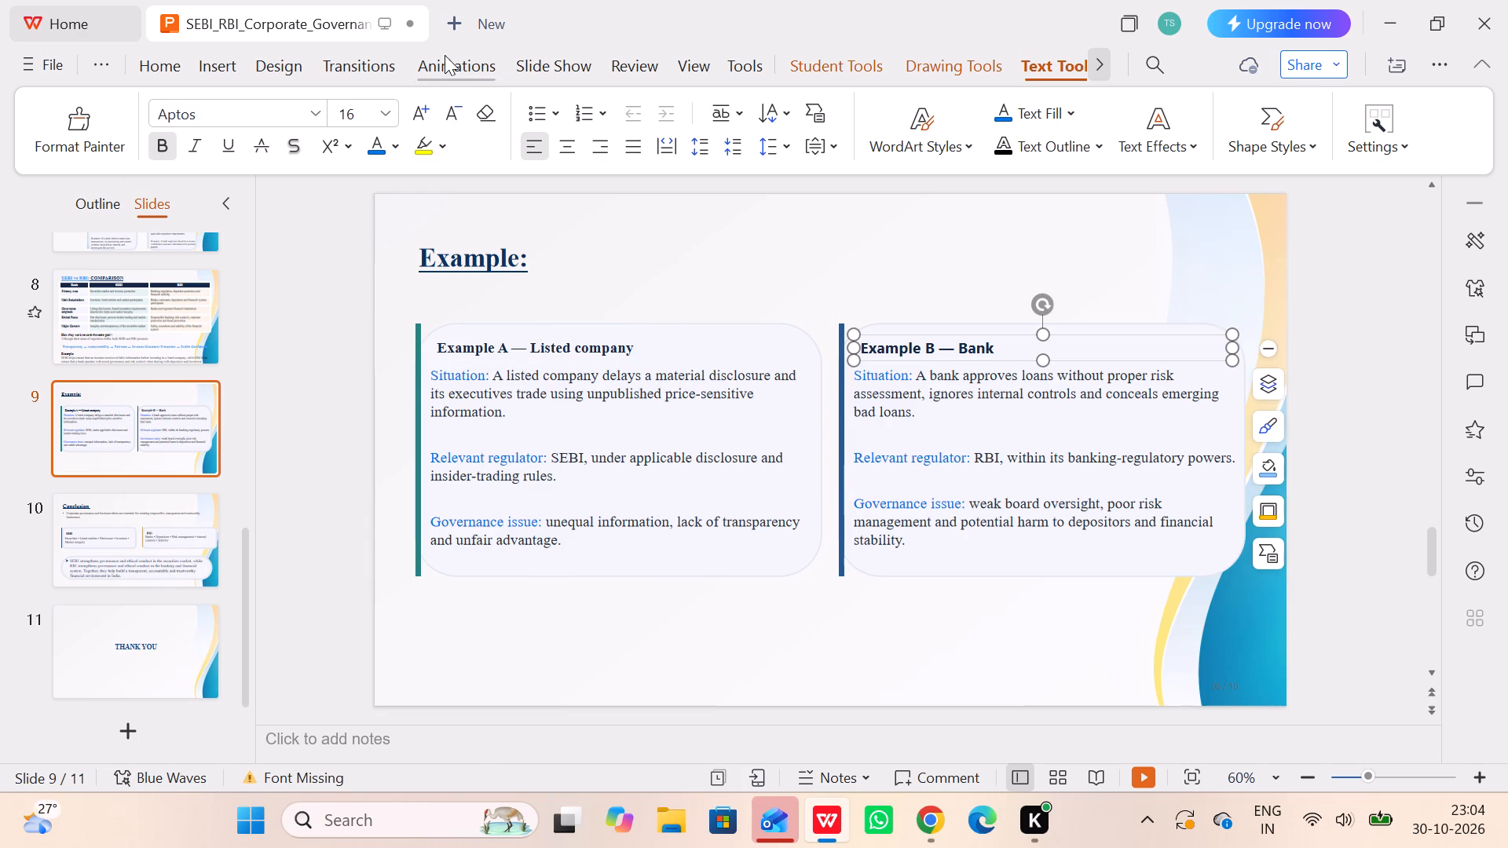
pyautogui.moveTo(311, 111); pyautogui.dragTo(312, 224)
pyautogui.click(312, 224)
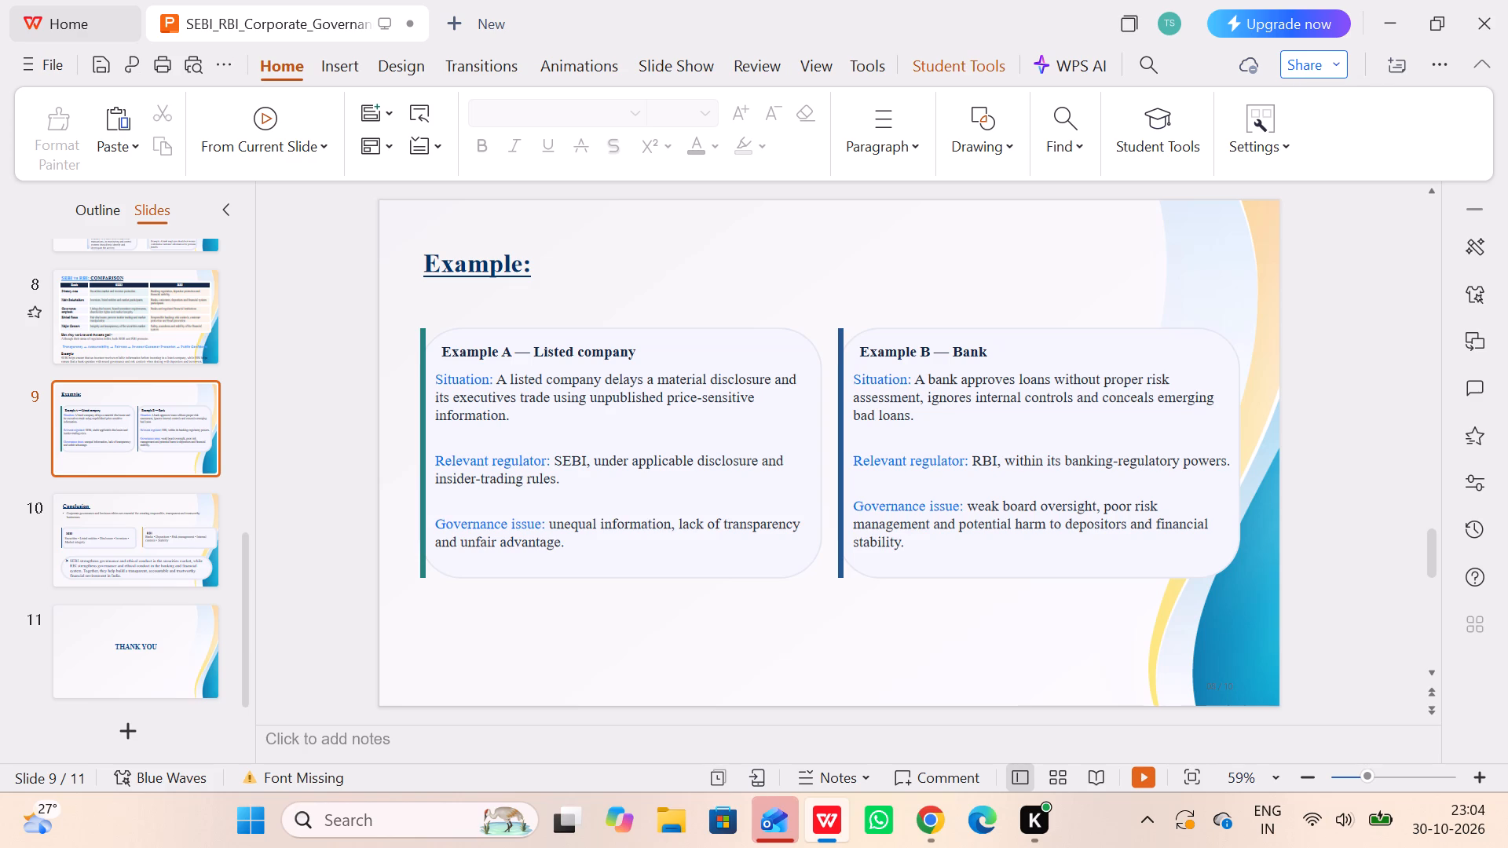
# Play the slide show from the Conclusion slide, check the closing slides, and step back to the title slide.
pyautogui.doubleClick(148, 543)
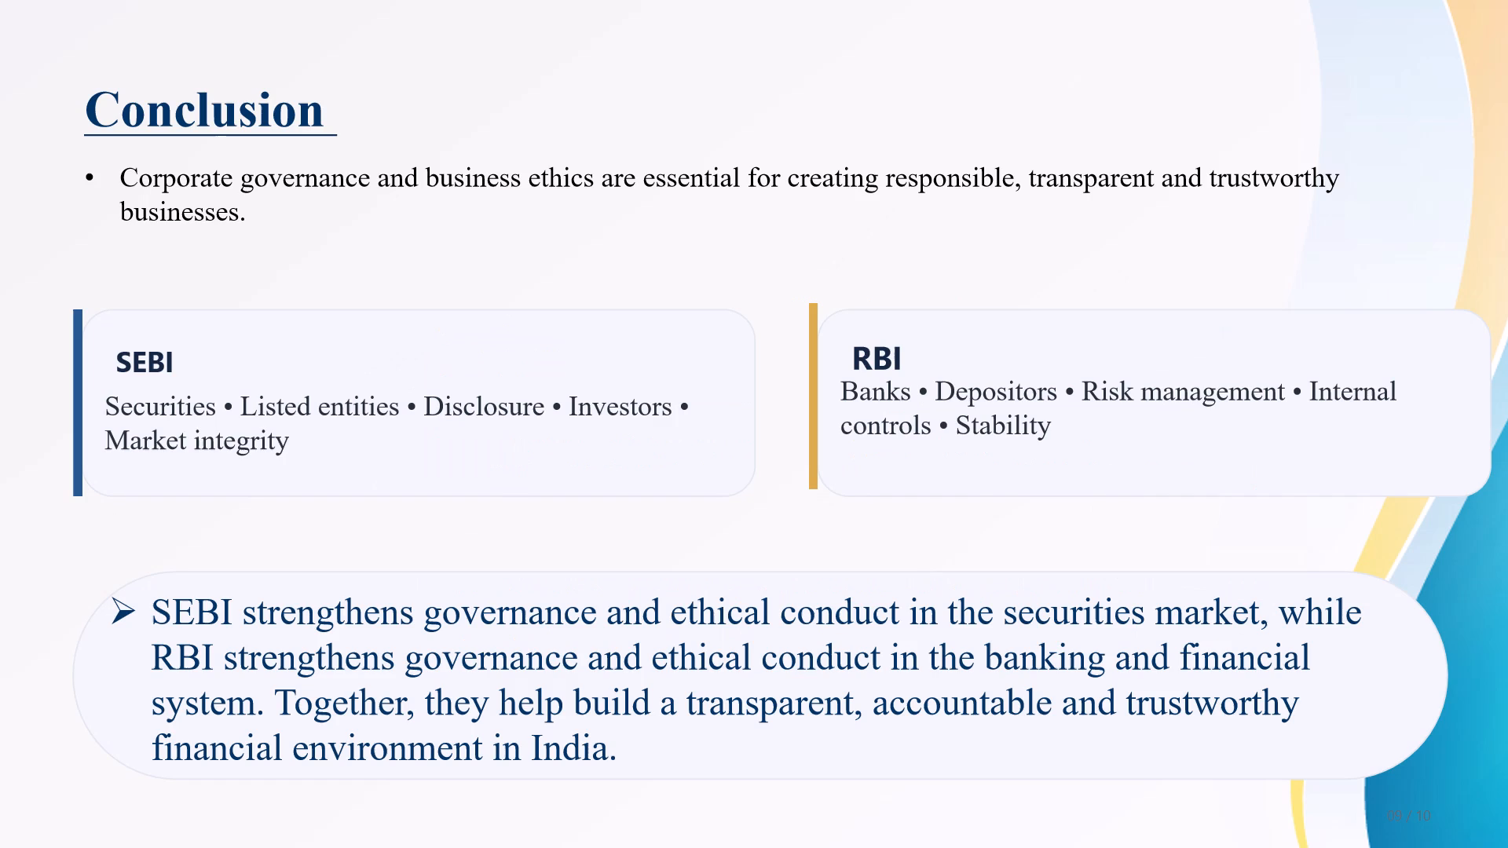
pyautogui.press('Left')
pyautogui.press('Right')
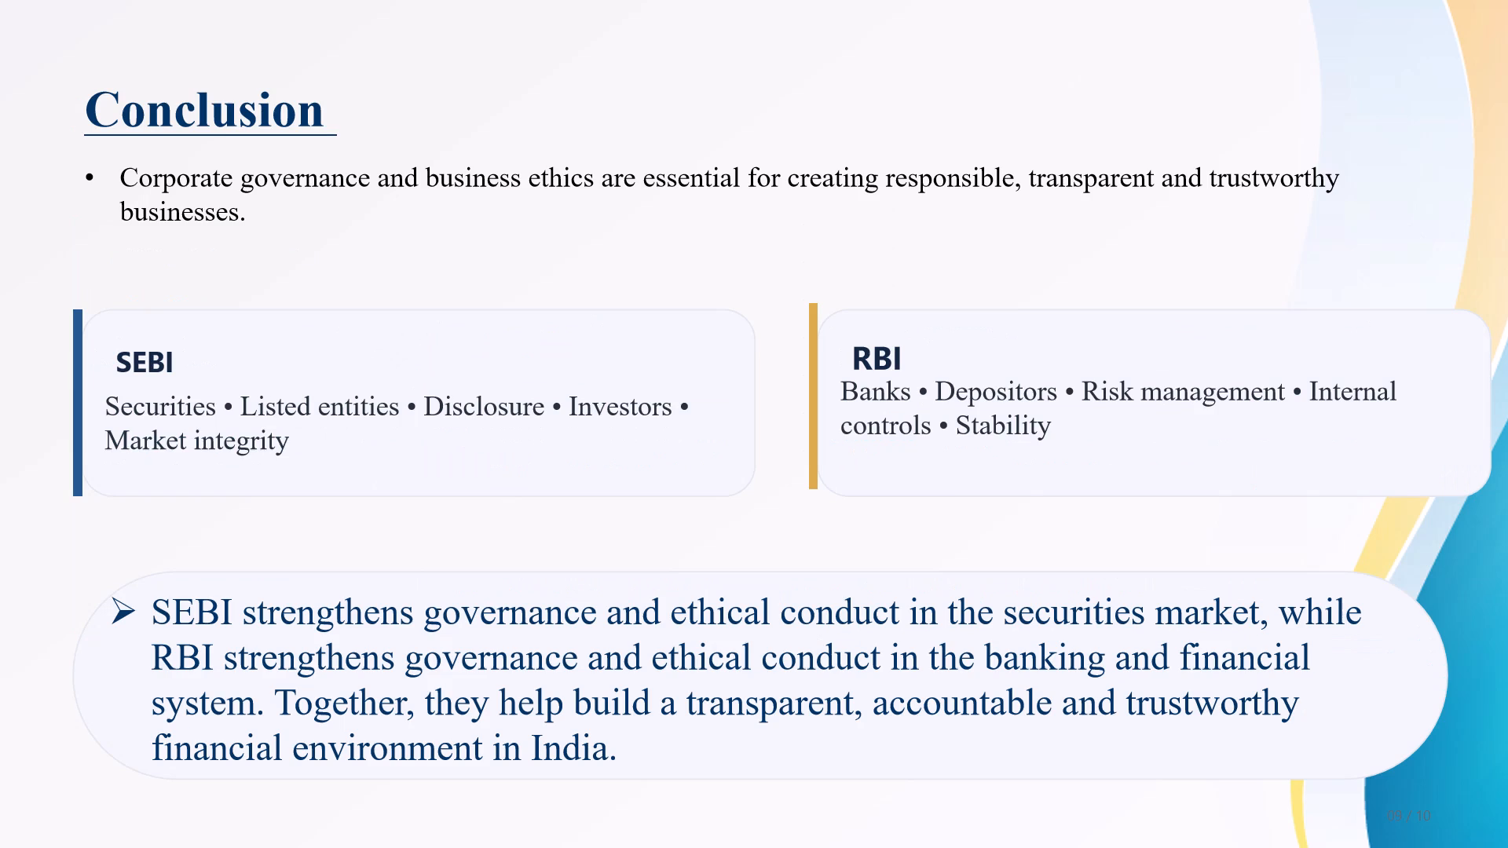
pyautogui.press('Right')
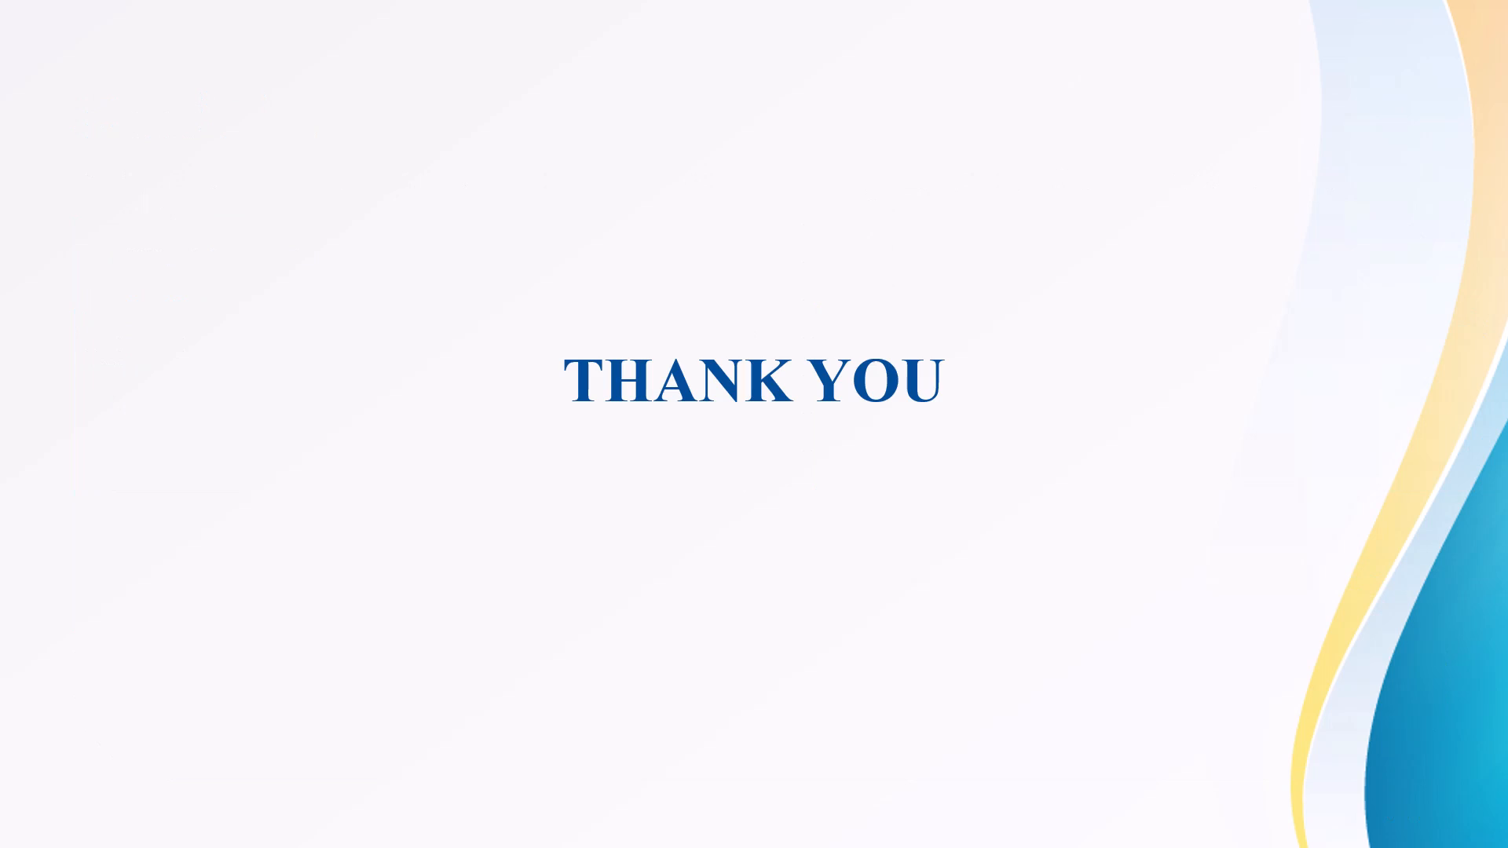
pyautogui.press('Left')
pyautogui.press('Left')
pyautogui.press('Left')
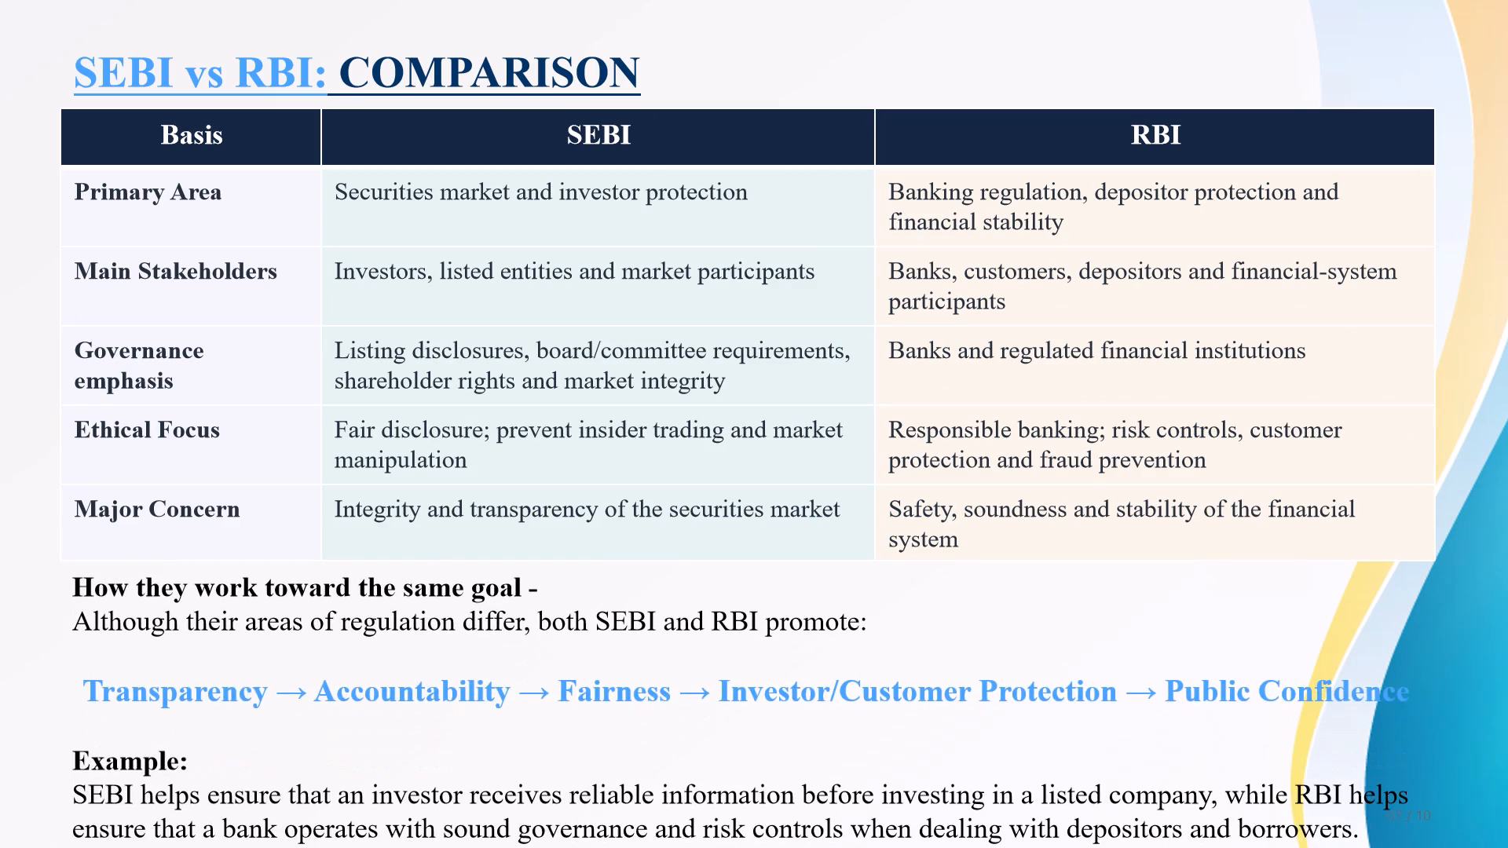
pyautogui.press('Left')
pyautogui.press('Left')
pyautogui.press('Left')
pyautogui.press('Left')
pyautogui.press('Left')
pyautogui.press('Left')
pyautogui.press('Left')
pyautogui.press('Left')
pyautogui.press('Left')
pyautogui.press('Left')
pyautogui.press('Left')
pyautogui.press('Left')
pyautogui.press('Left')
pyautogui.press('Left')
pyautogui.press('Left')
pyautogui.press('Left')
pyautogui.press('Left')
pyautogui.press('Left')
pyautogui.press('Left')
pyautogui.press('Left')
pyautogui.press('Left')
pyautogui.press('Left')
pyautogui.press('Left')
pyautogui.press('Left')
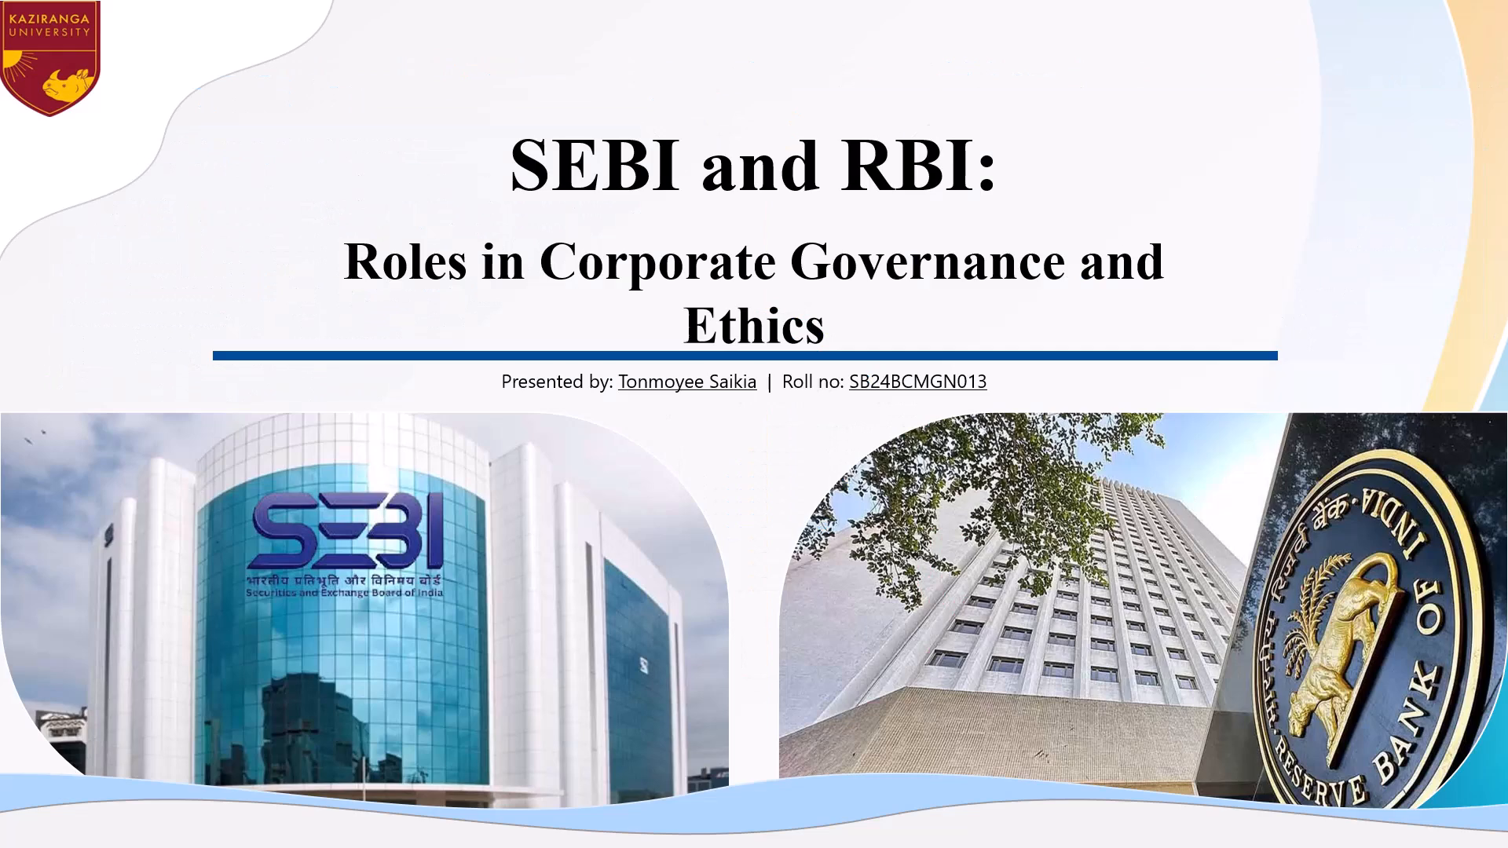
# Review the slide show from the title slide through the RBI role in business ethics slide, checking heading fonts, and exit there.
pyautogui.press('Right')
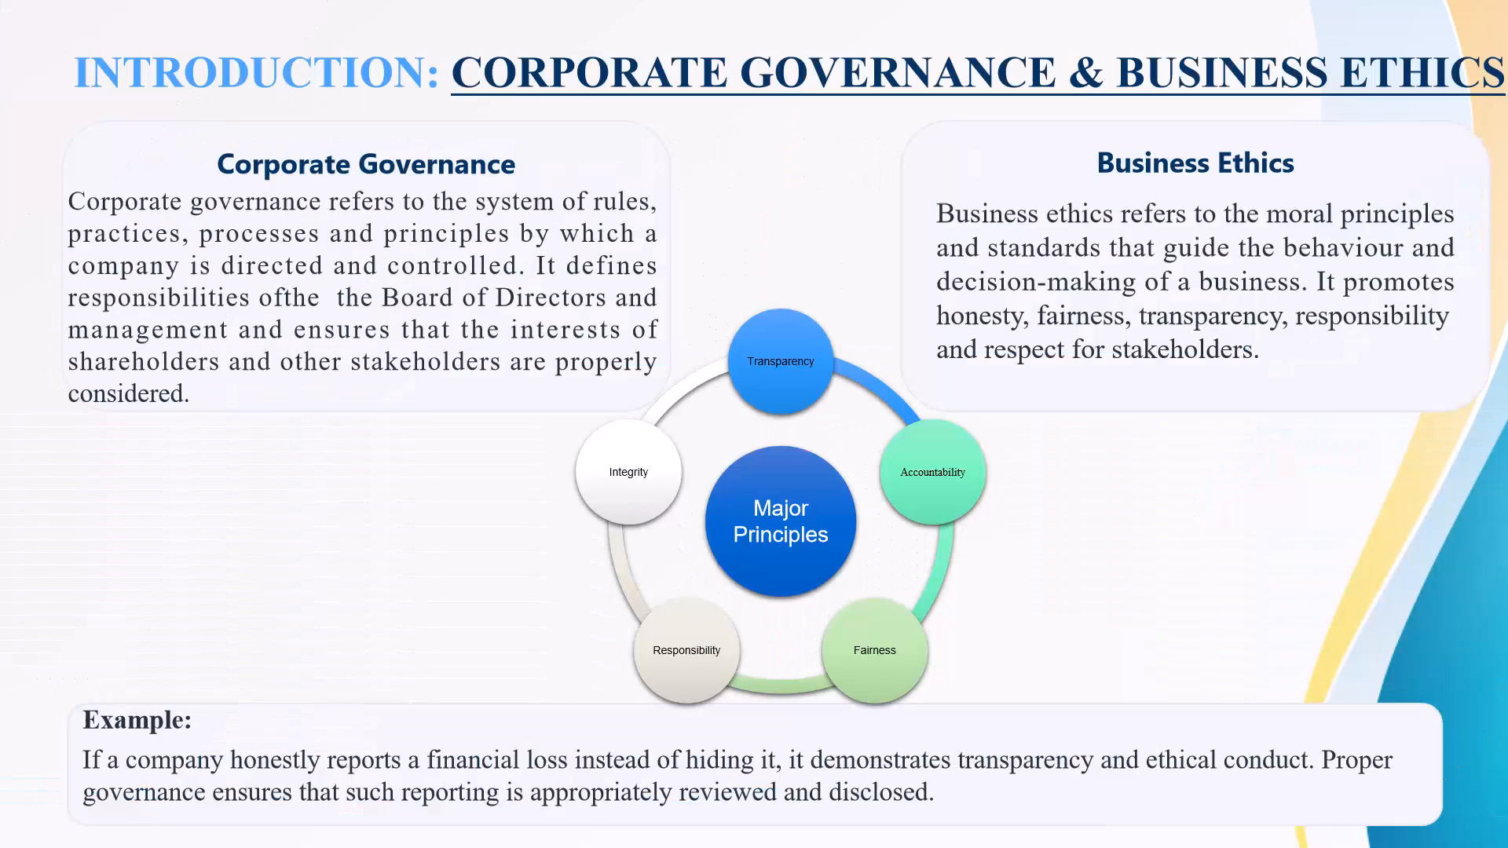
pyautogui.press('Right')
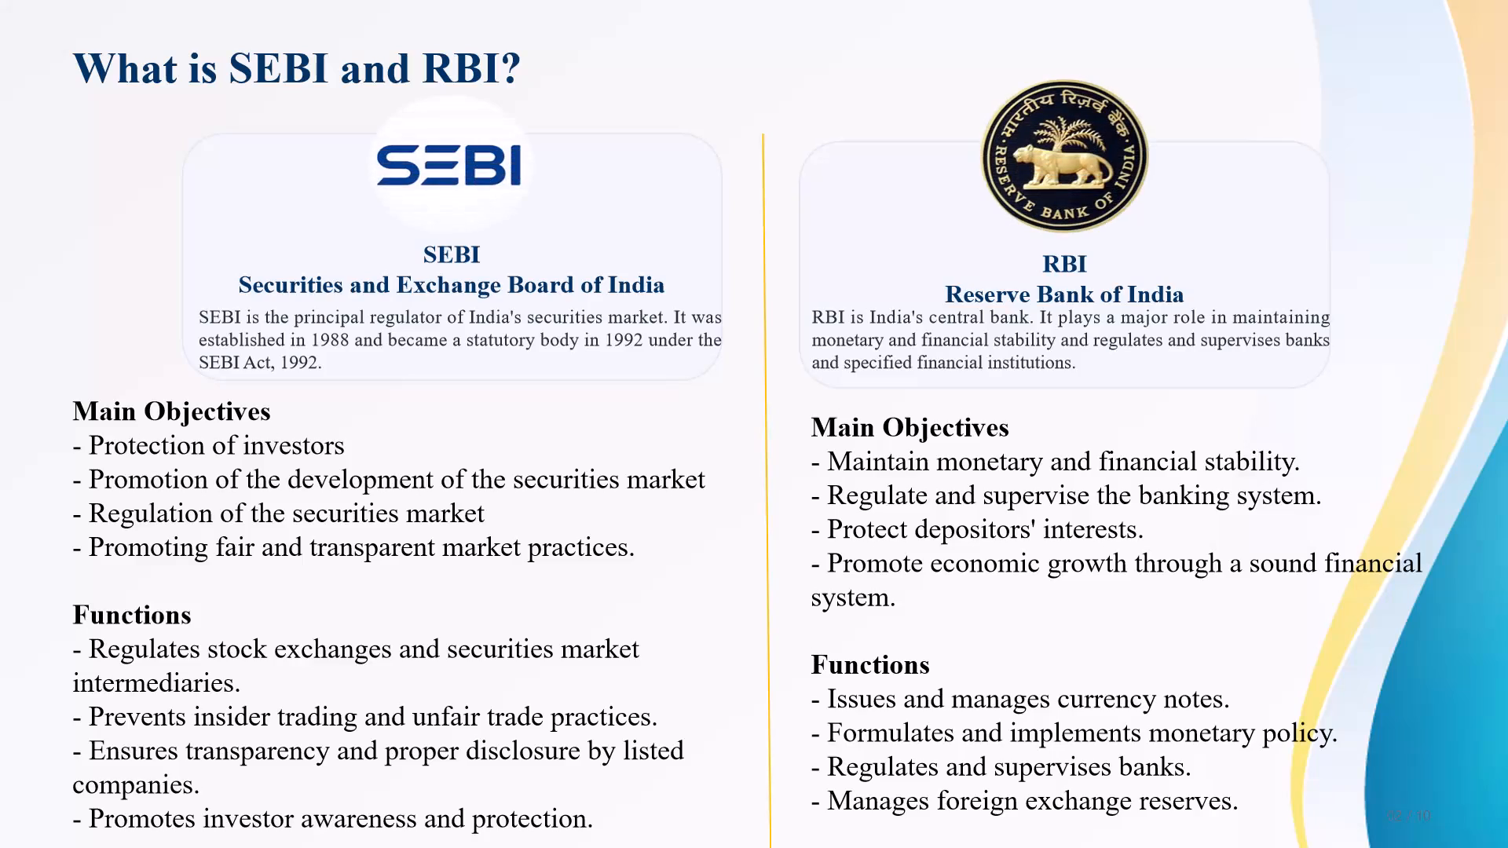
pyautogui.press('Right')
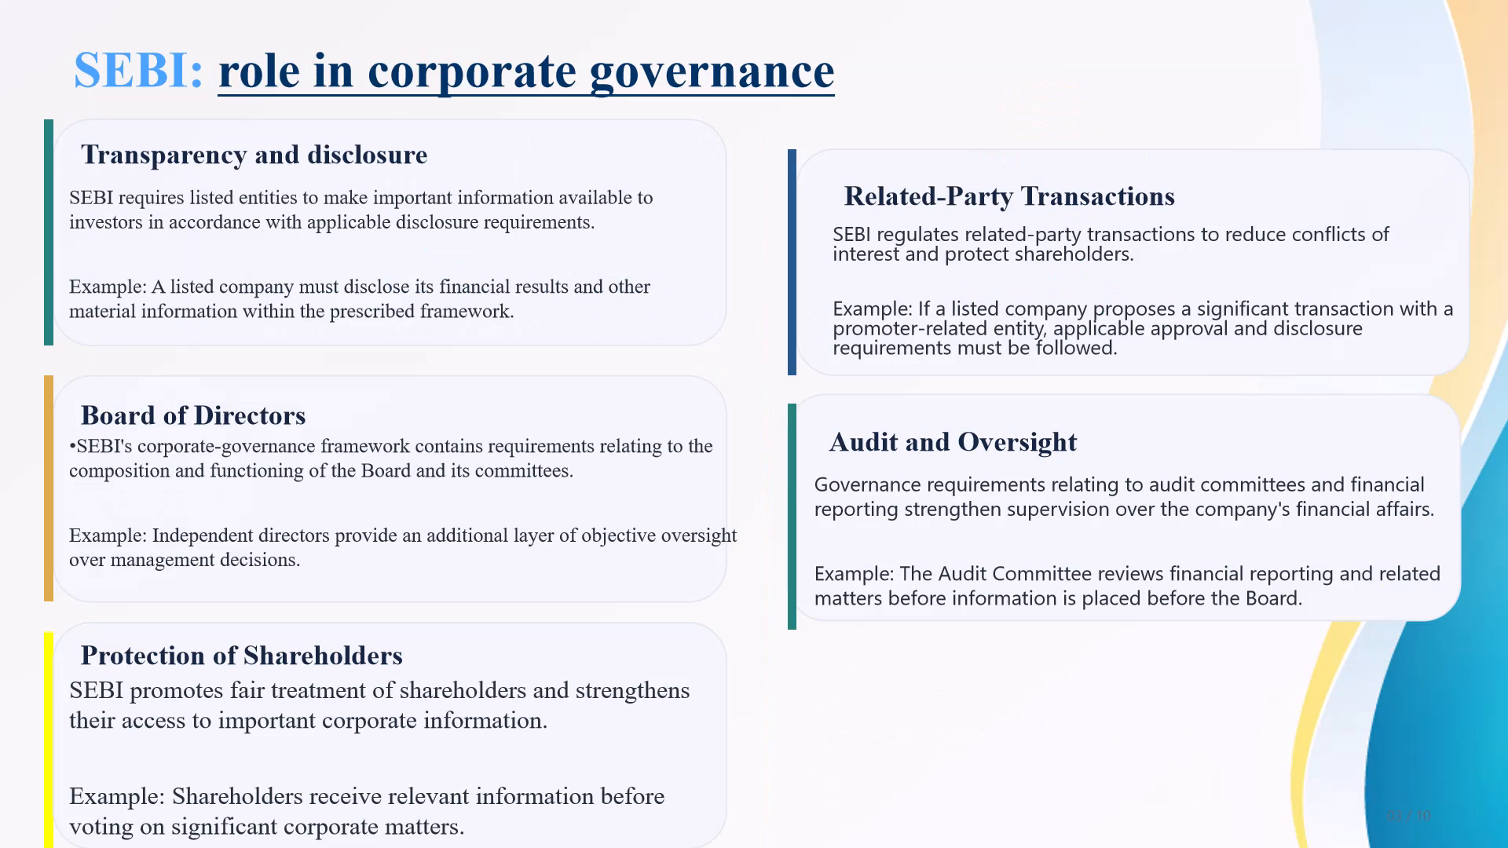
pyautogui.press('Right')
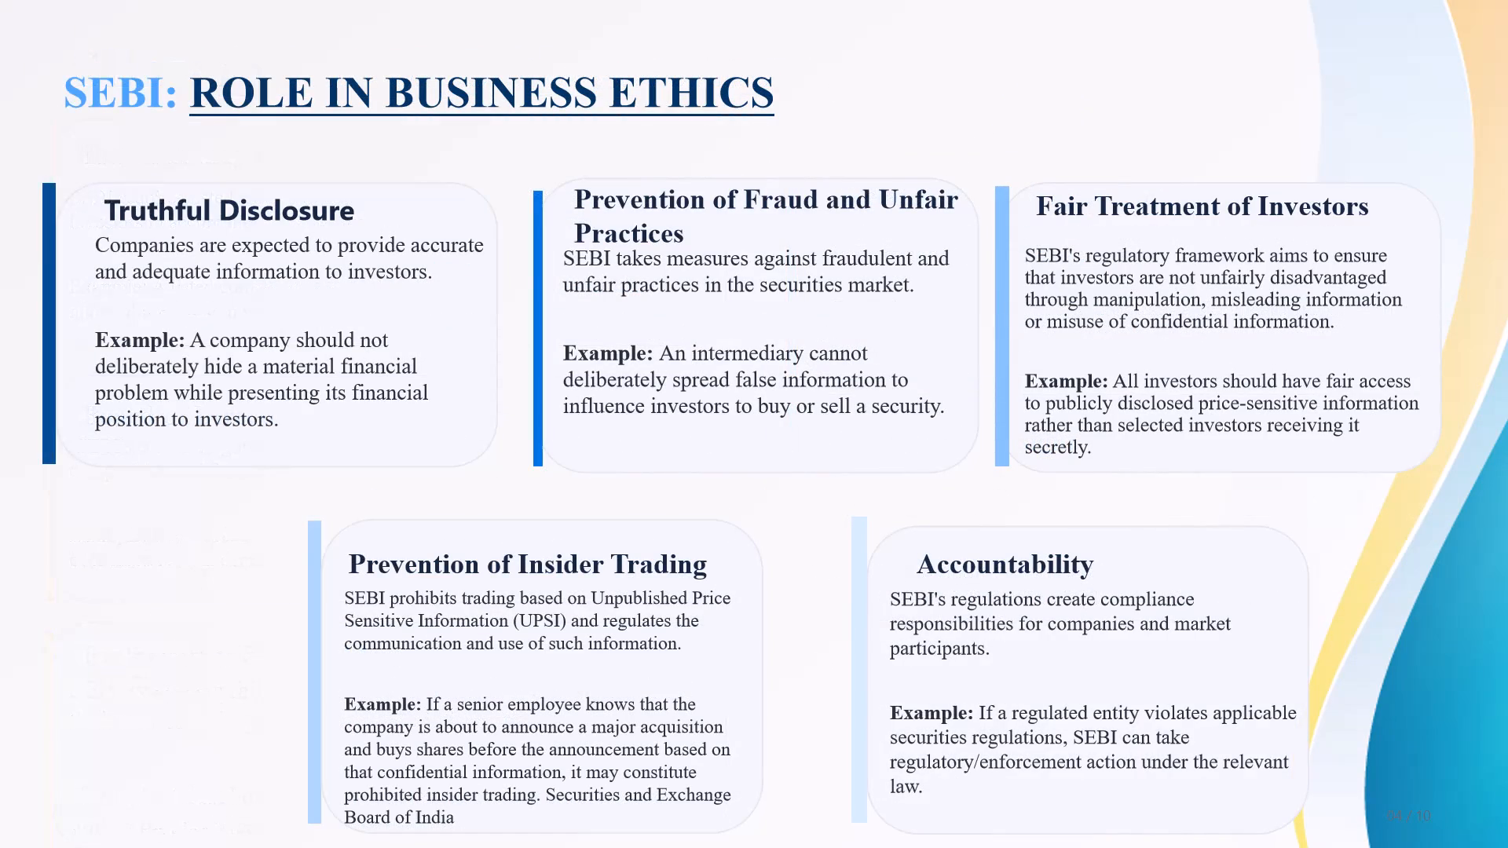
pyautogui.press('Right')
pyautogui.press('Left')
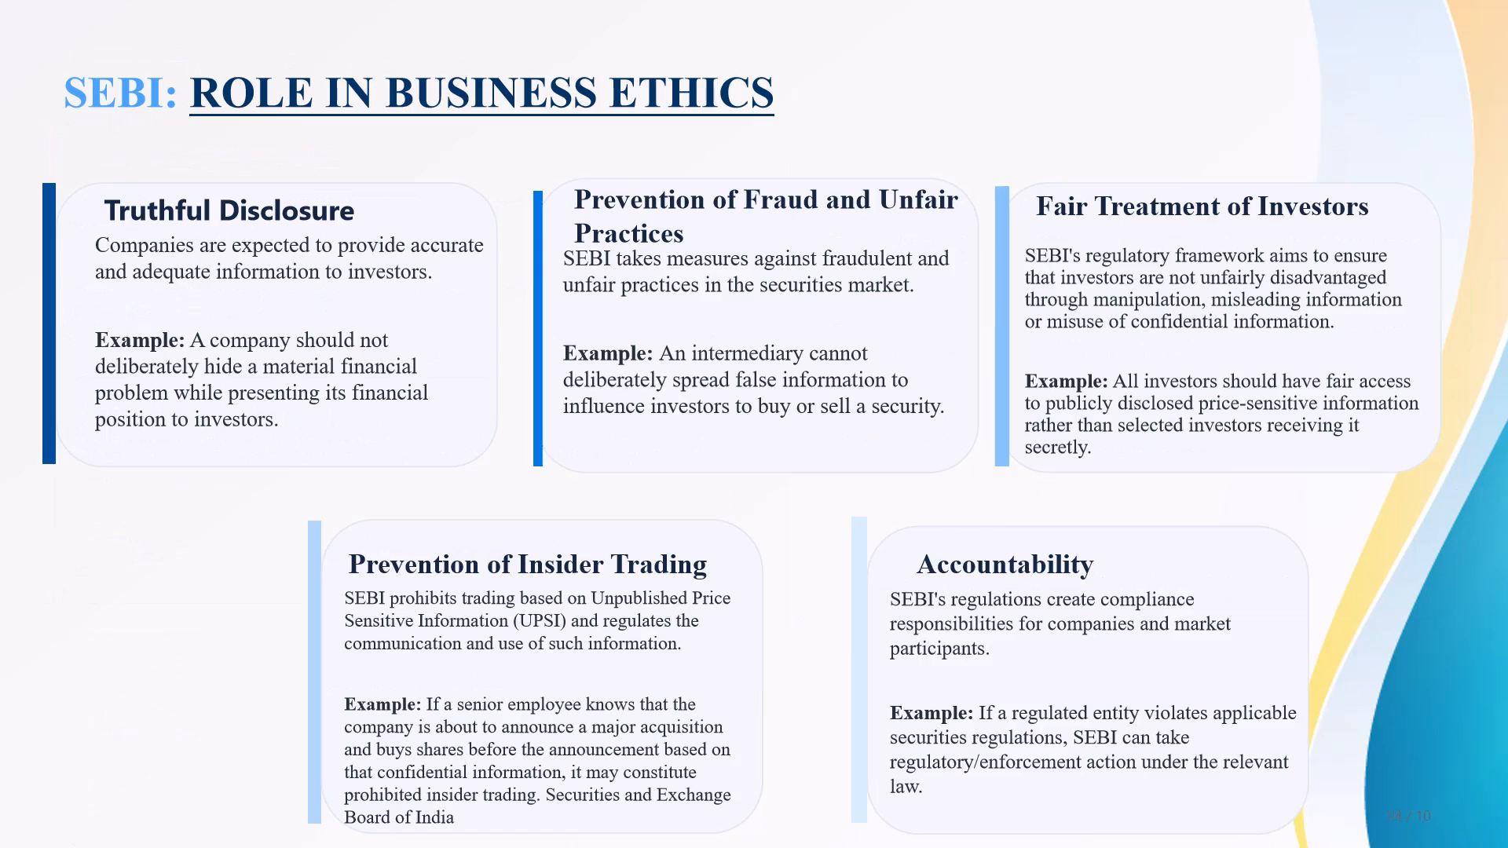
pyautogui.press('Right')
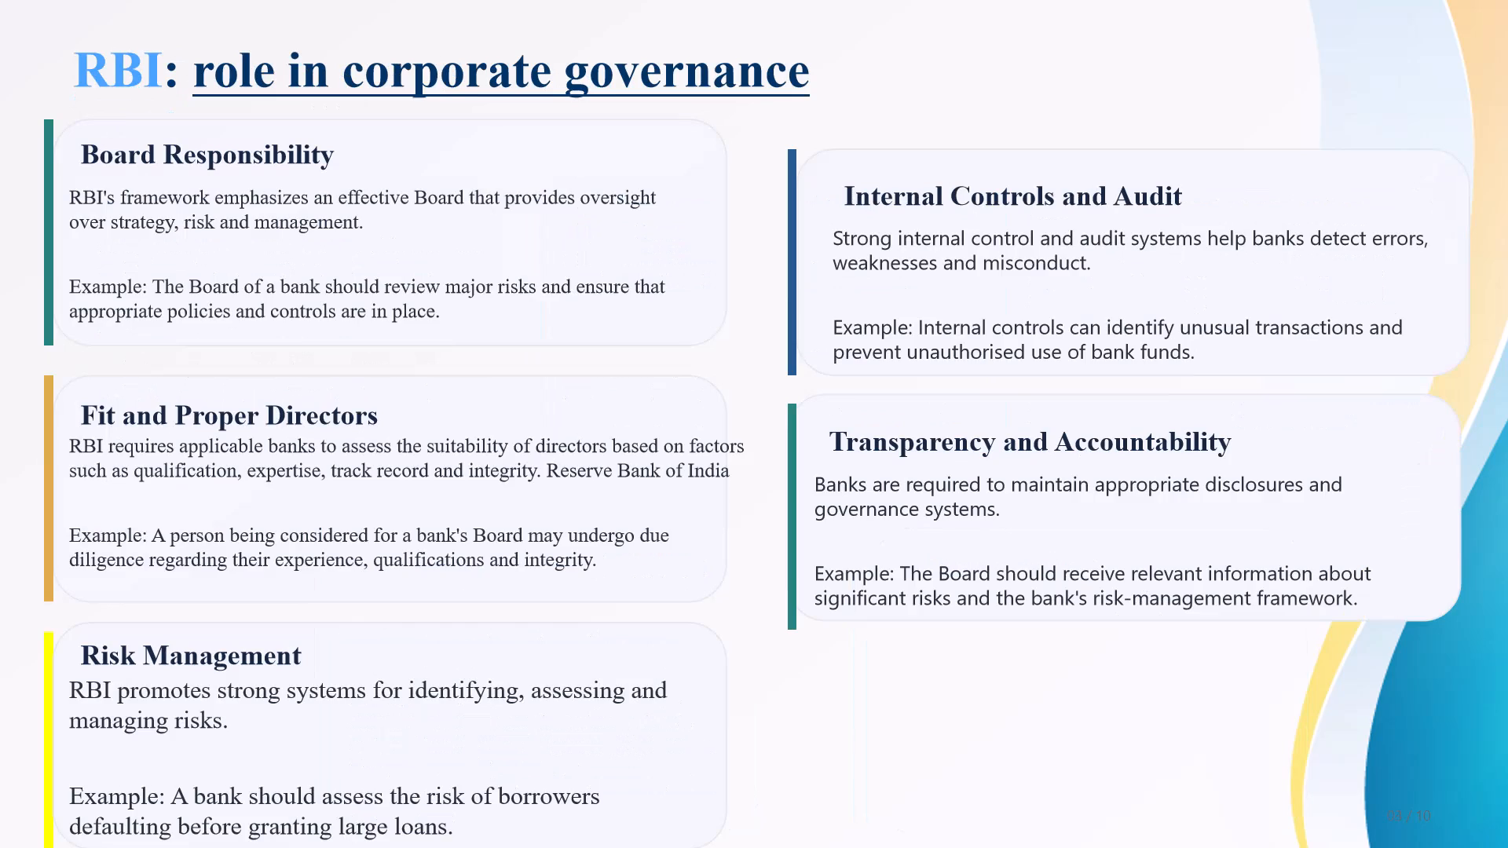
pyautogui.press('Right')
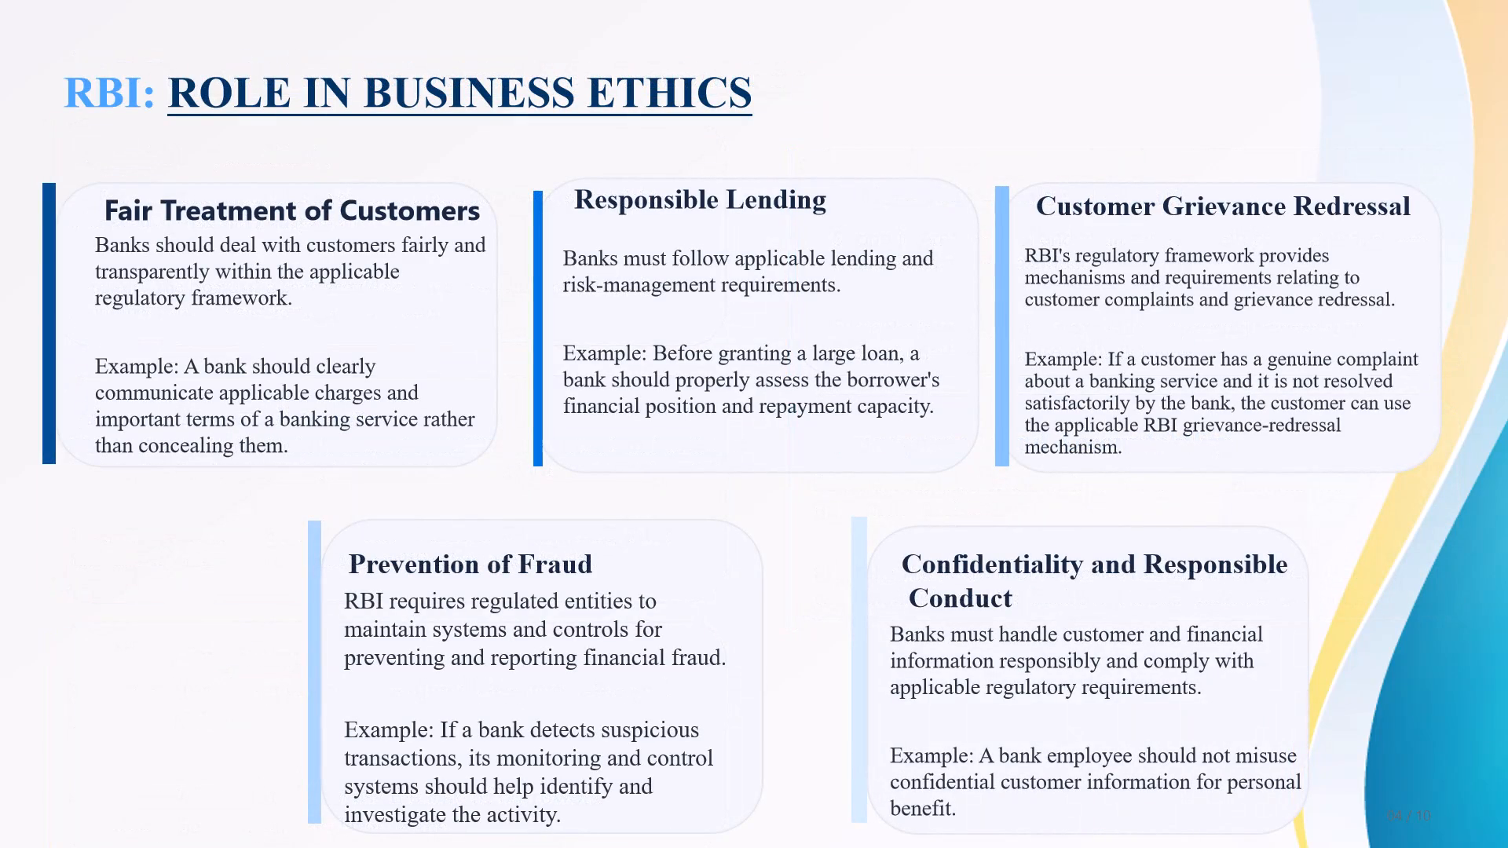
pyautogui.press('Escape')
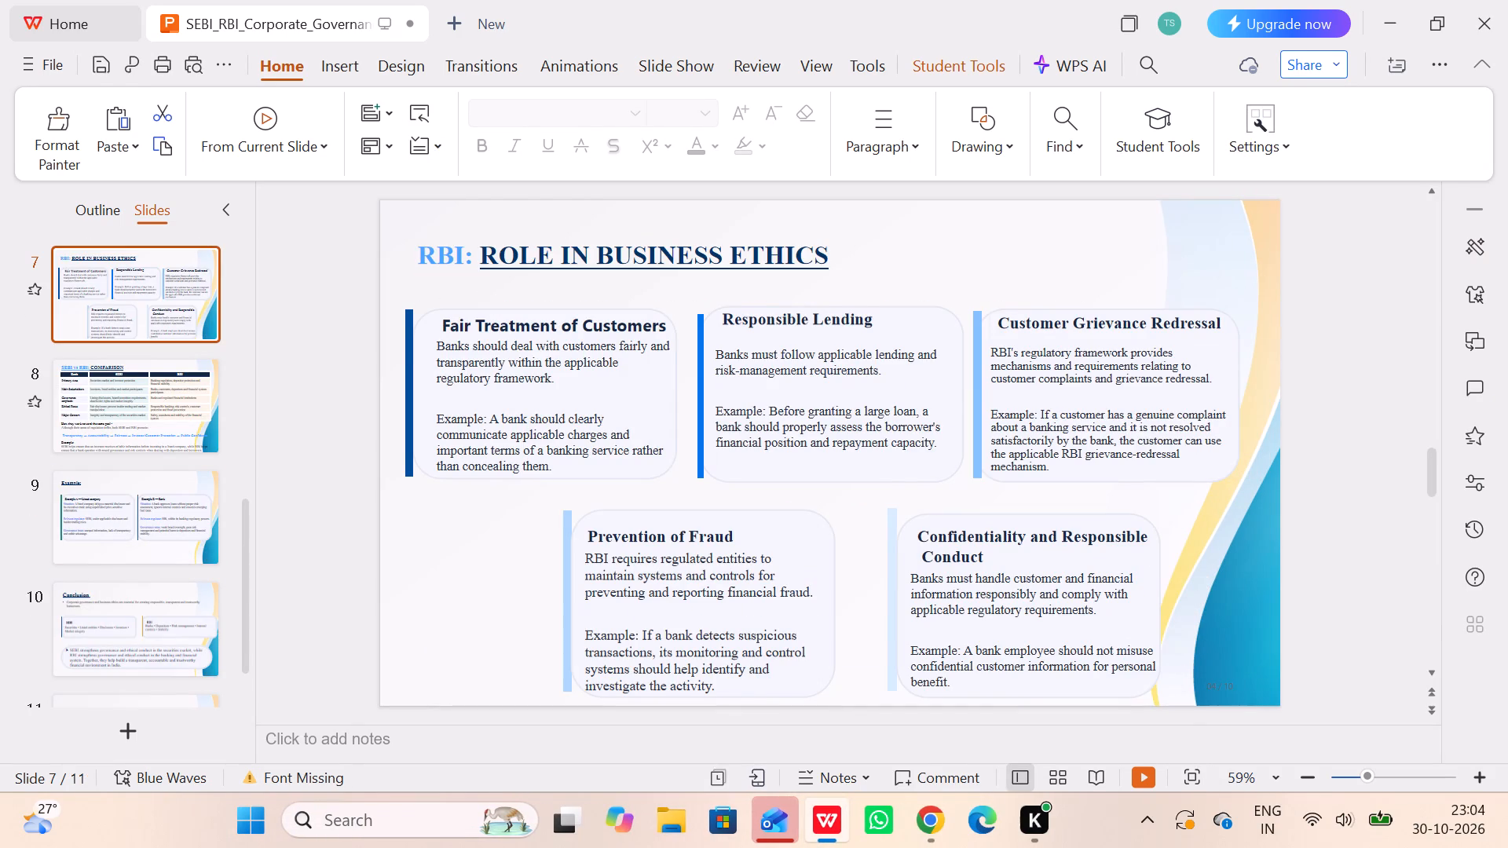
# Change the "Fair Treatment of Customers" heading on the RBI business ethics slide to Times New Roman, matching the other headings.
pyautogui.click(515, 327)
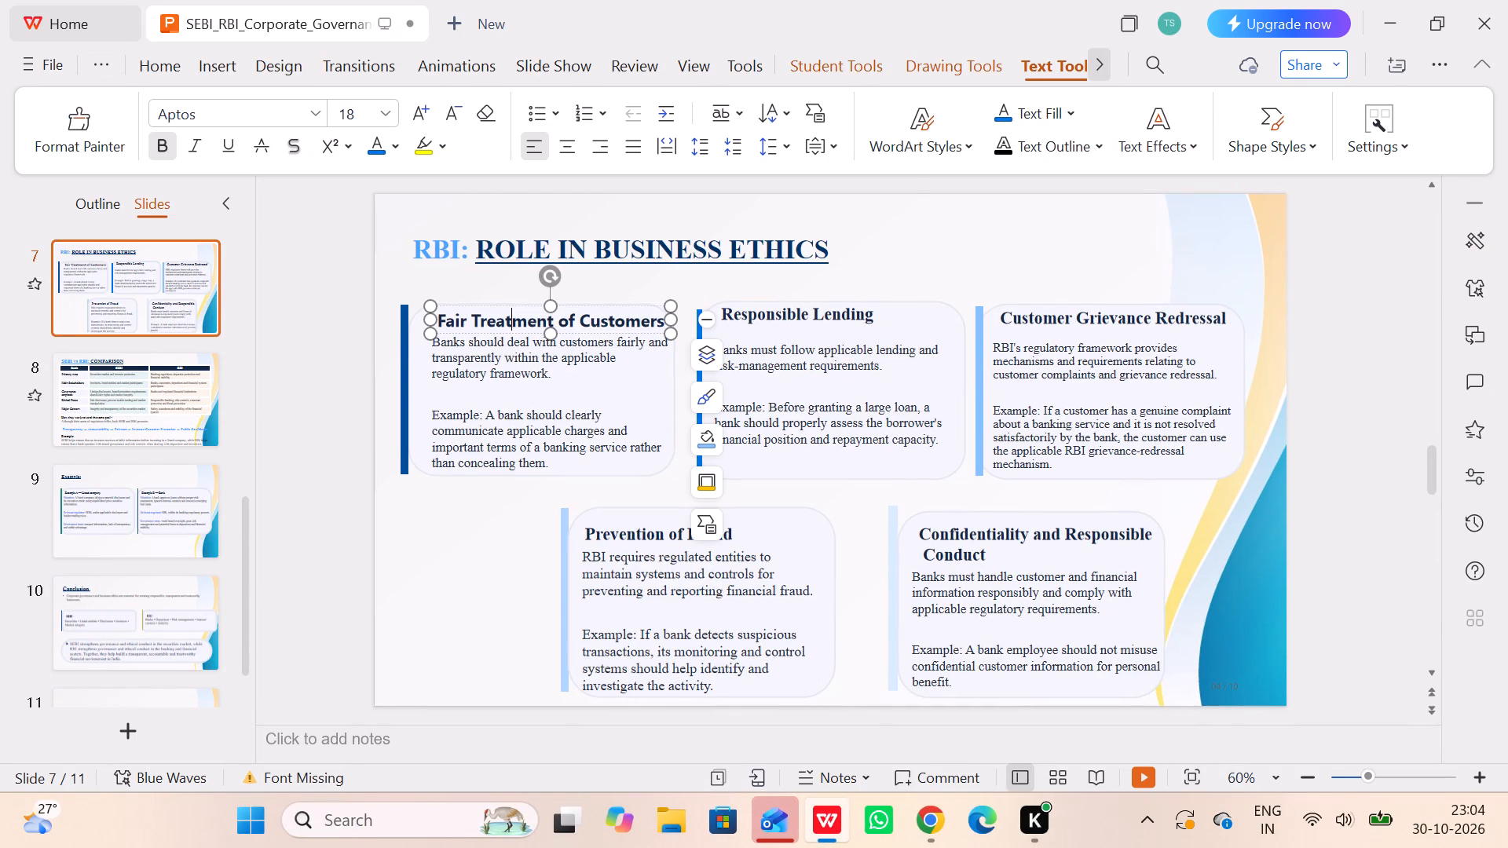
pyautogui.click(641, 528)
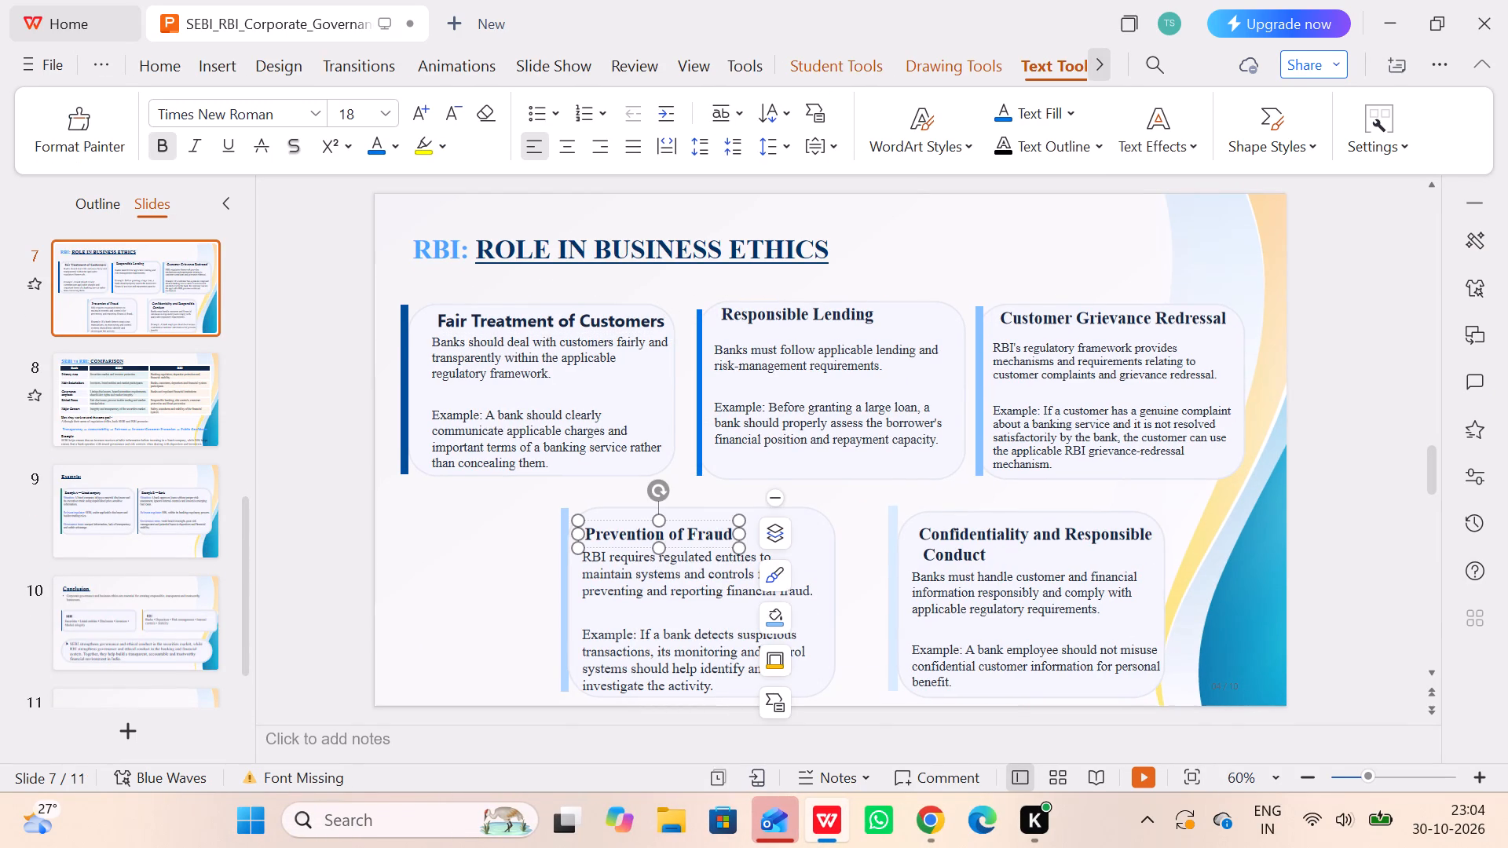
pyautogui.click(612, 322)
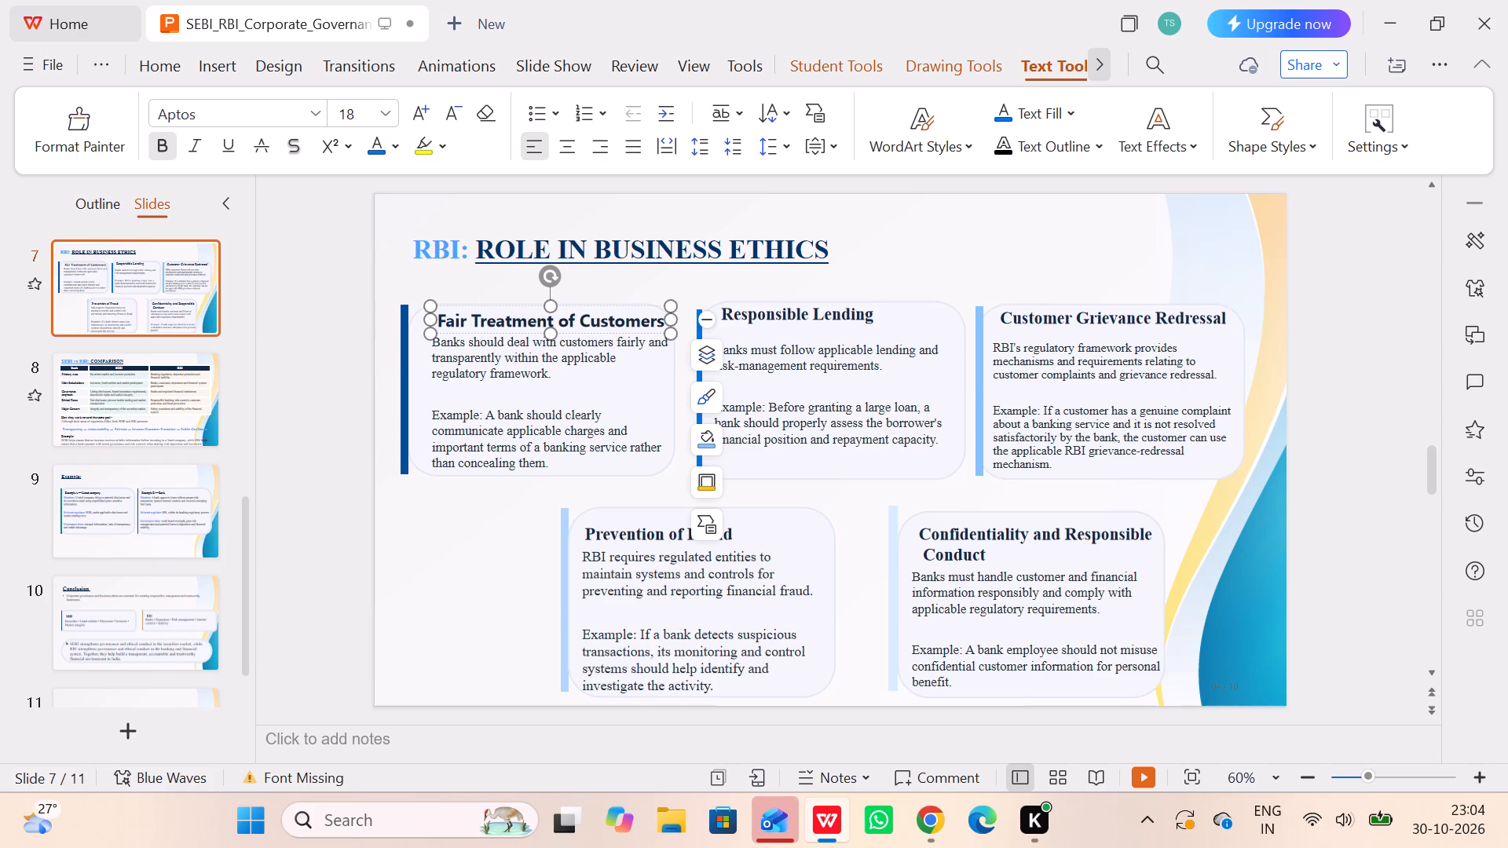
pyautogui.click(651, 332)
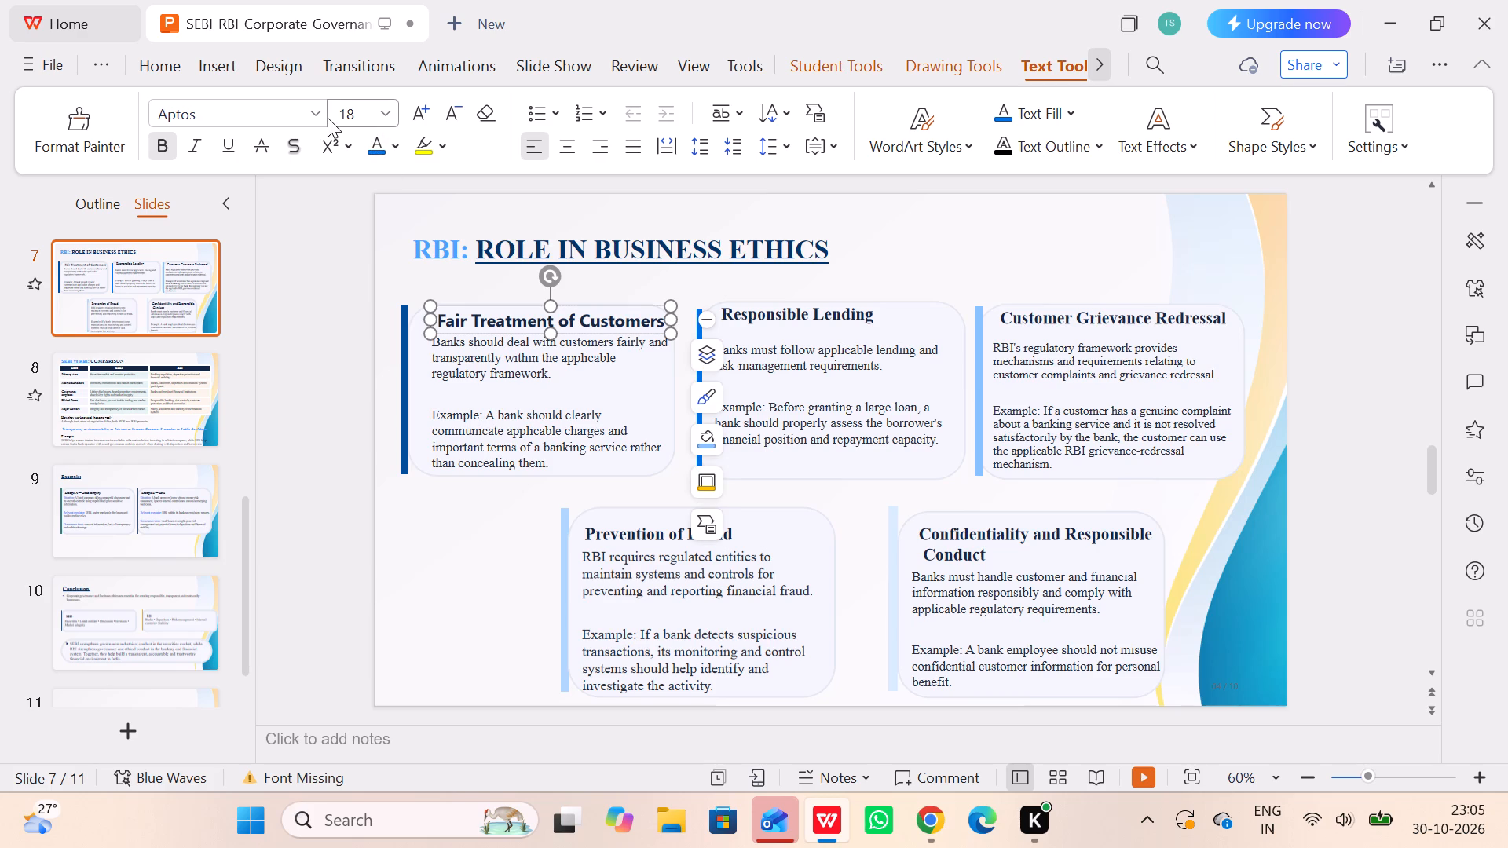
pyautogui.click(319, 115)
pyautogui.click(280, 239)
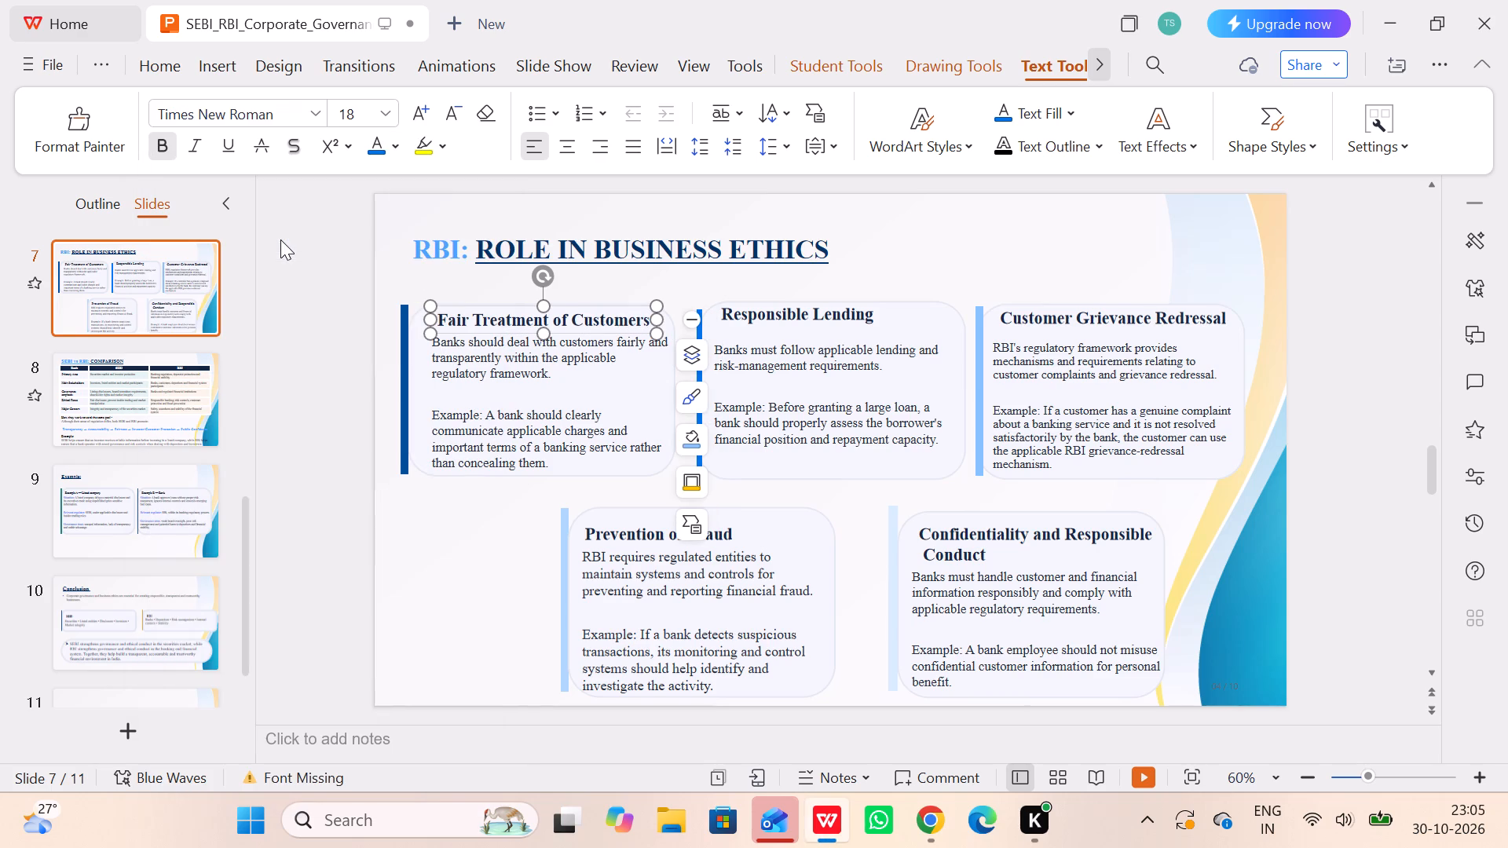
pyautogui.click(318, 370)
# Play the slide show from the SEBI vs RBI comparison slide through to the end of the presentation.
pyautogui.doubleClick(165, 410)
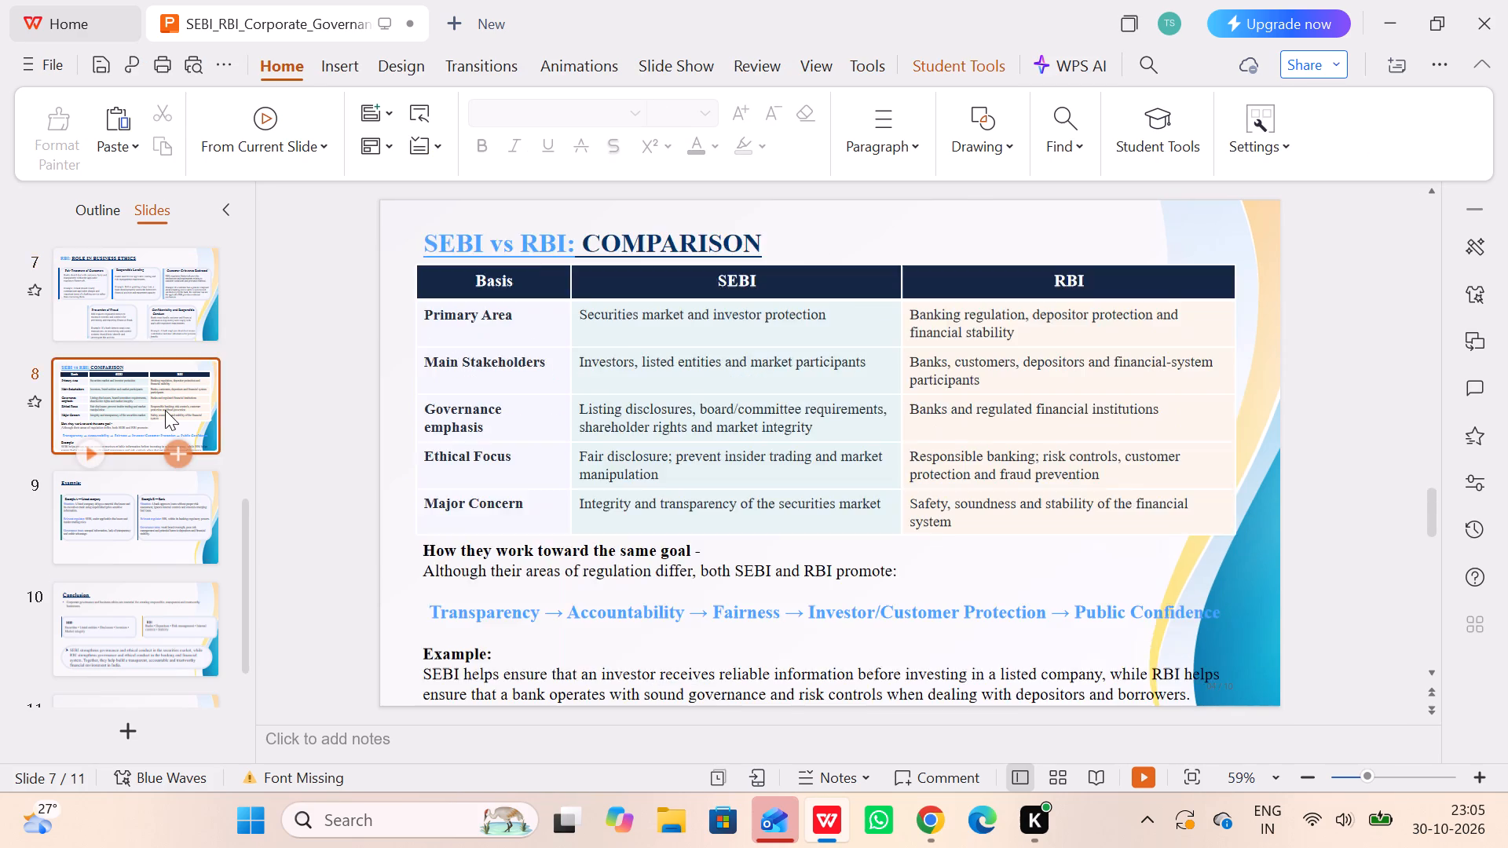
pyautogui.press('Right')
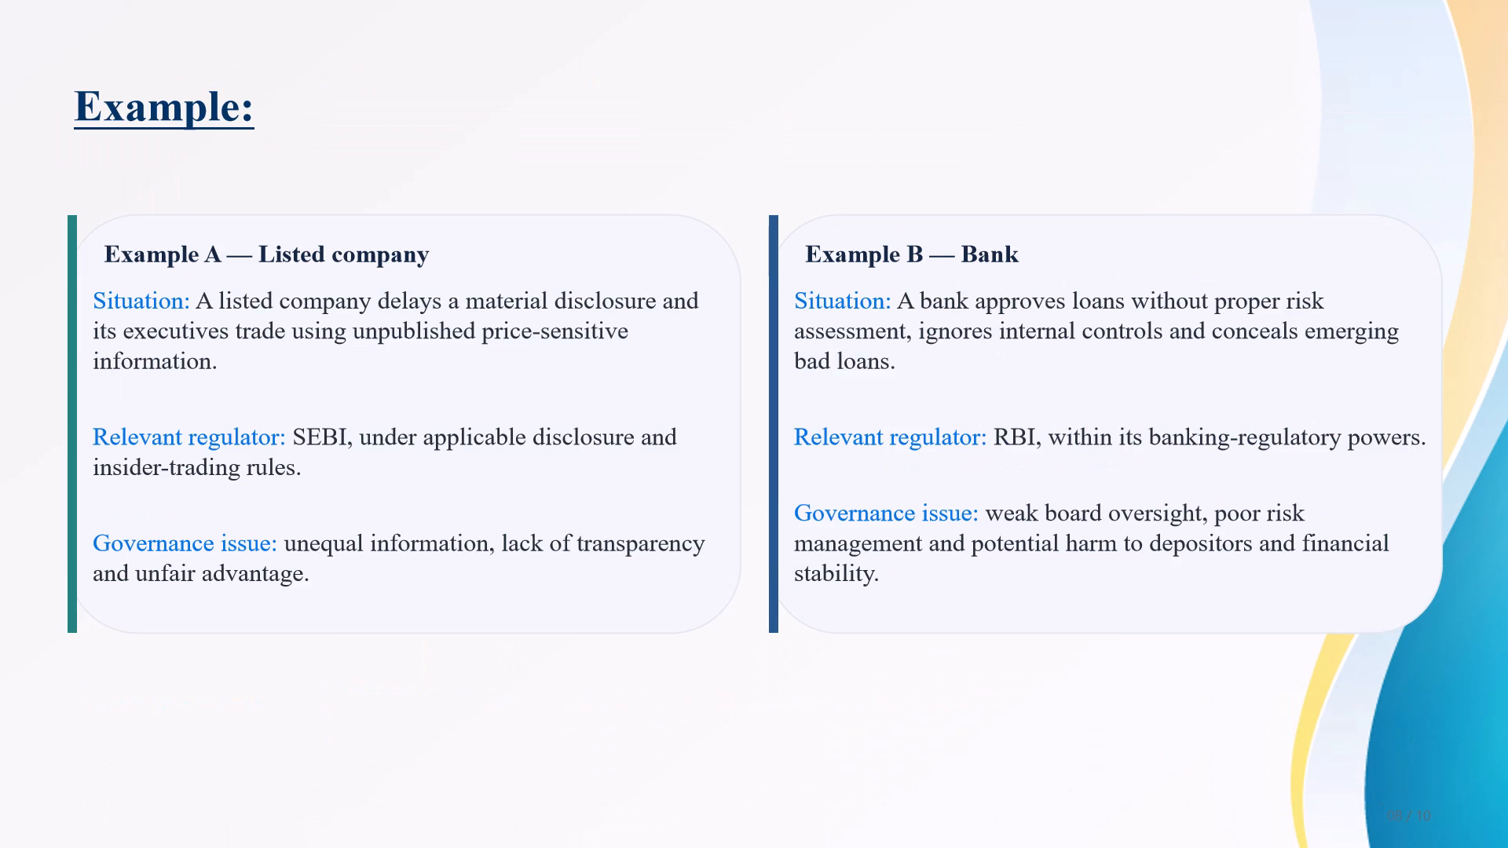
pyautogui.press('Right')
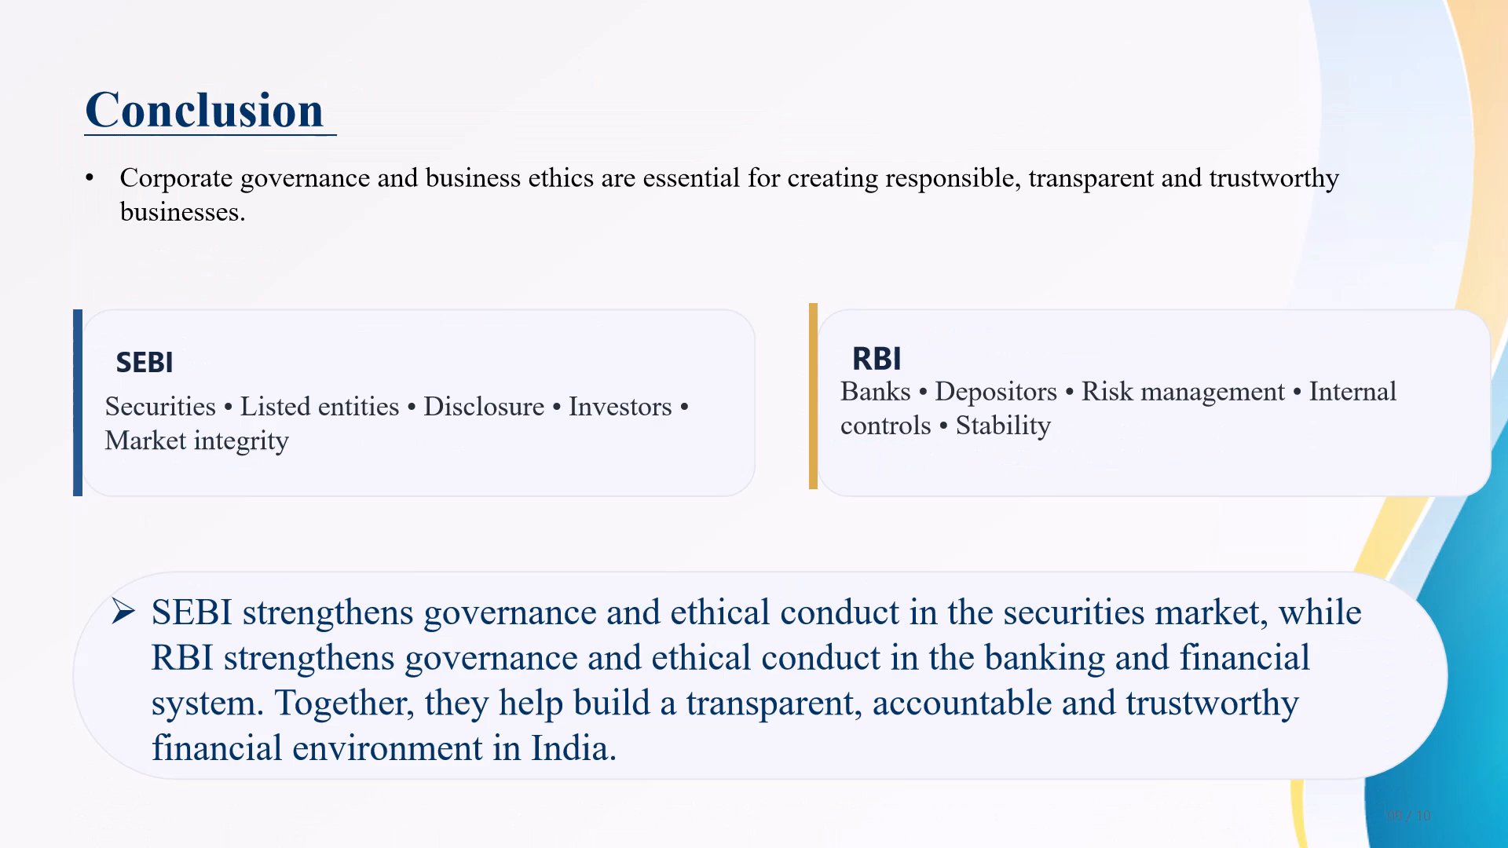
pyautogui.press('Right')
pyautogui.press('Right')
pyautogui.press('Right')
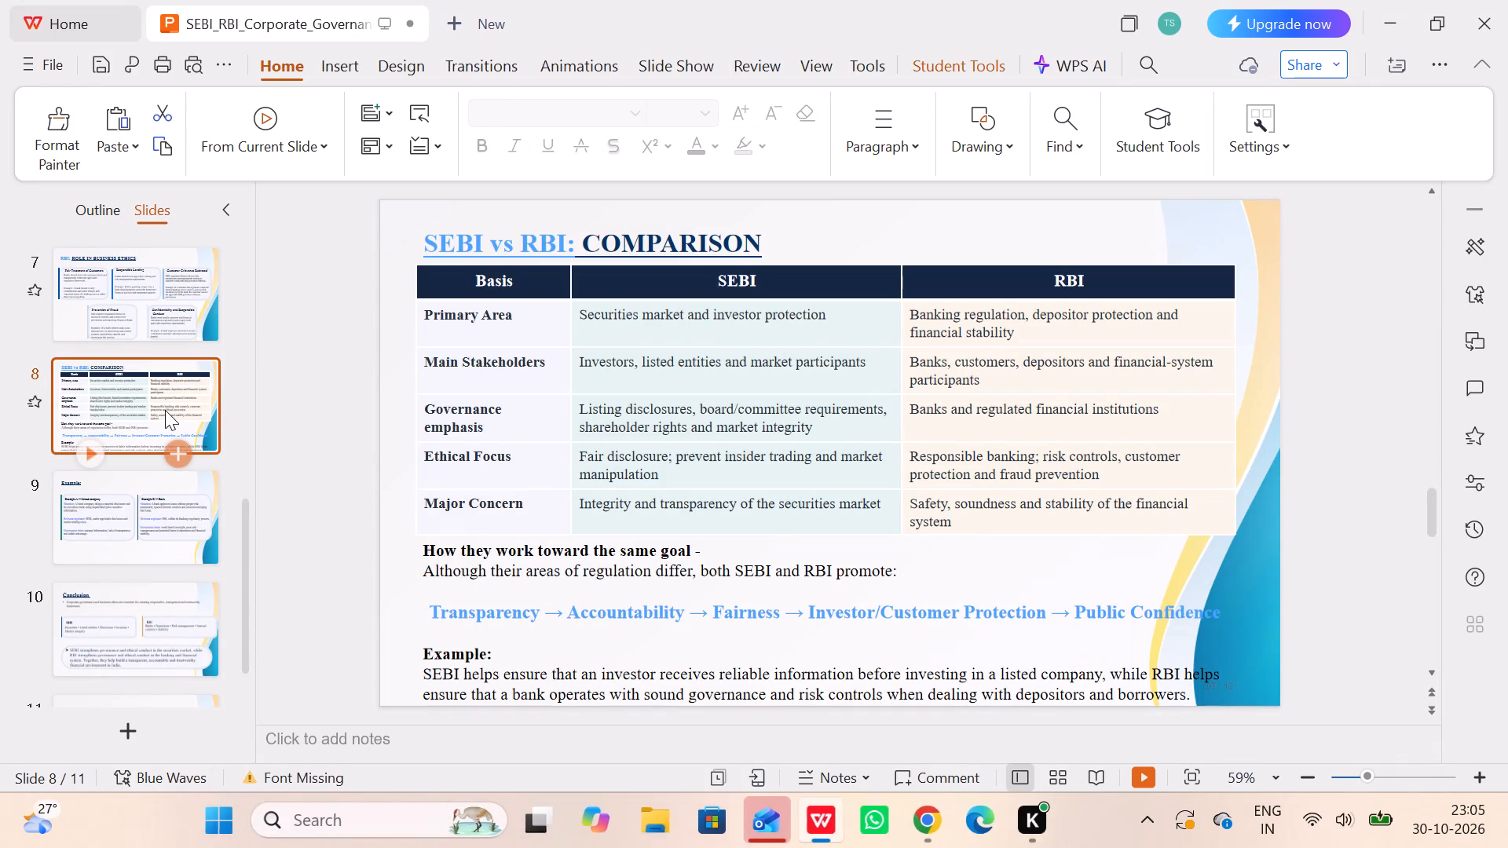
pyautogui.scroll(12, 137, 292)
pyautogui.click(137, 292)
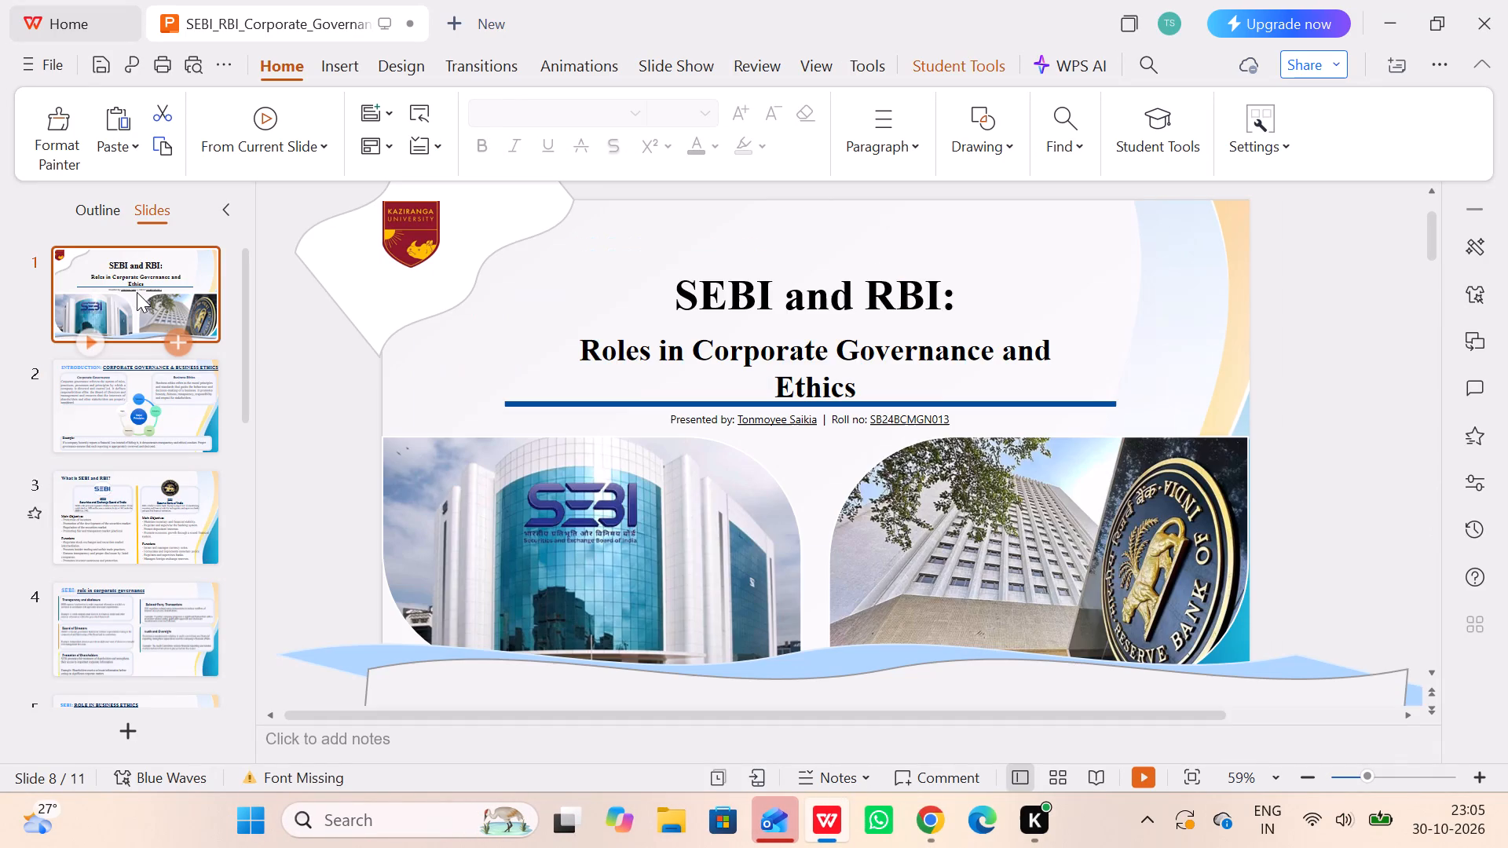
pyautogui.doubleClick(137, 292)
pyautogui.press('Right')
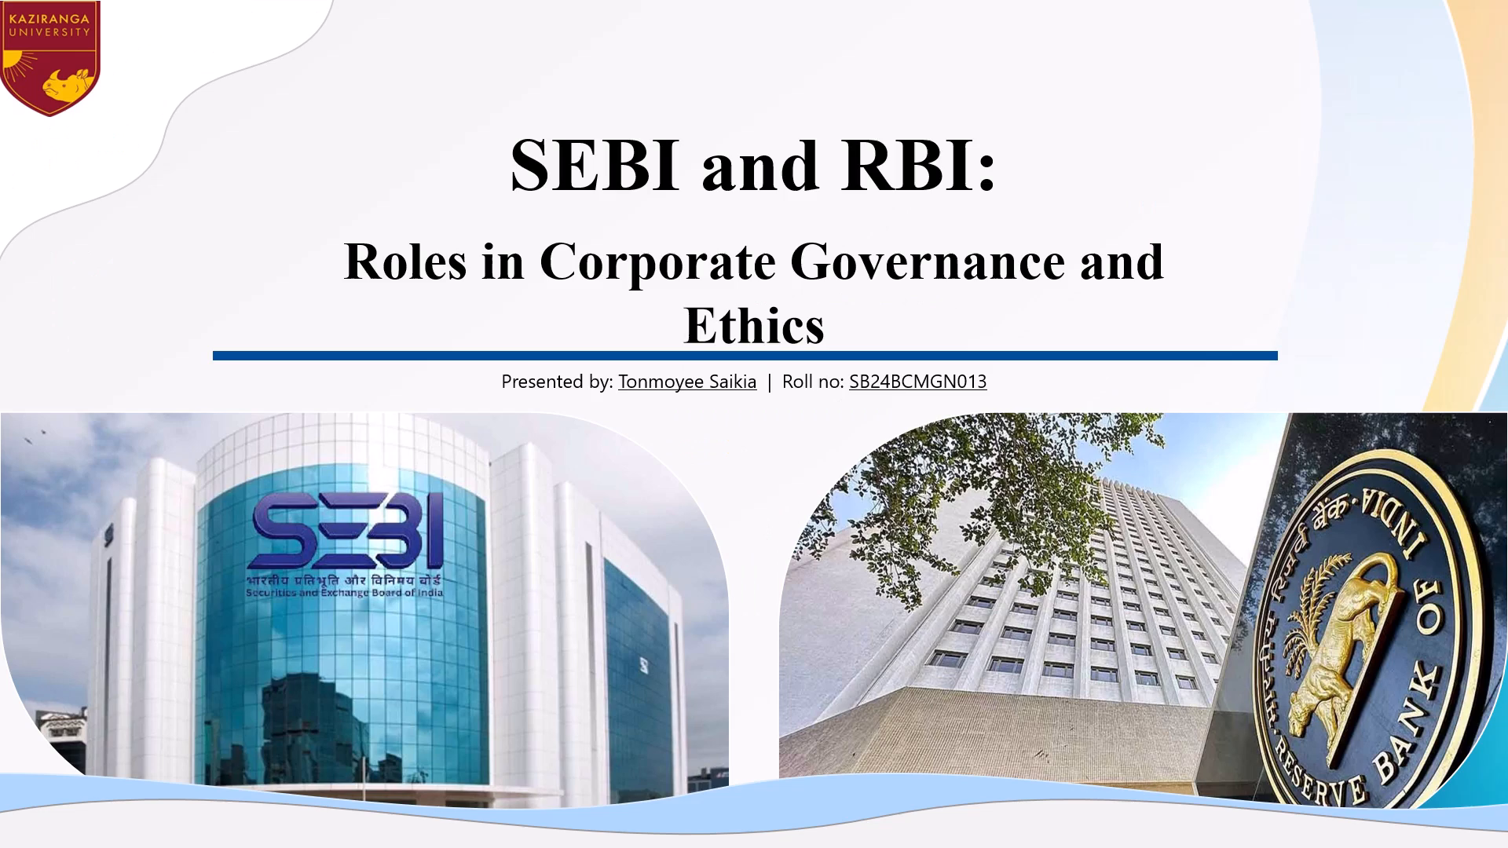
pyautogui.press('Right')
pyautogui.press('Right')
pyautogui.press('Right')
pyautogui.press('Right')
pyautogui.press('Right')
pyautogui.press('Right')
pyautogui.press('Right')
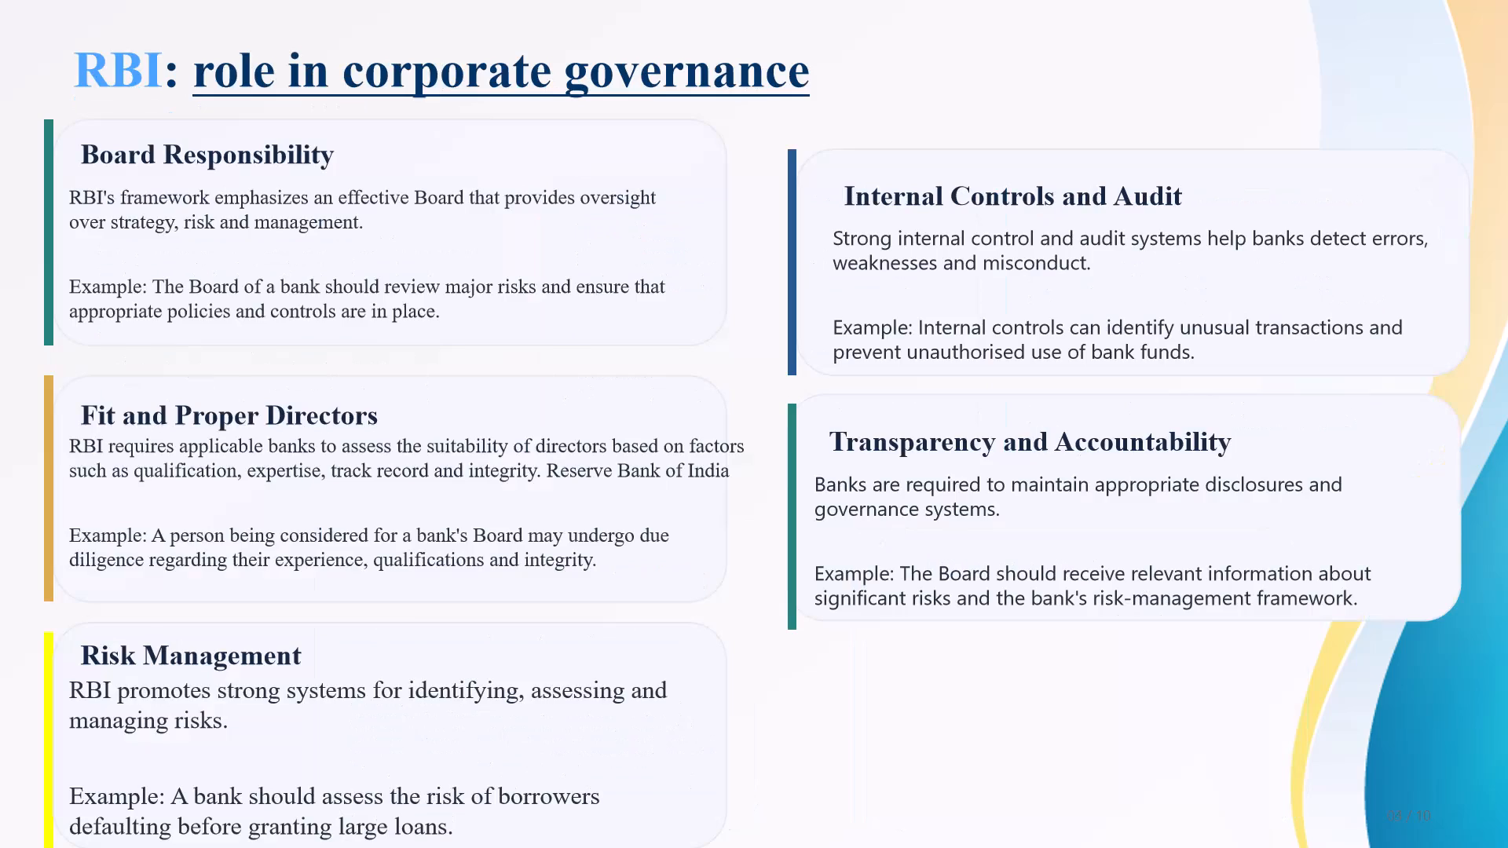
pyautogui.press('Right')
pyautogui.press('Right')
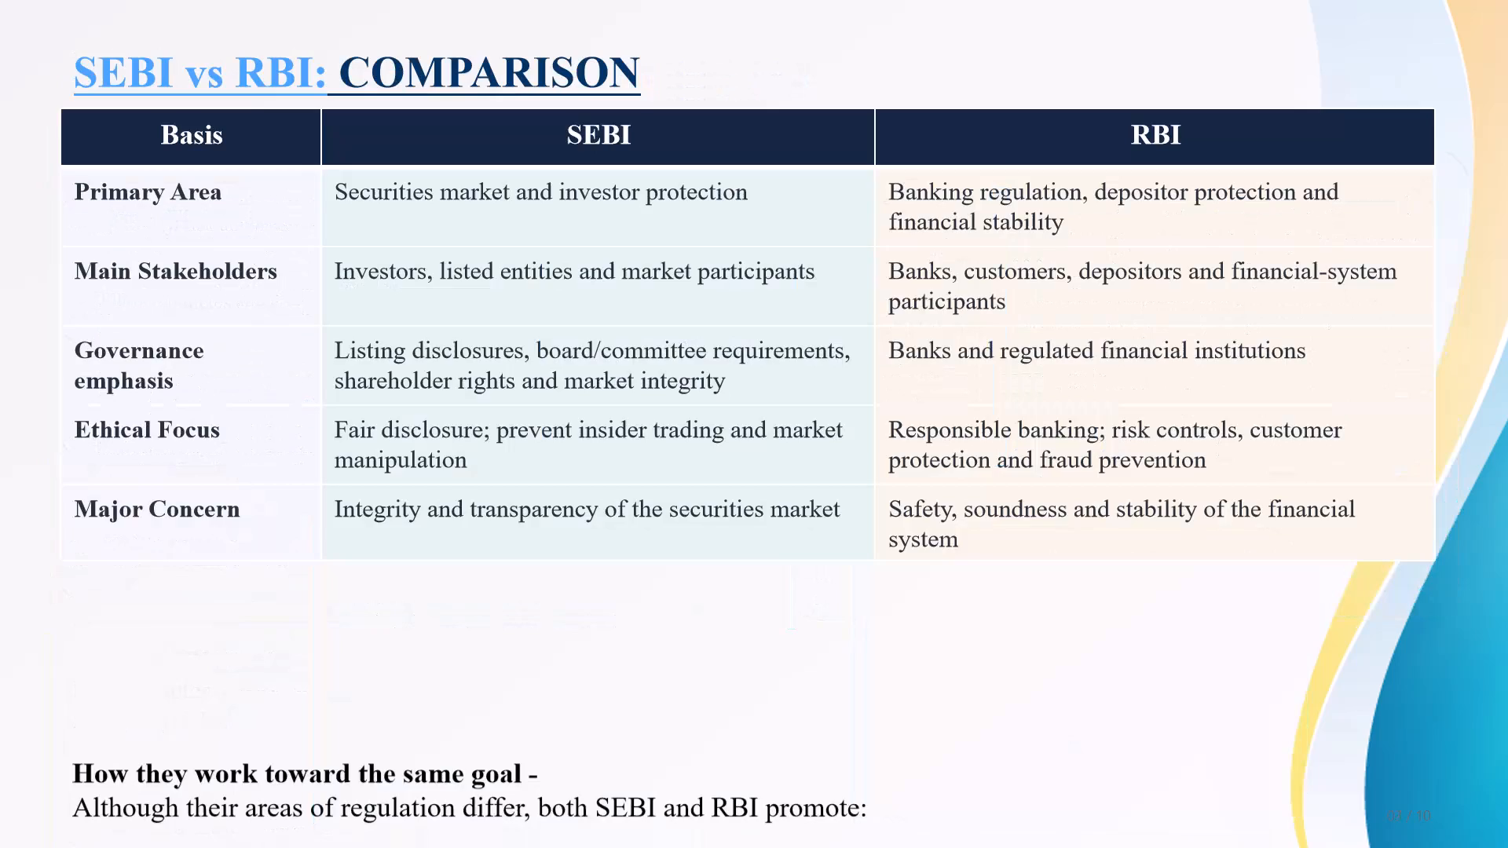
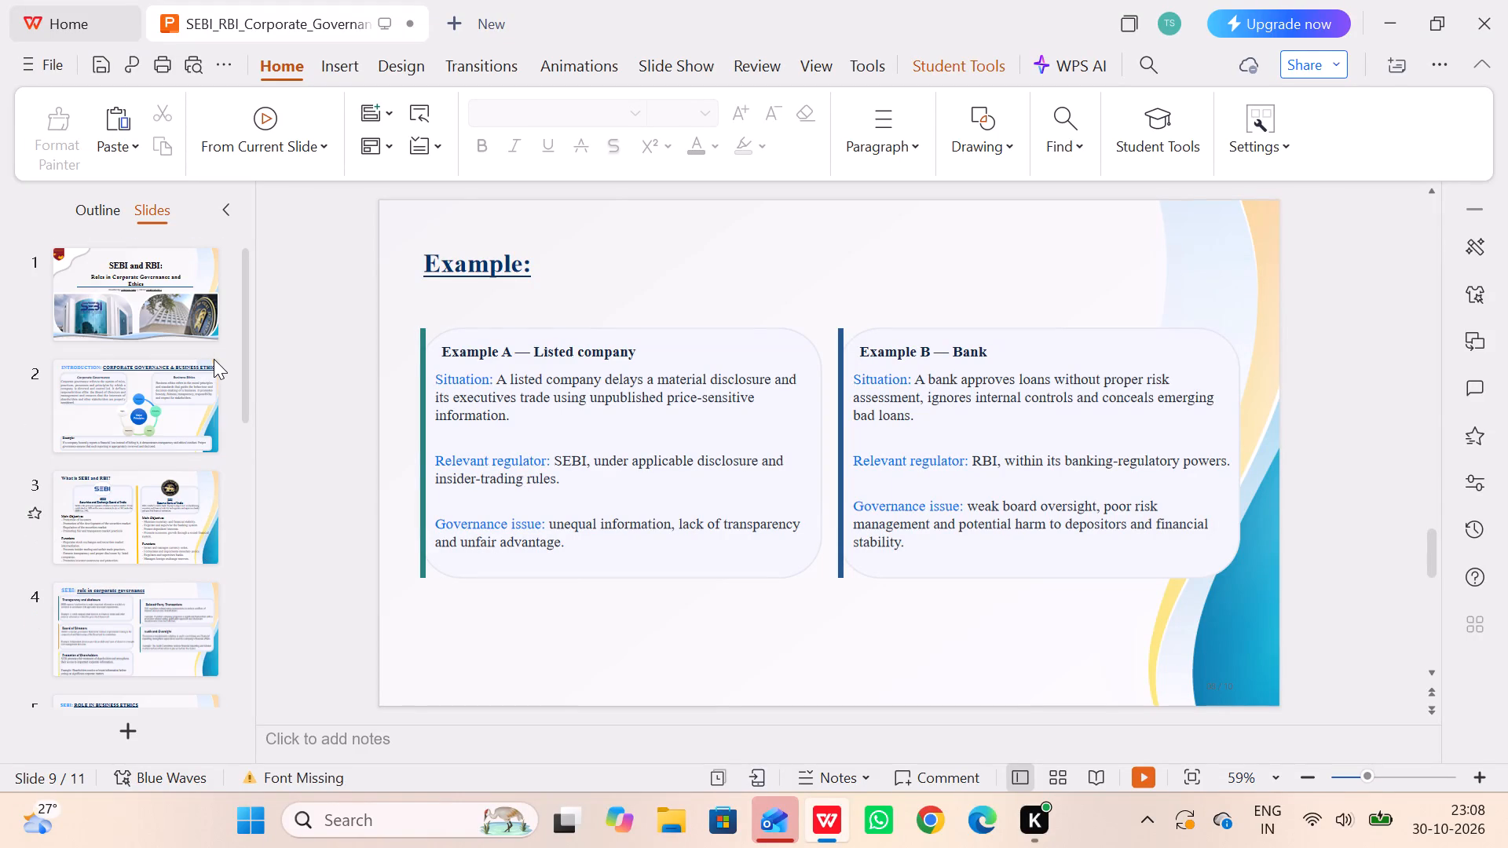
pyautogui.scroll(3, 214, 359)
pyautogui.doubleClick(163, 278)
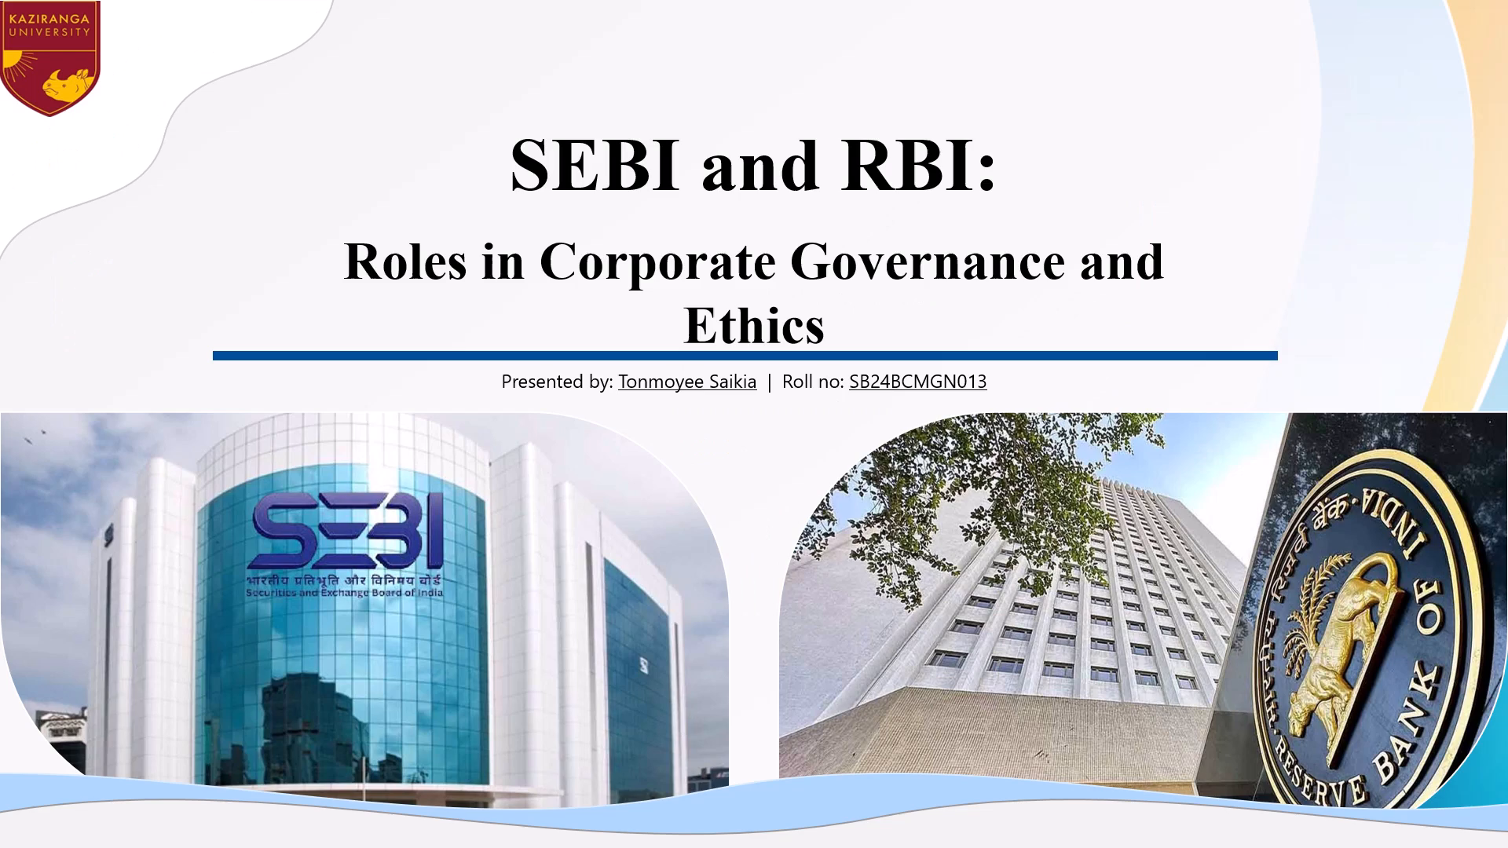
pyautogui.press('Right')
pyautogui.press('Right')
pyautogui.press('Right')
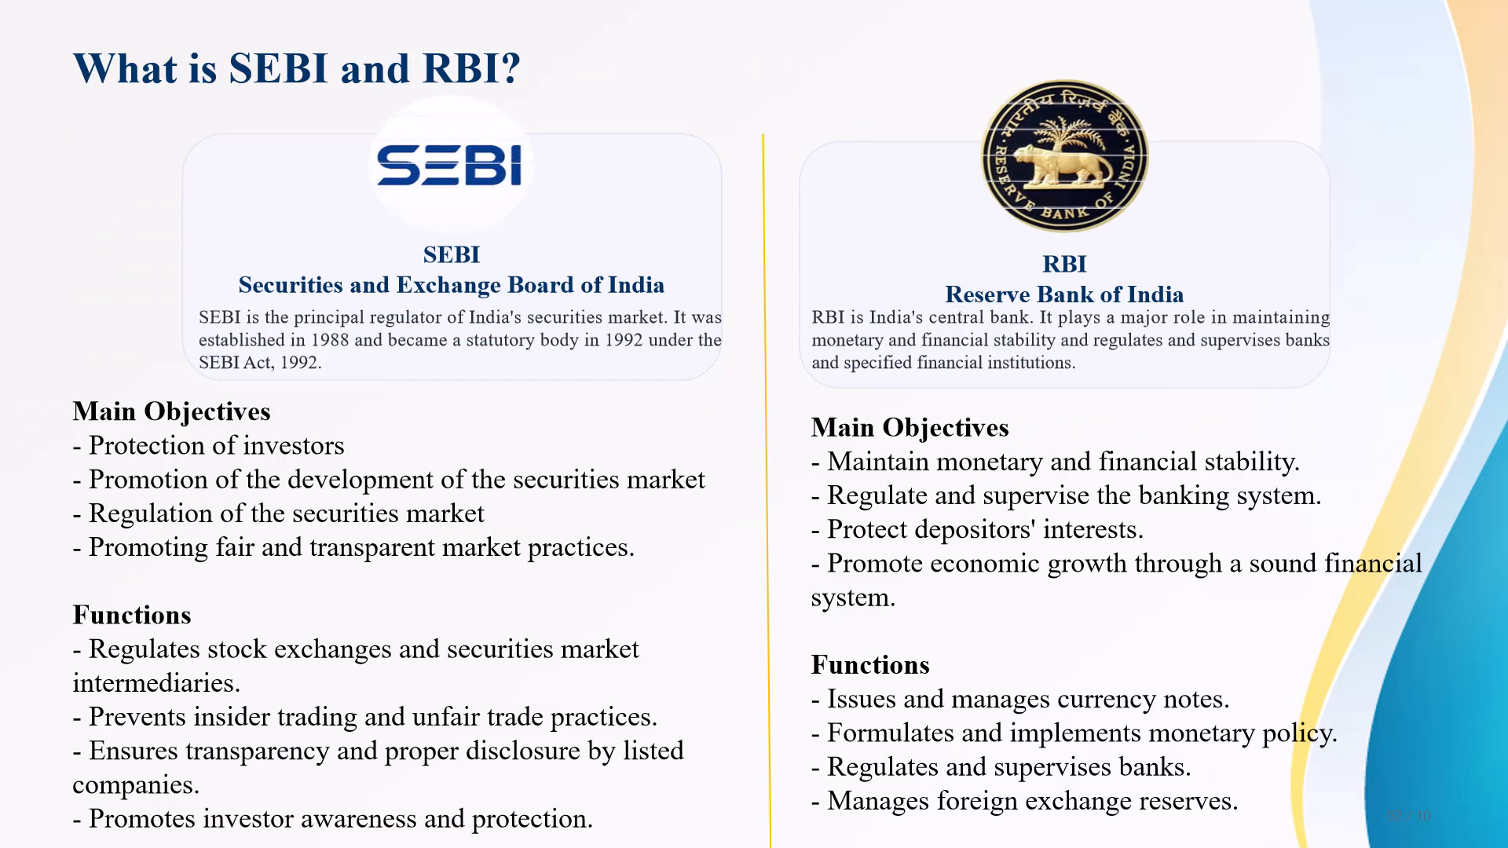
pyautogui.press('Right')
pyautogui.press('Right')
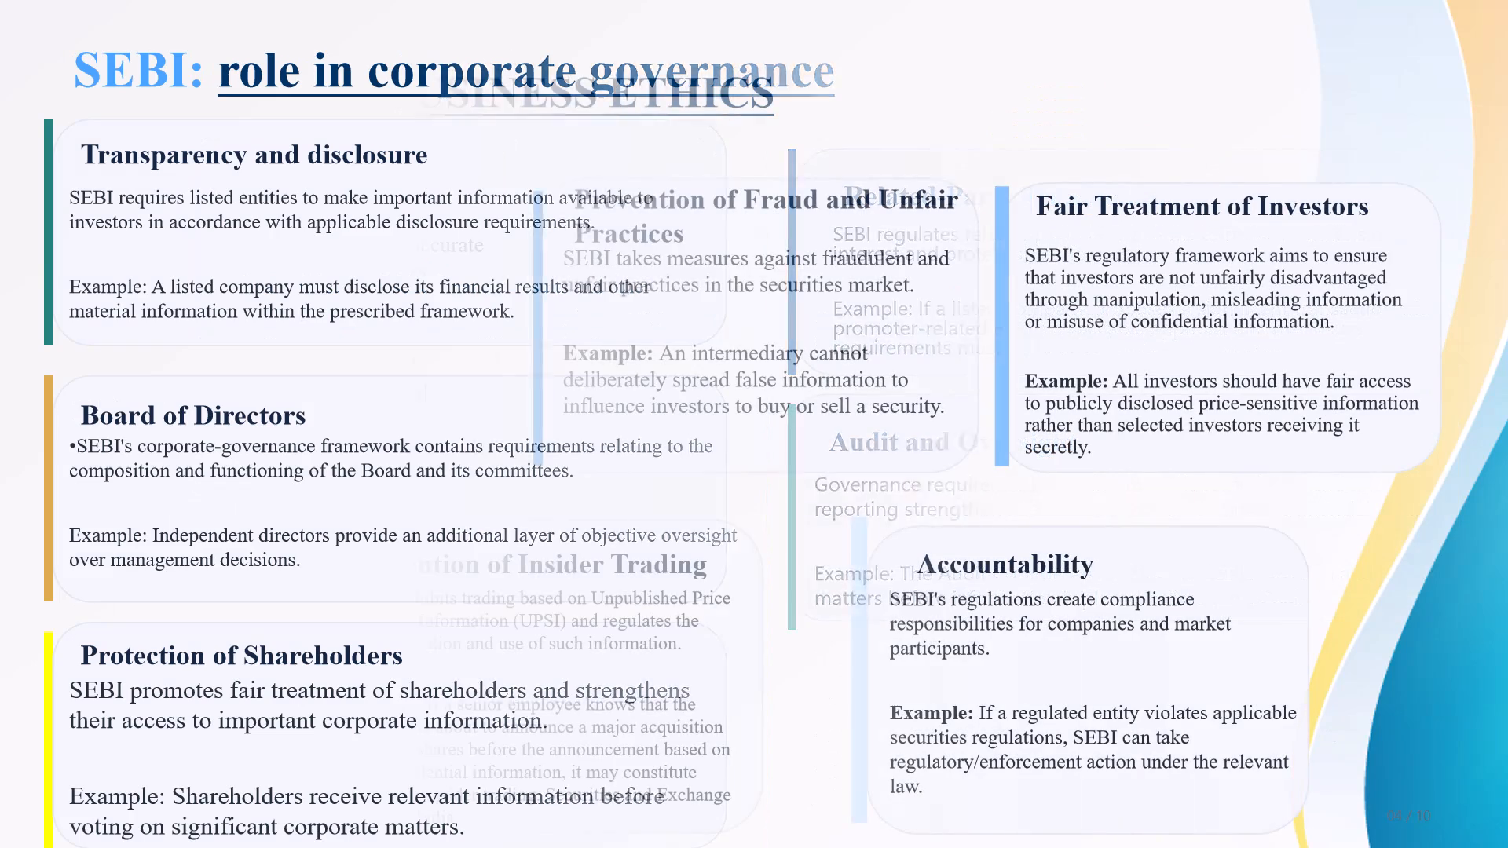
pyautogui.press('Right')
pyautogui.press('Right')
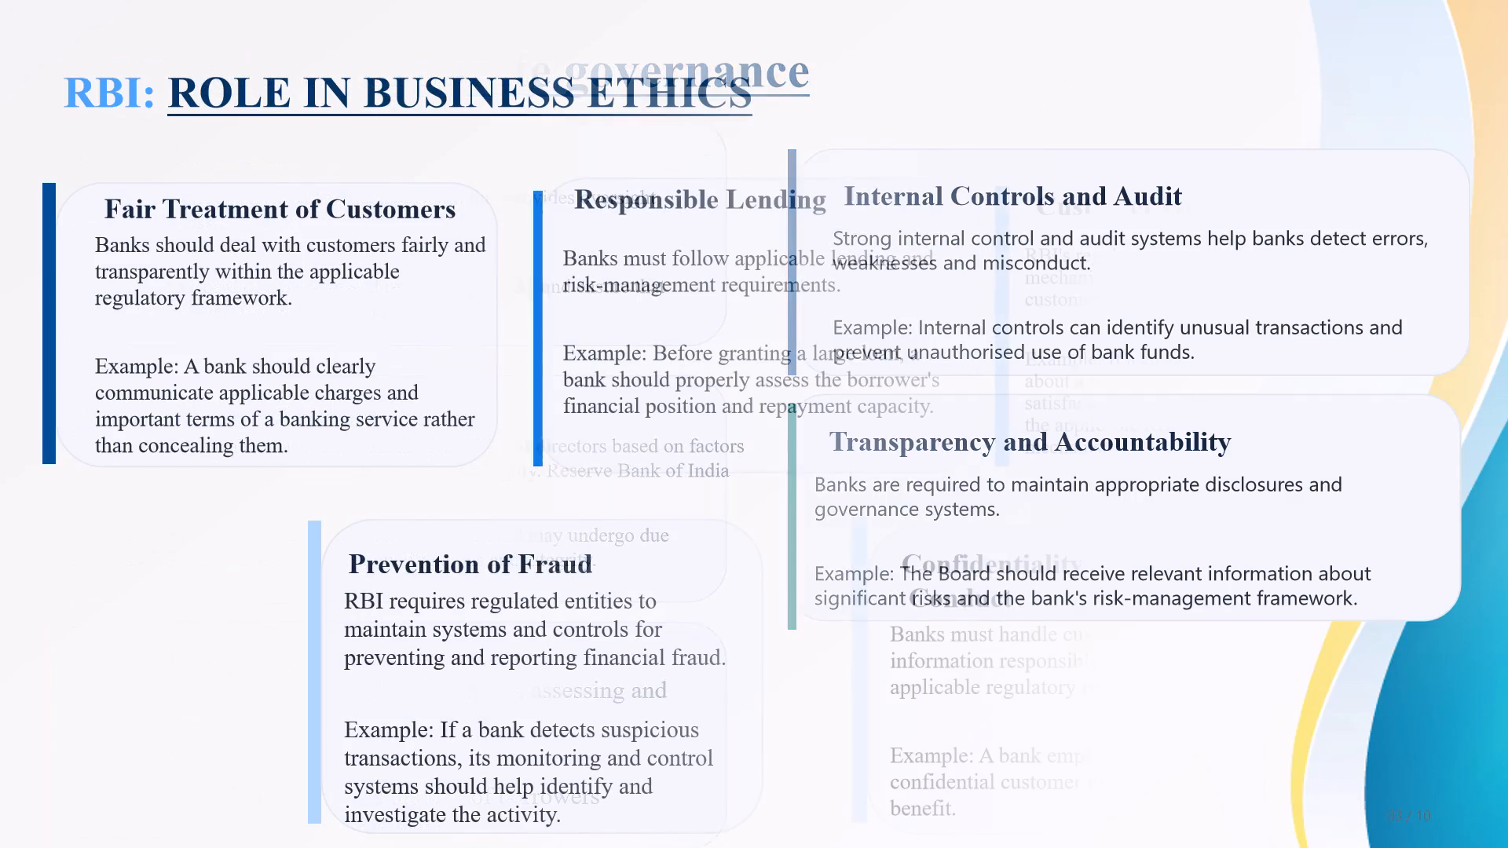
pyautogui.press('Right')
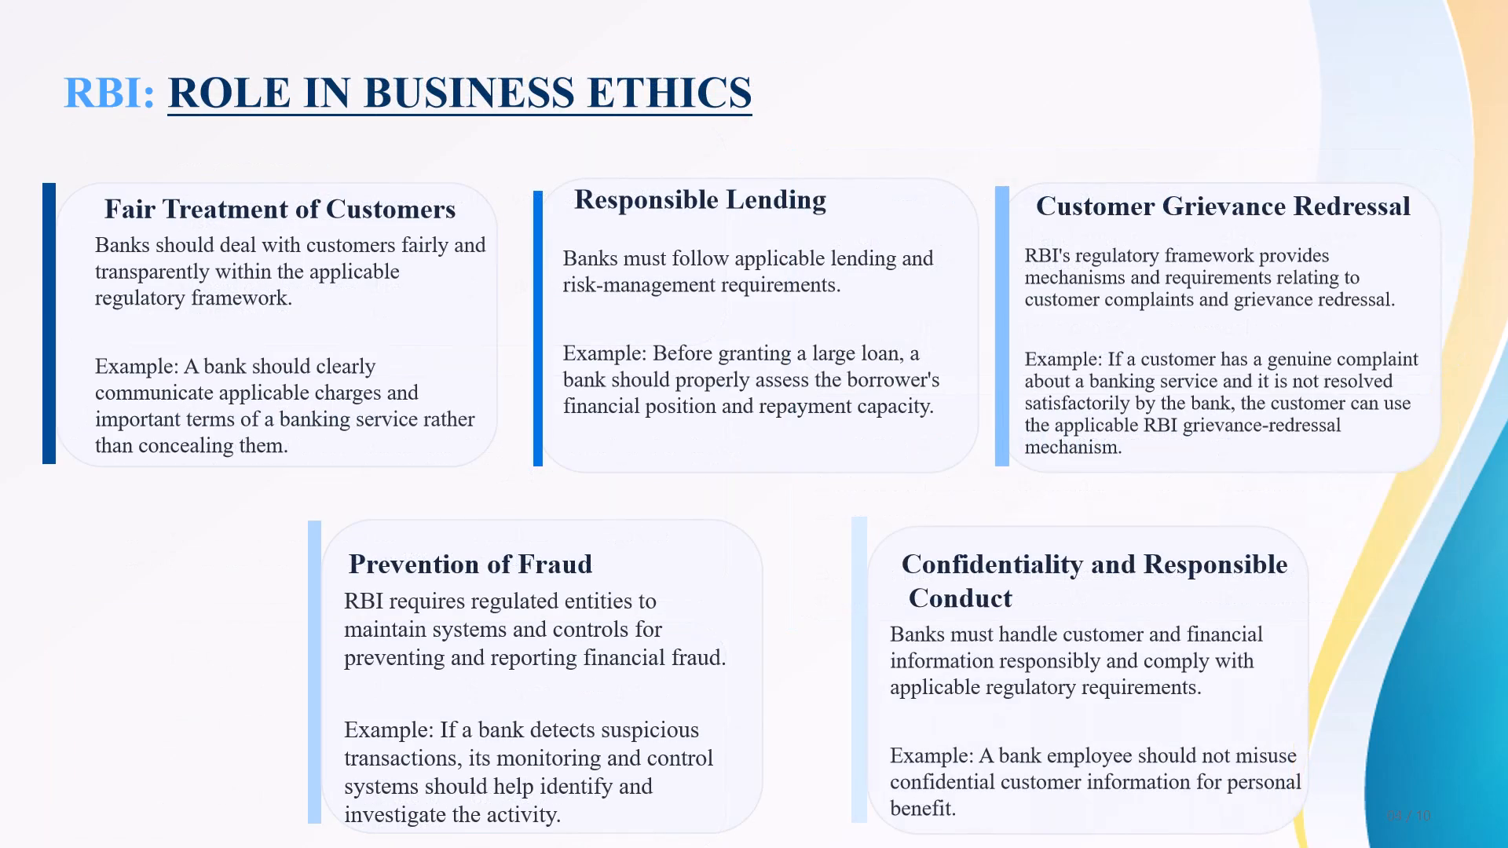
pyautogui.press('Right')
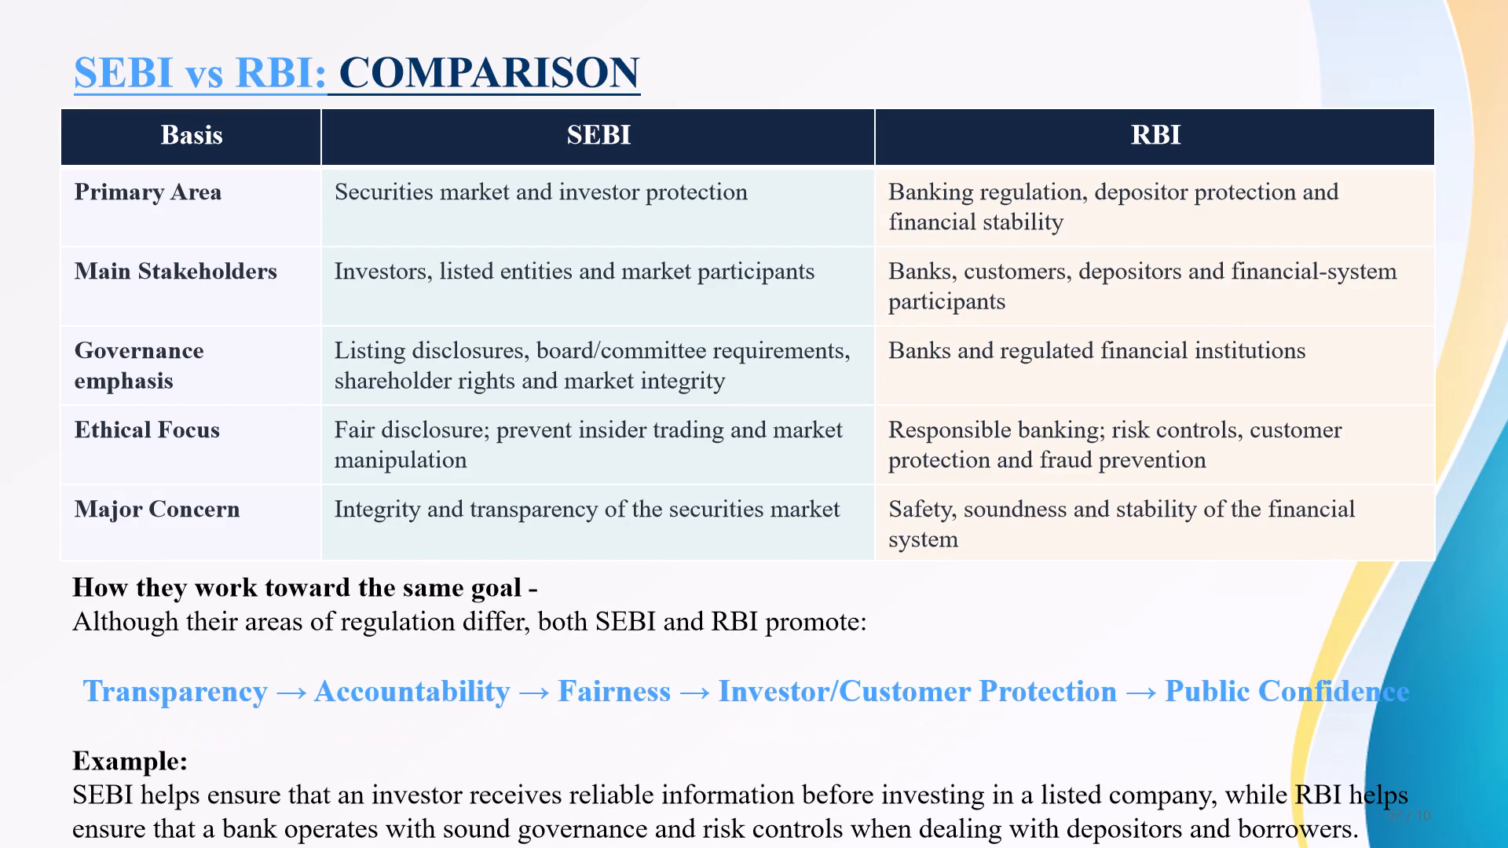
pyautogui.press('Right')
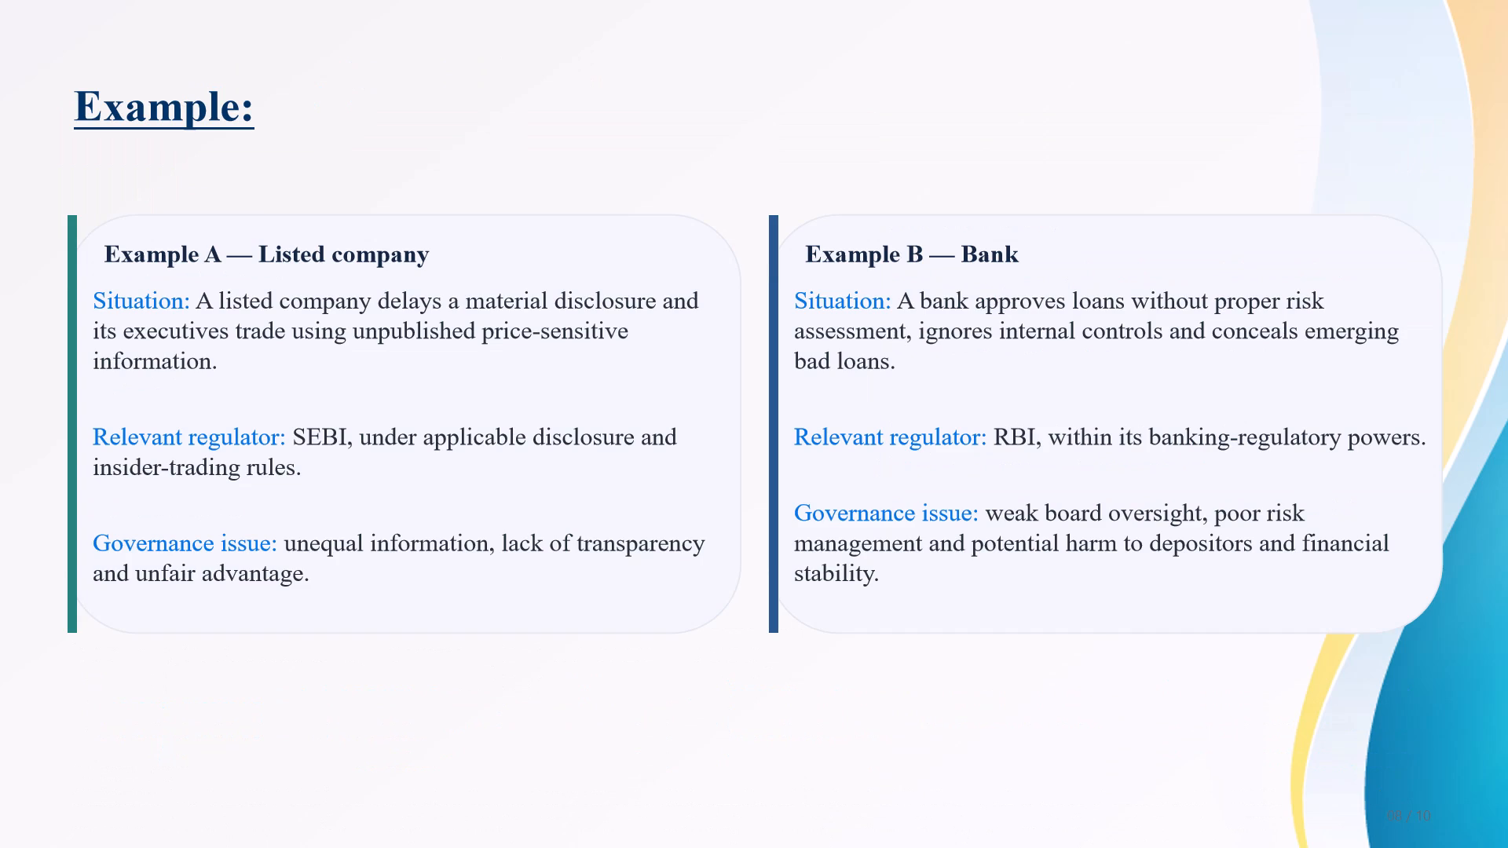
pyautogui.press('Right')
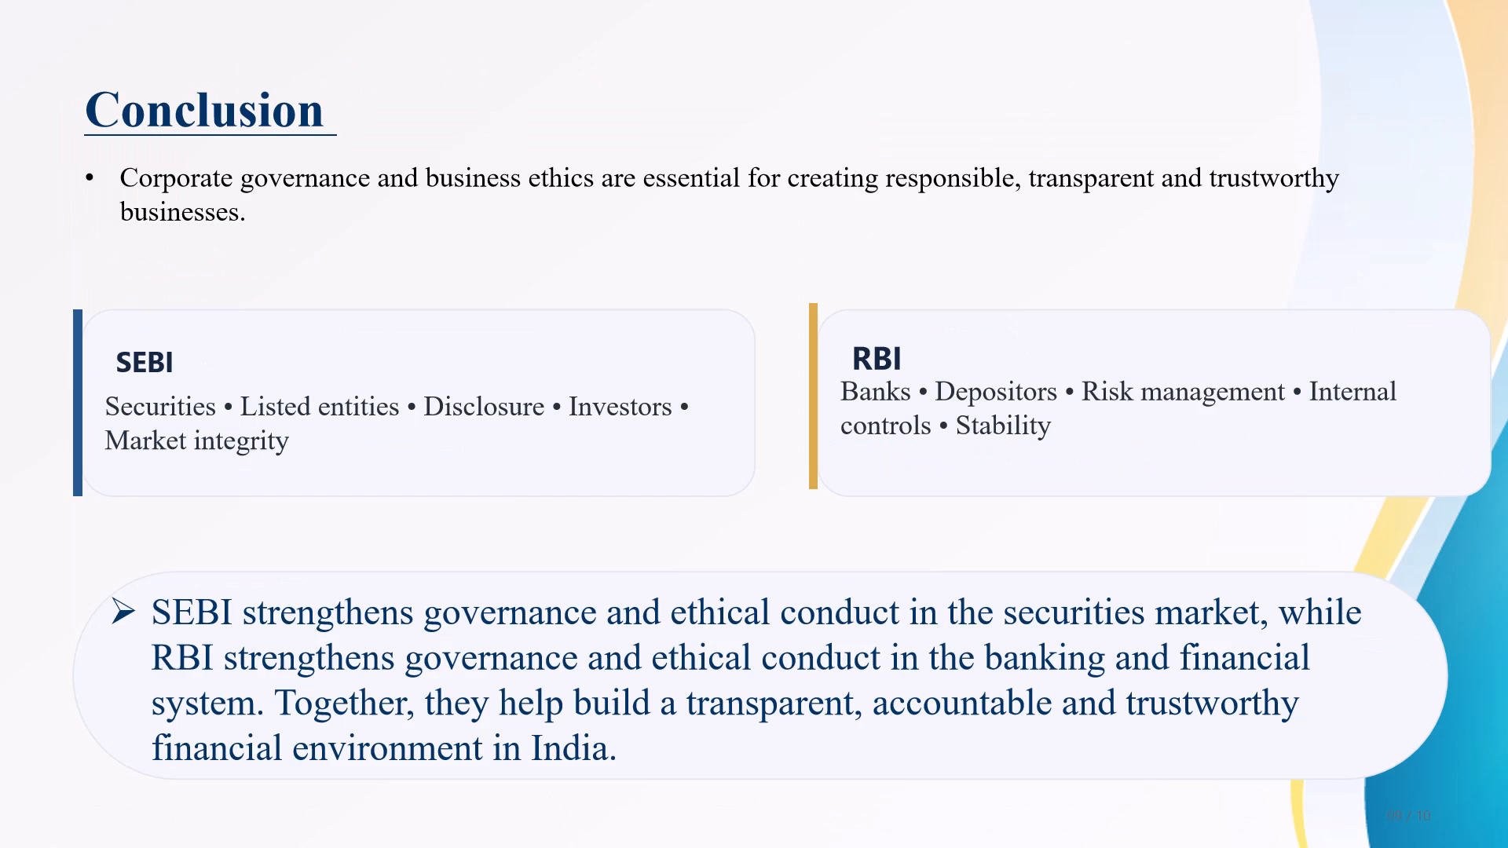
pyautogui.press('Right')
pyautogui.press('Right')
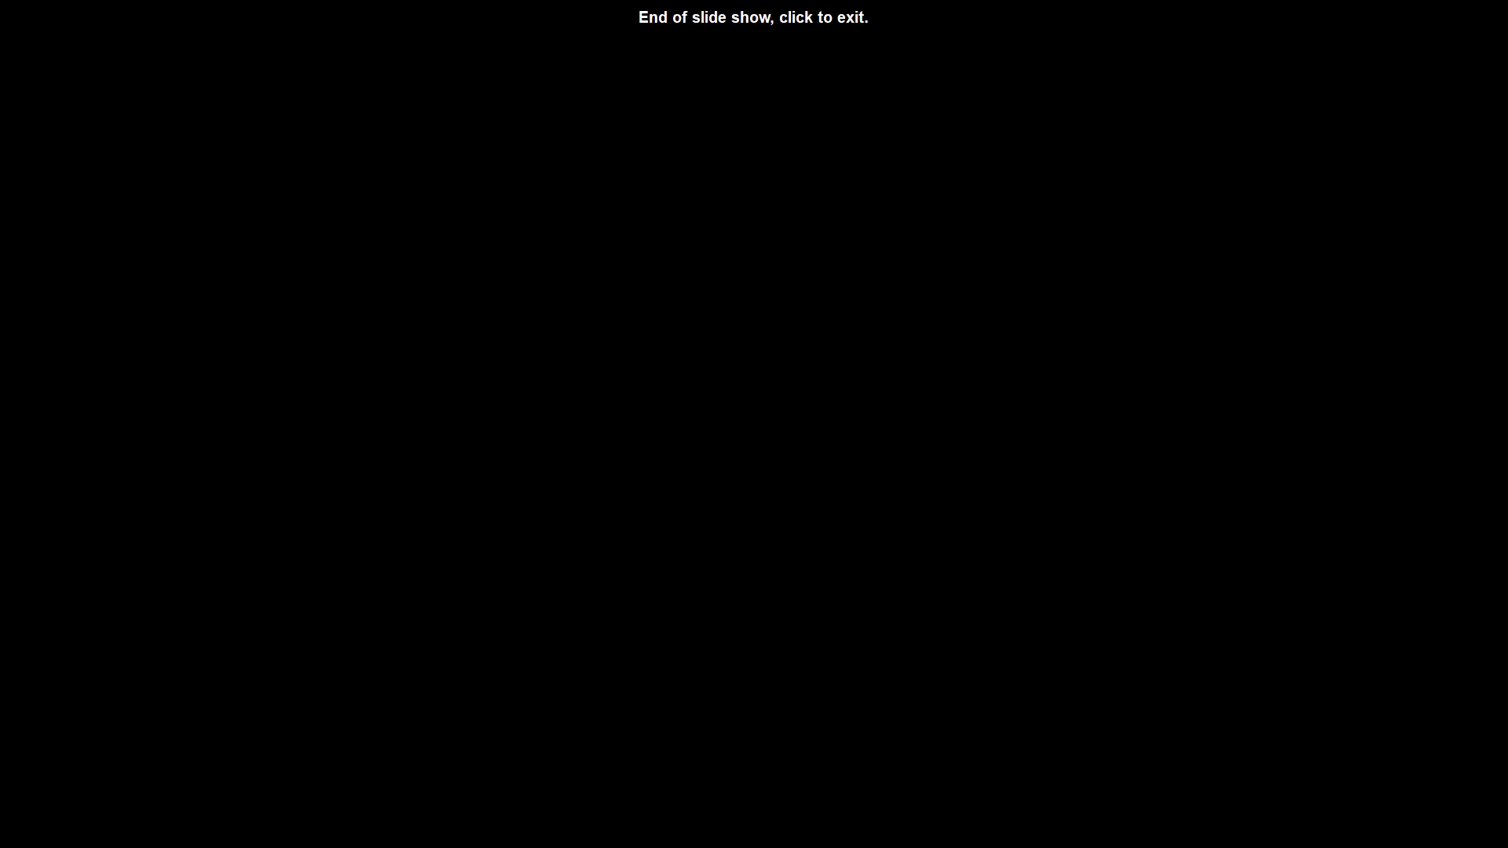
pyautogui.press('Right')
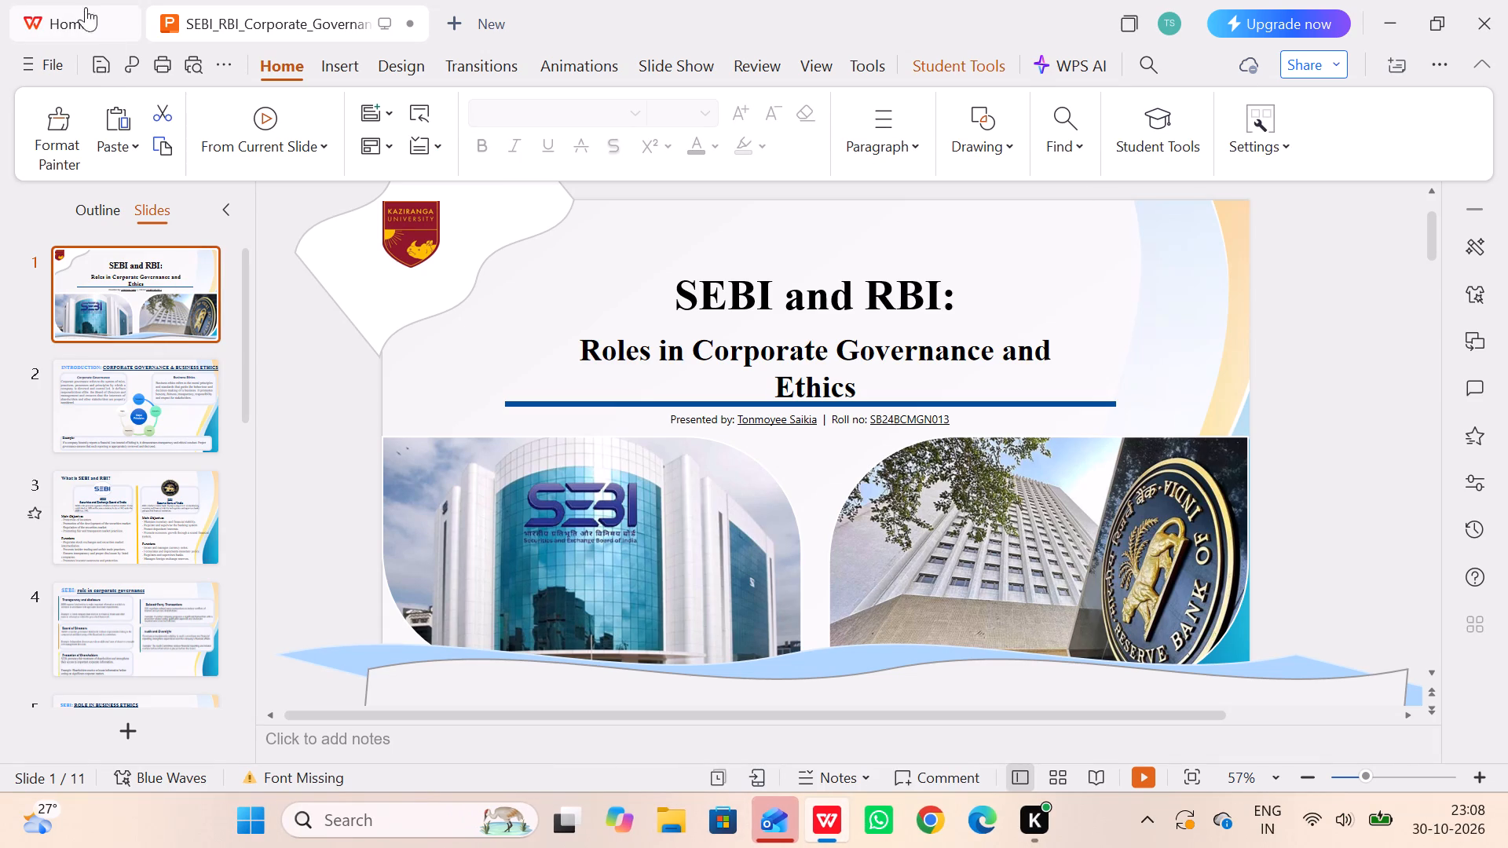
# Save the SEBI and RBI corporate governance presentation.
pyautogui.click(106, 63)
# Close the WPS Office window with the saved presentation.
pyautogui.click(1507, 0)
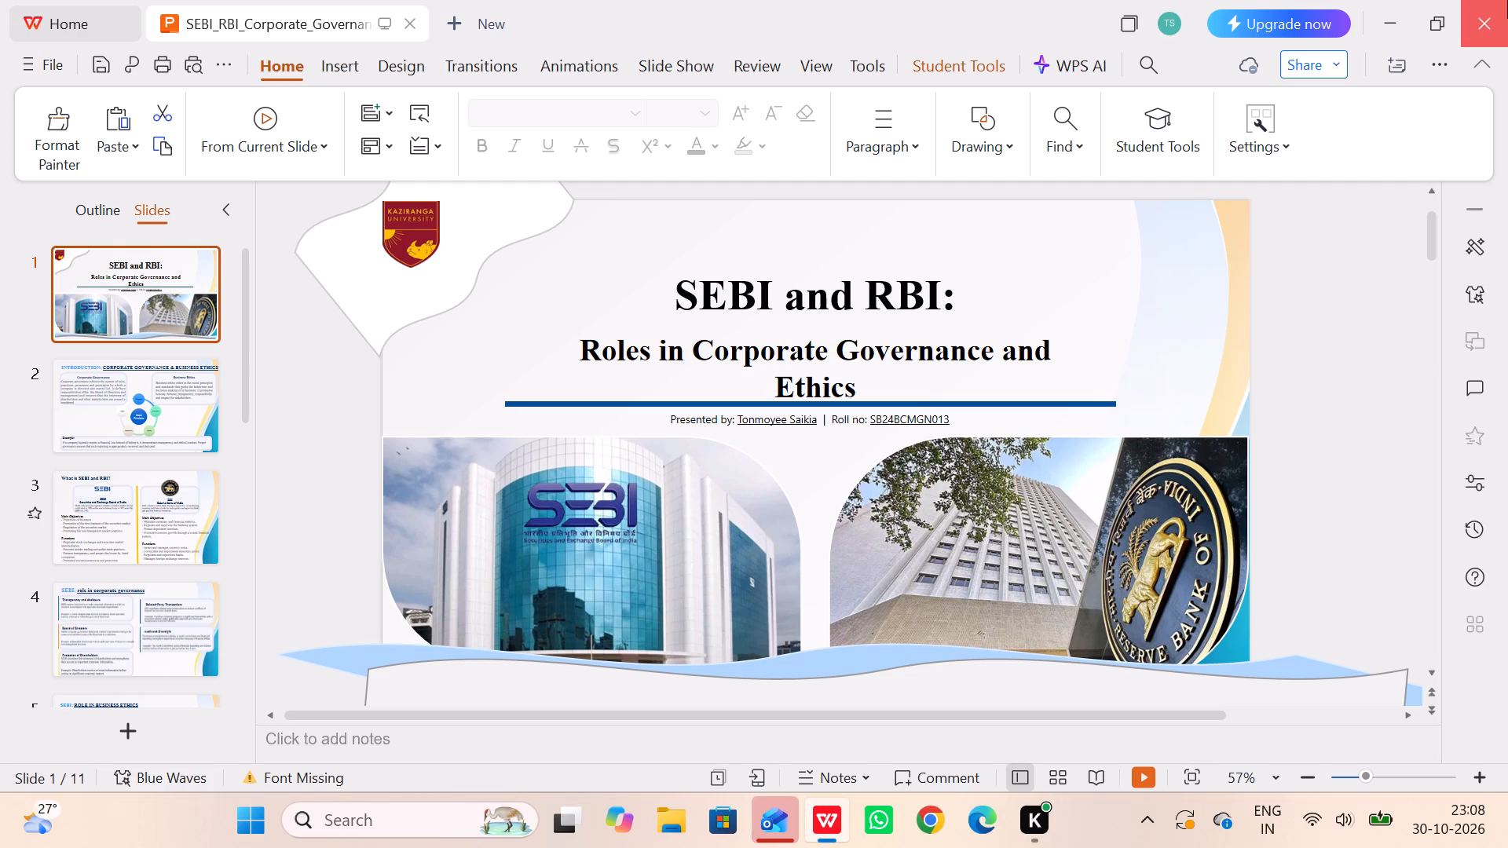
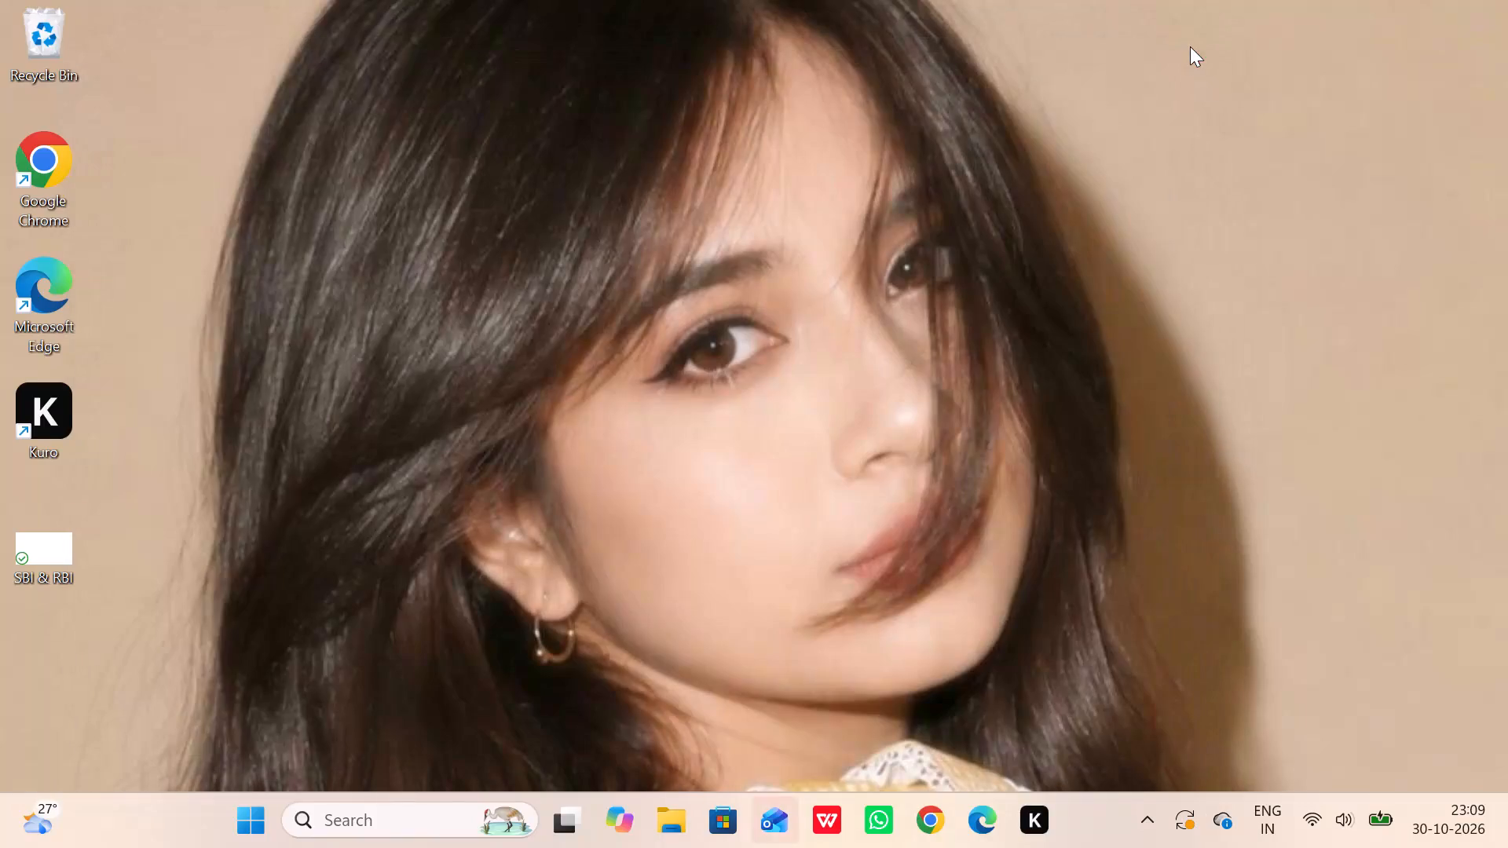
# Switch to Windows Update in Settings, view the restart options for the pending update, and close Settings.
pyautogui.click(1190, 821)
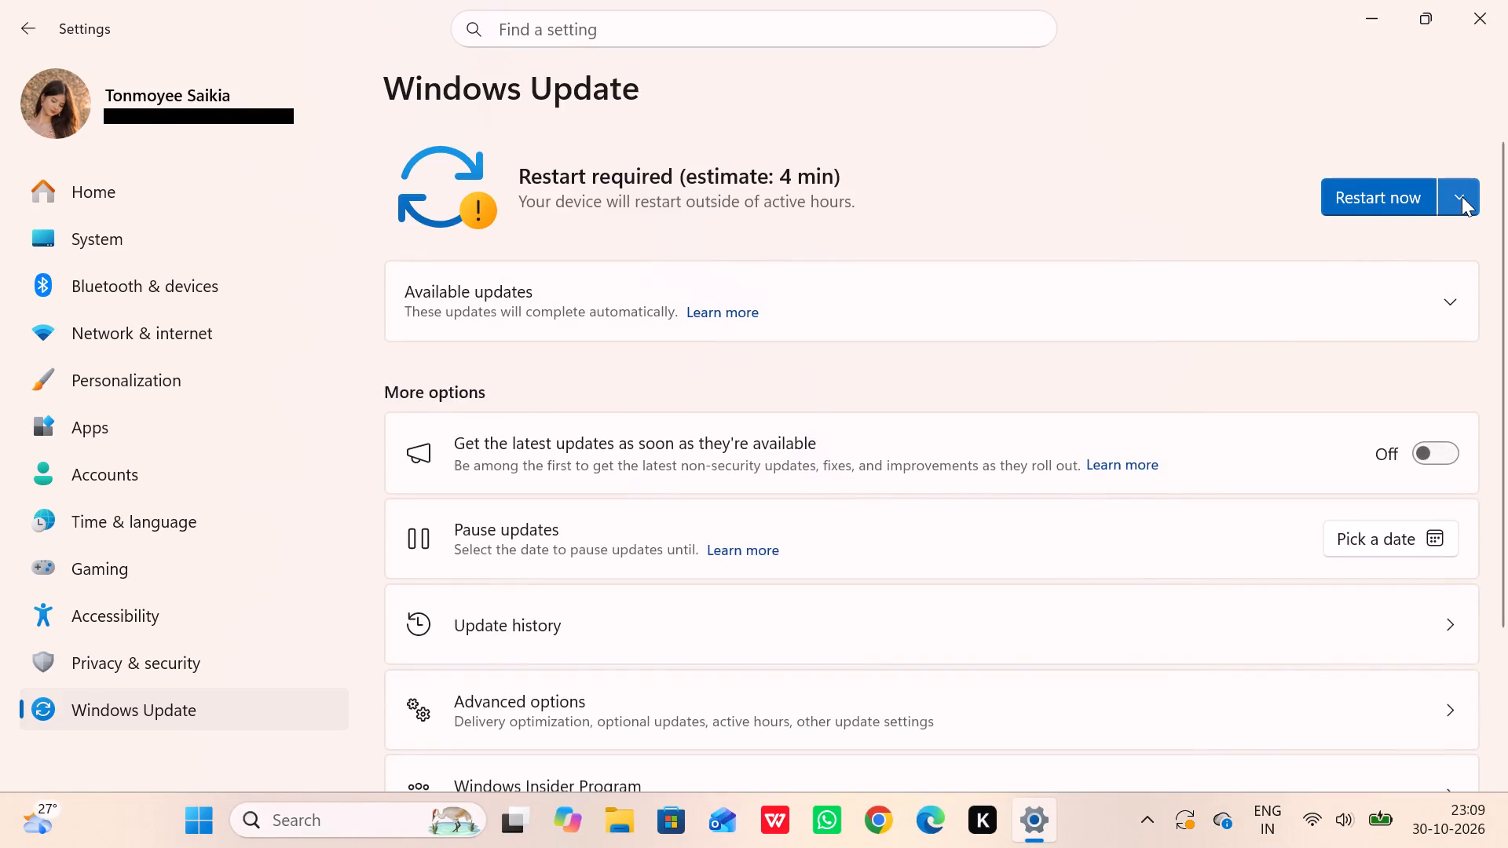
pyautogui.click(1462, 196)
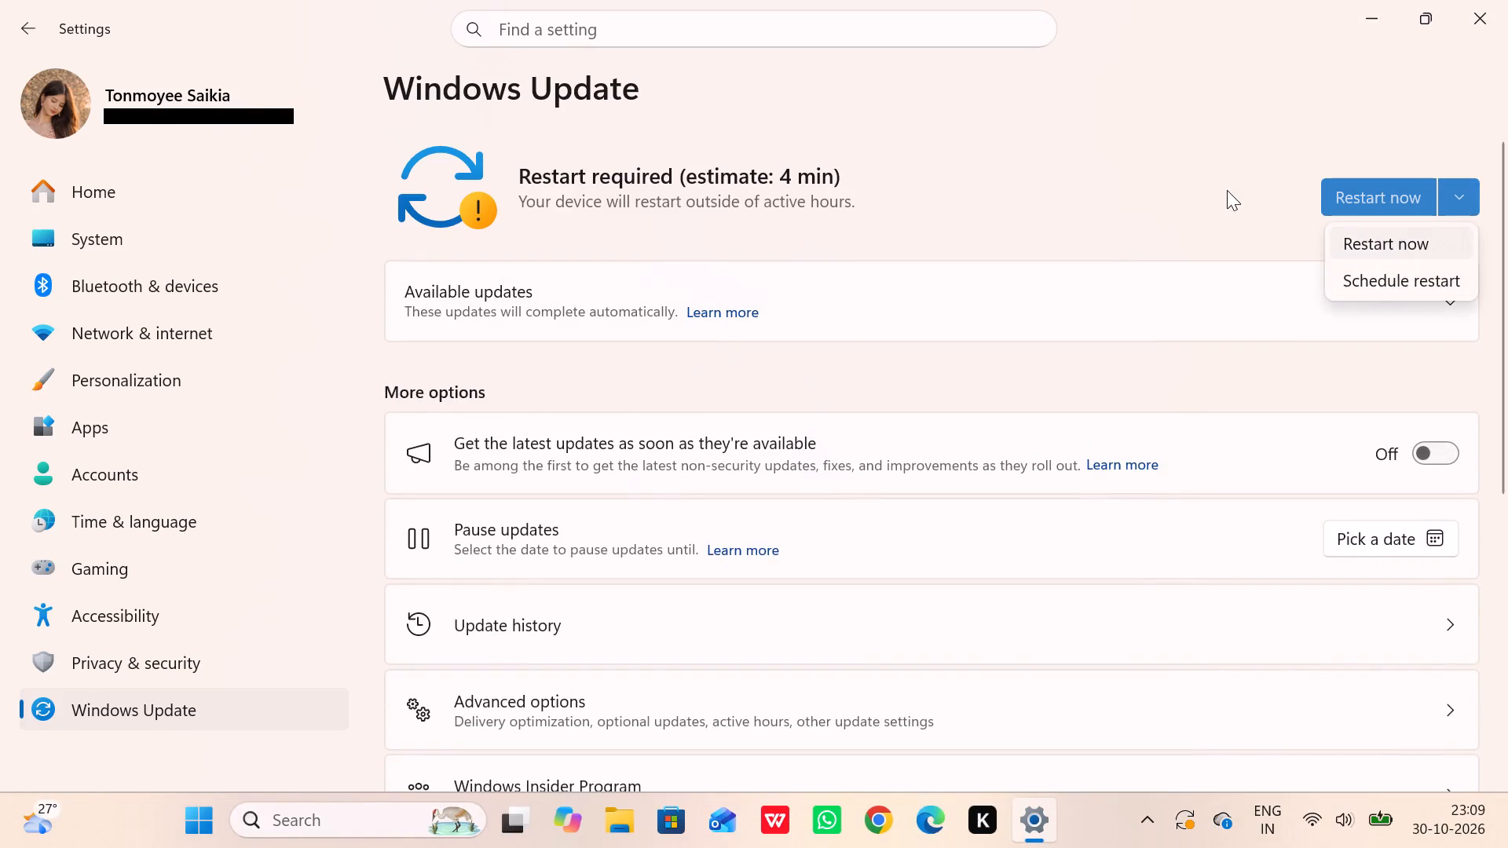
pyautogui.click(1227, 190)
pyautogui.click(1507, 0)
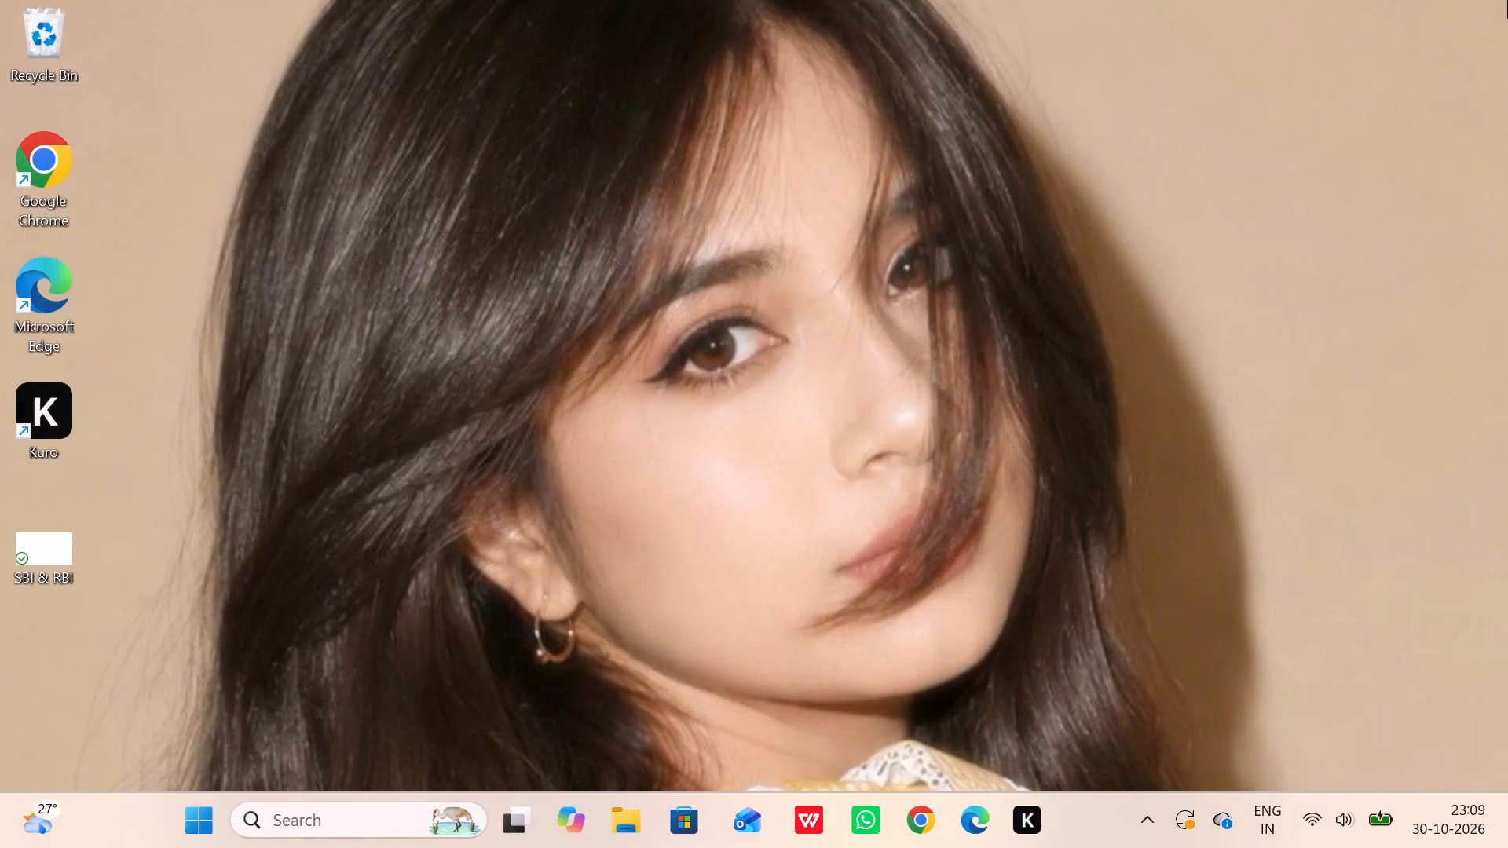
# Open the computer's power options.
pyautogui.click(232, 847)
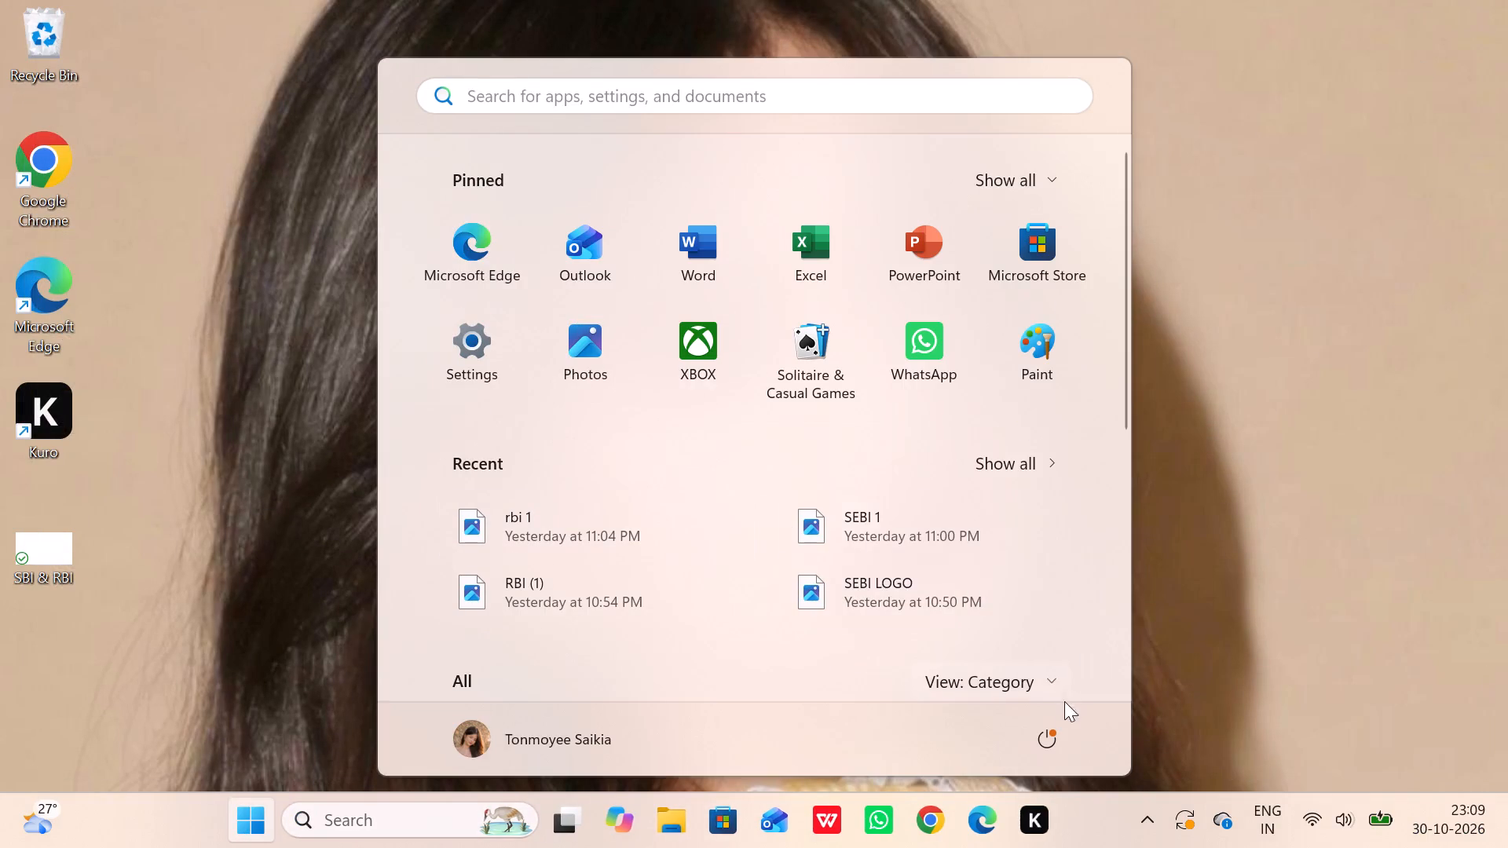
pyautogui.click(1049, 719)
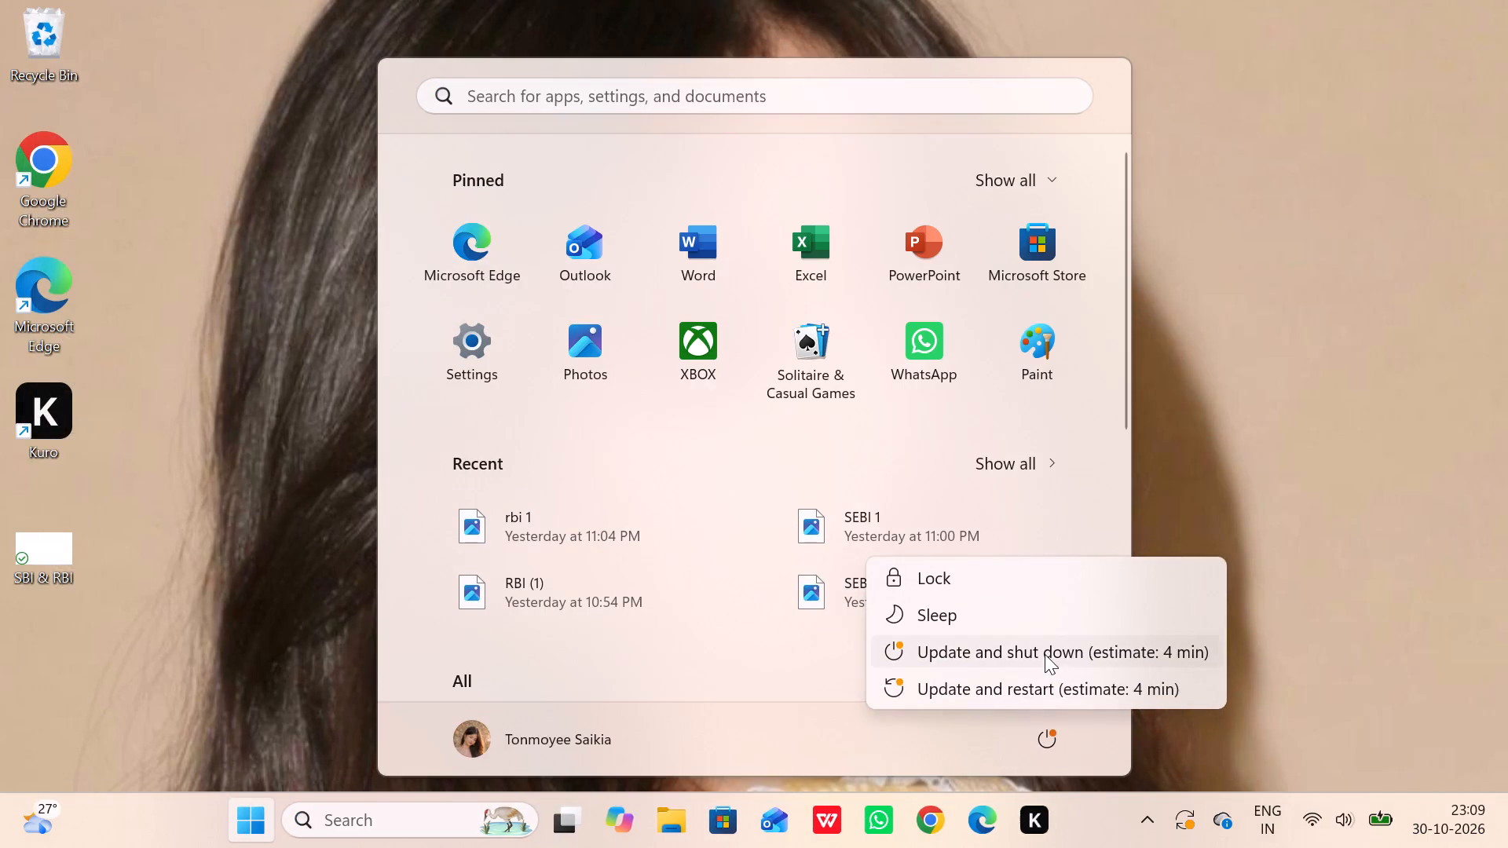